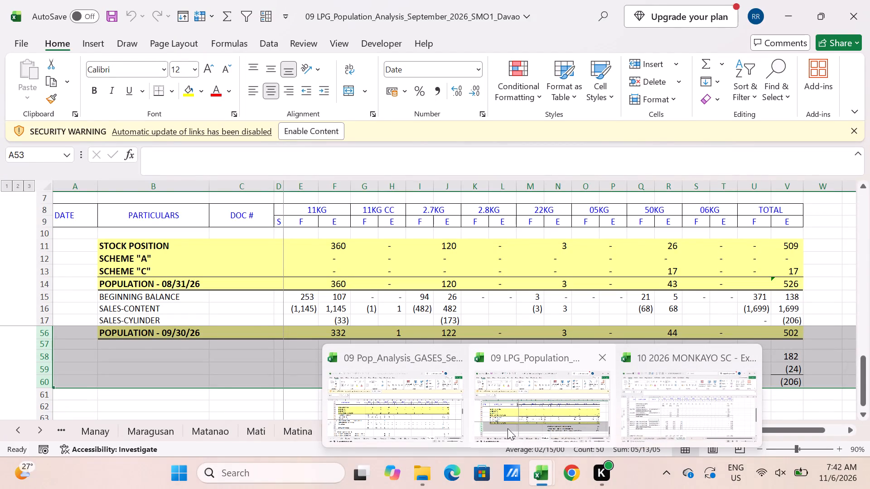
Switch to the 09 LPG_Population_Analysis_September_2026_SMO1_Davao workbook.
click(504, 400)
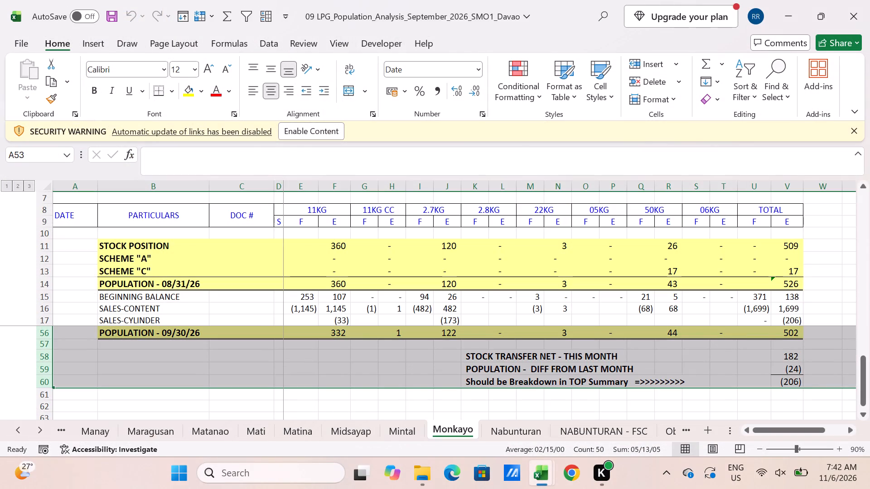
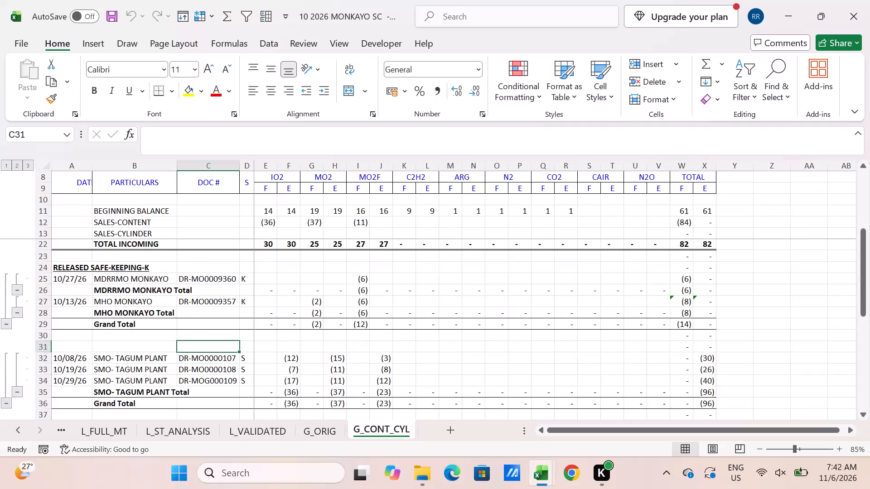
Compare the outgoing section of G_CONT_CYL with the Monkayo sheet in the 09 Pop_Analysis_GASES_September_2026_SMO1_Davao workbook.
scroll(470, 423, down, 3)
click(536, 474)
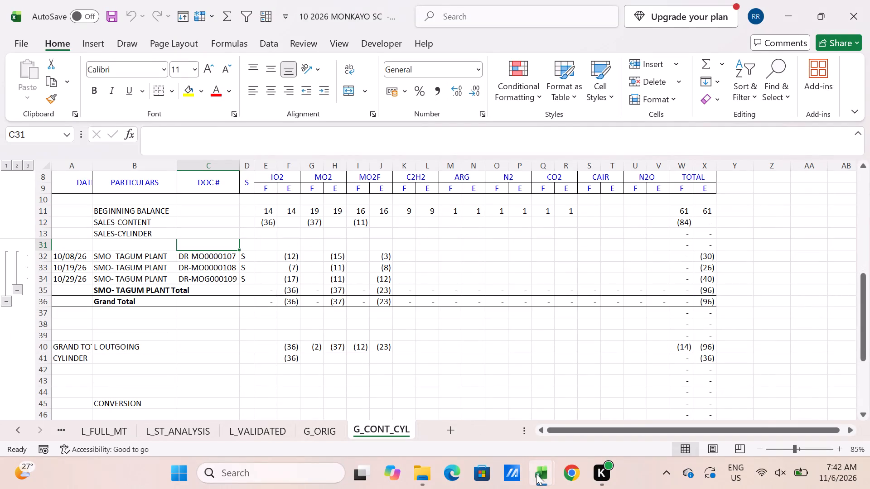
click(436, 425)
scroll(389, 400, down, 2)
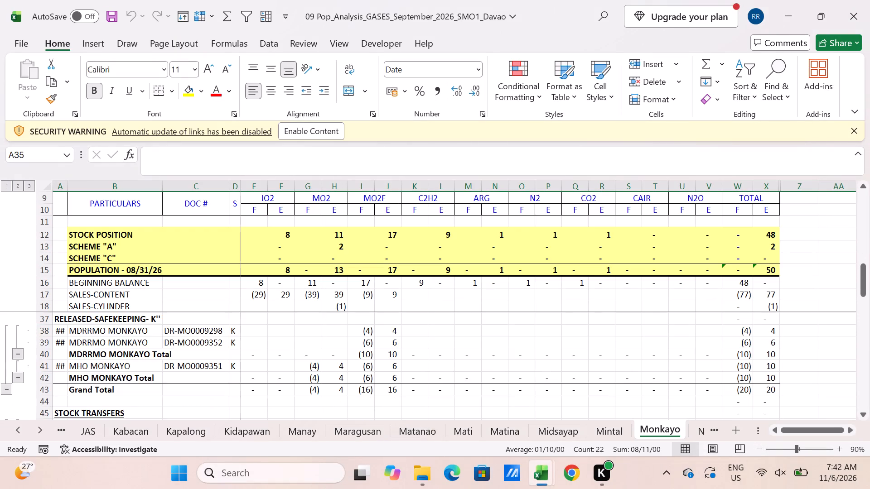
key(alt+Tab)
scroll(374, 398, up, 3)
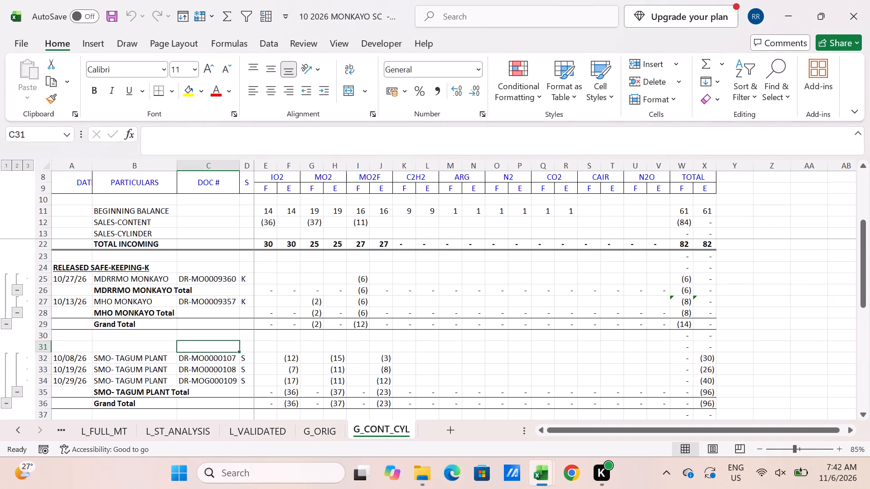
scroll(375, 400, down, 4)
scroll(376, 402, up, 2)
Copy rows 56 to 60 (TOTAL OUTGOING to DIFFERENCE) from the September gases Monkayo sheet and insert them at row 38 of G_CONT_CYL.
key(alt+Tab)
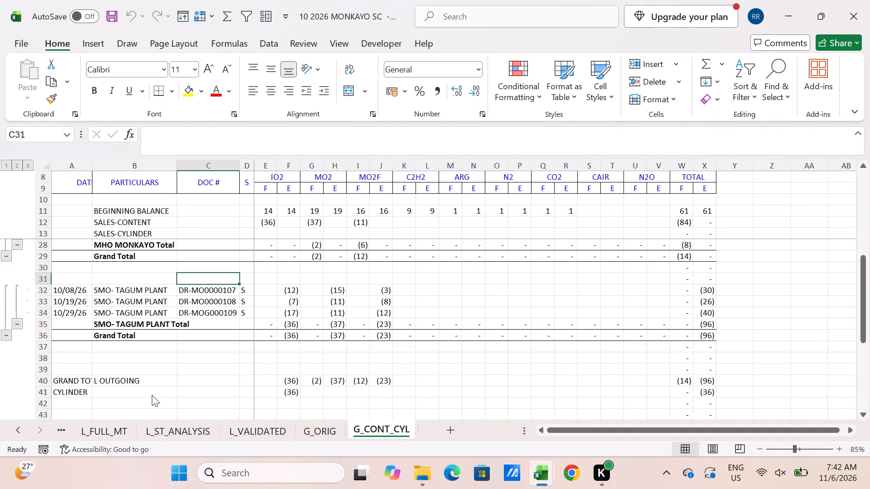
scroll(77, 385, down, 4)
scroll(81, 352, up, 1)
scroll(81, 352, down, 3)
scroll(82, 352, up, 1)
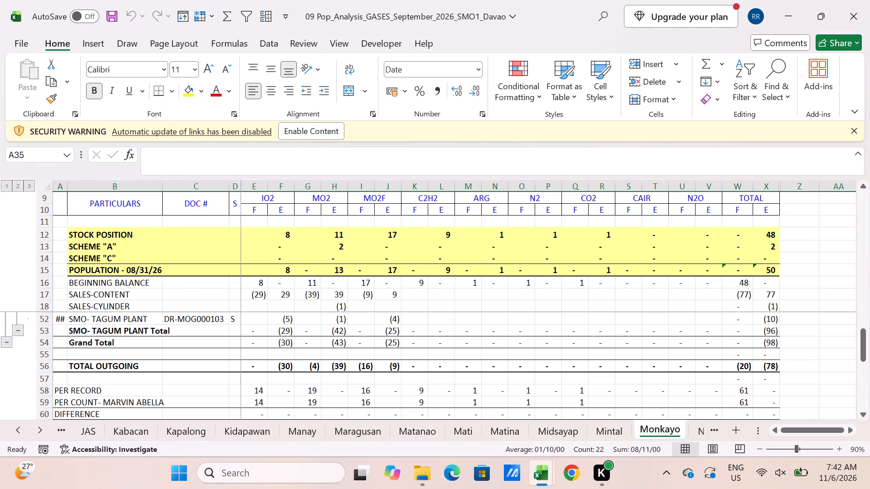
drag(47, 366, 49, 412)
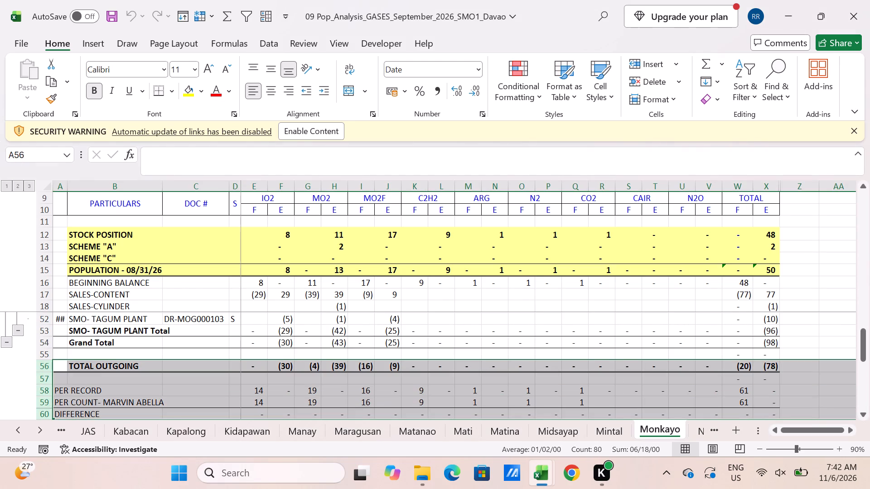
key(ctrl+c)
key(alt+Tab)
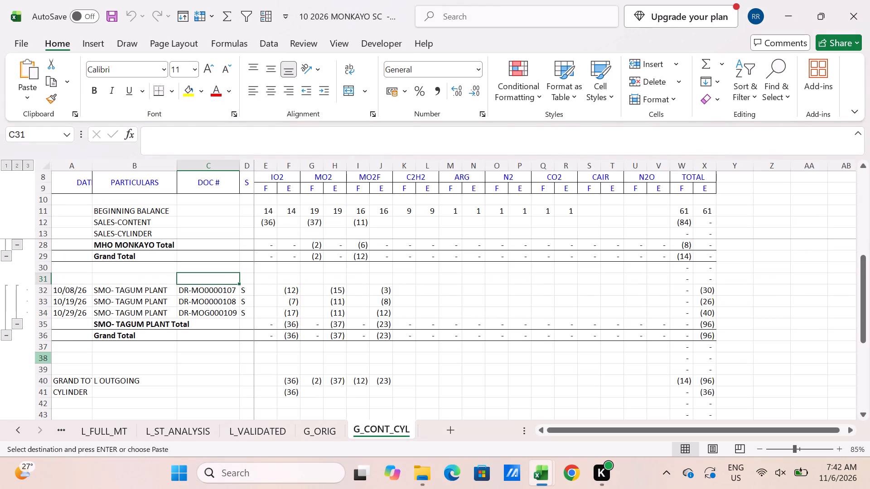
click(44, 360)
key(ctrl+shift+equal)
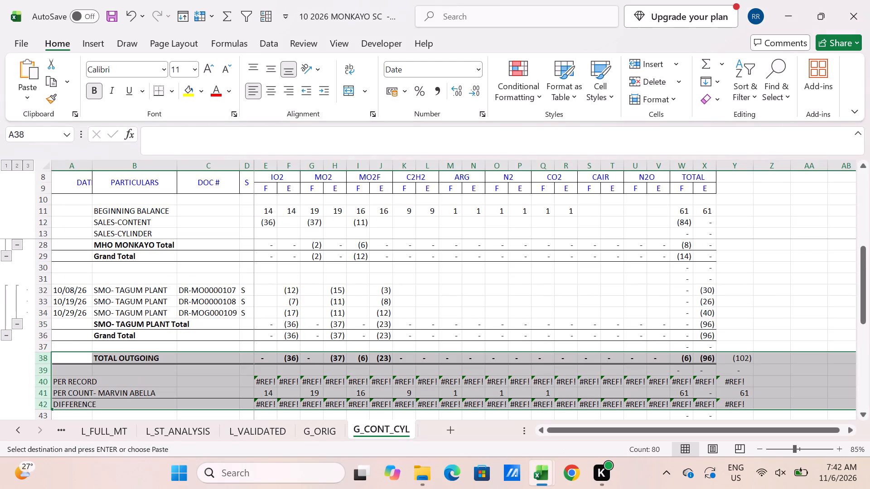
key(Escape)
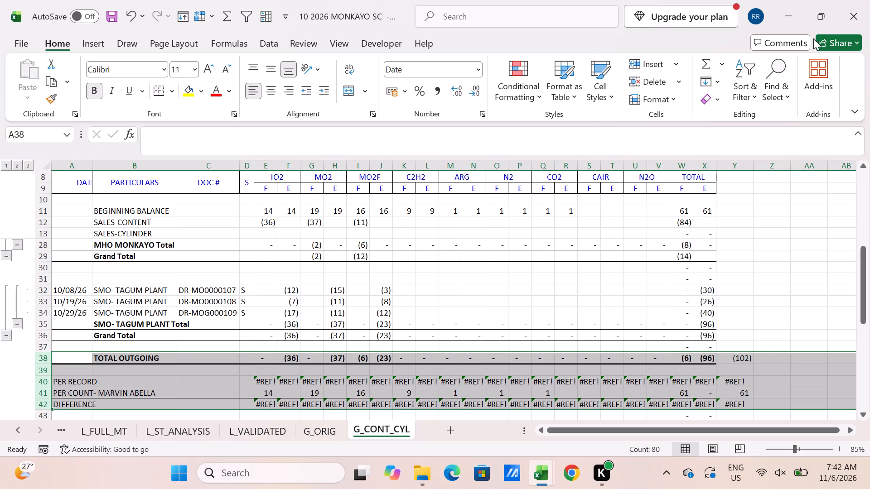
Set the TOTAL OUTGOING formula in E38 to =E29+E36 and fill it across to column V.
click(264, 359)
key(equal)
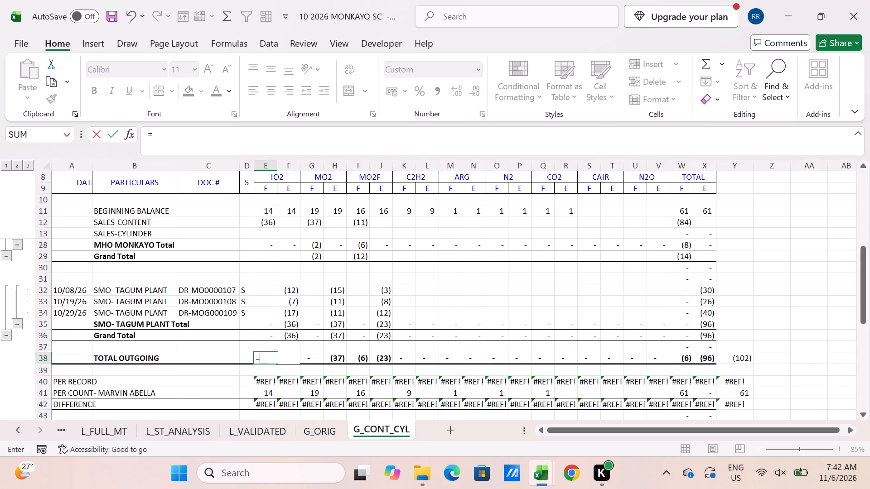
scroll(264, 359, up, 4)
scroll(264, 356, down, 1)
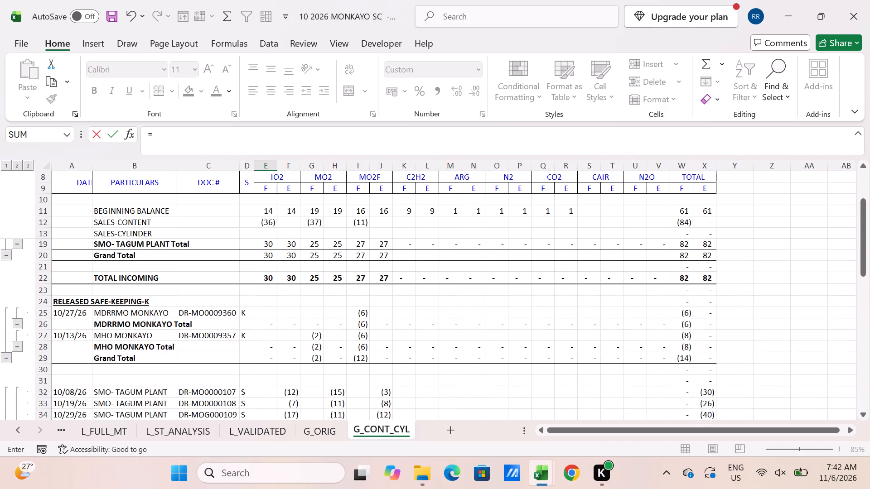
click(270, 356)
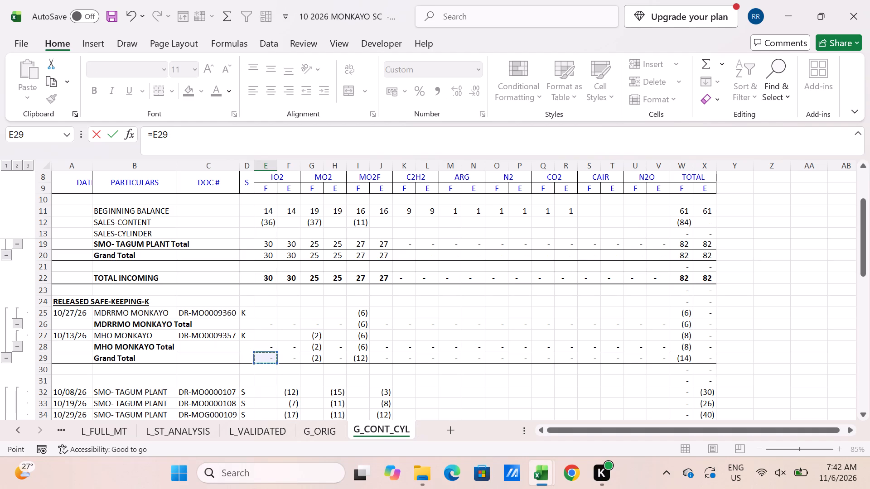
key(plus)
scroll(275, 355, down, 2)
click(271, 370)
scroll(271, 370, up, 2)
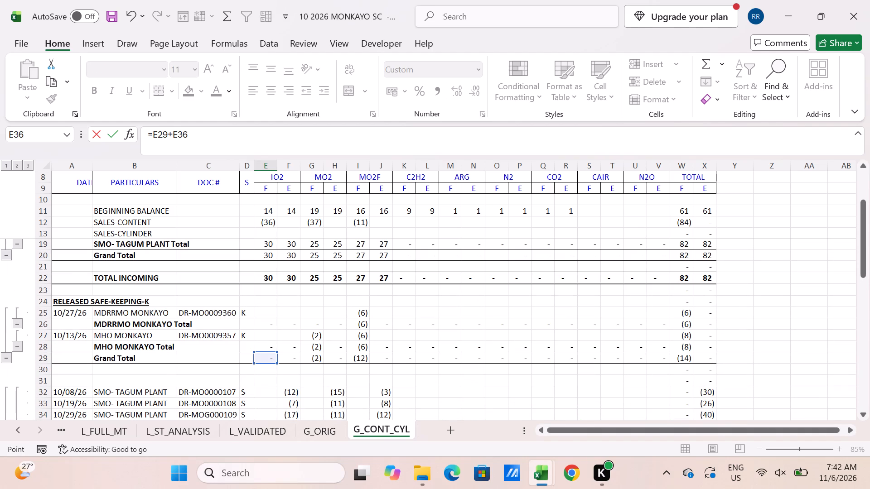
key(Return)
scroll(271, 370, down, 1)
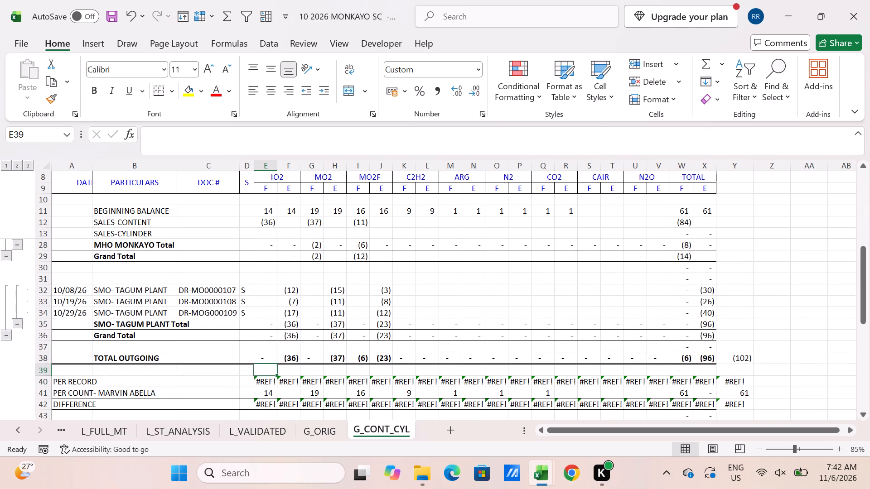
click(270, 361)
drag(275, 363, 663, 367)
Replace the PER RECORD formula in E40 with =E11+E12+E13+E22+E38.
click(268, 379)
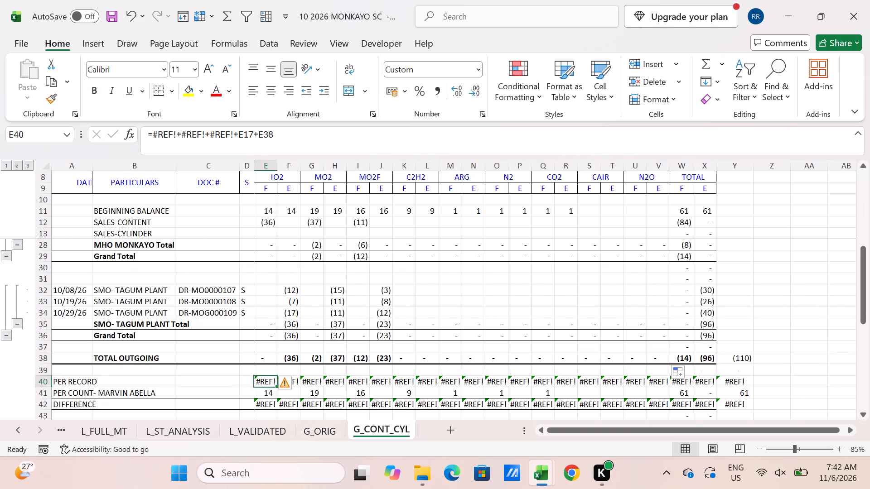
key(equal)
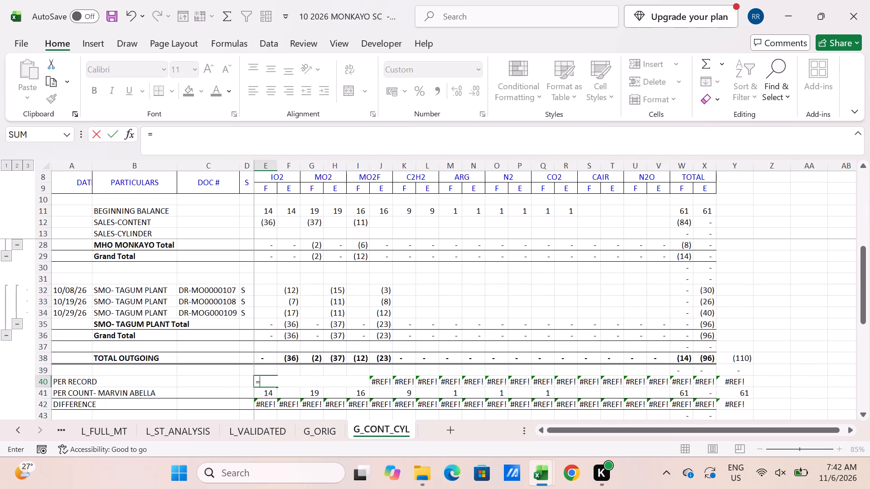
click(269, 211)
key(plus)
click(271, 224)
key(plus)
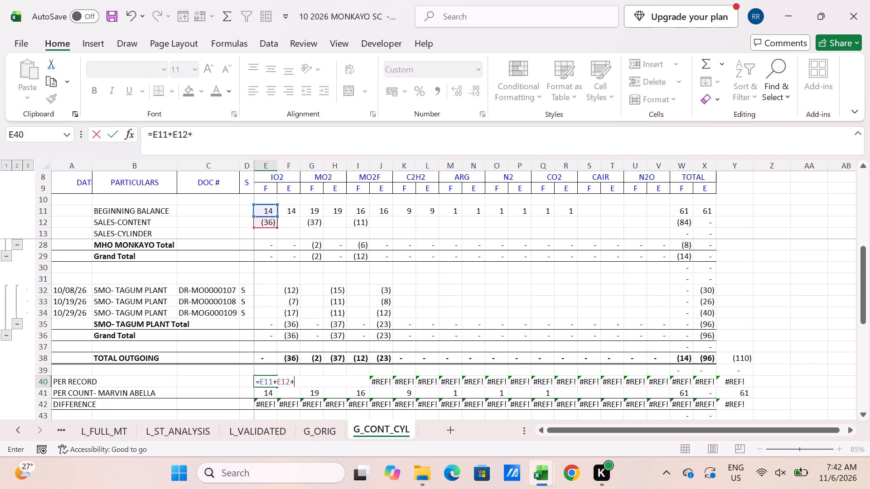
click(267, 232)
key(plus)
scroll(270, 298, up, 3)
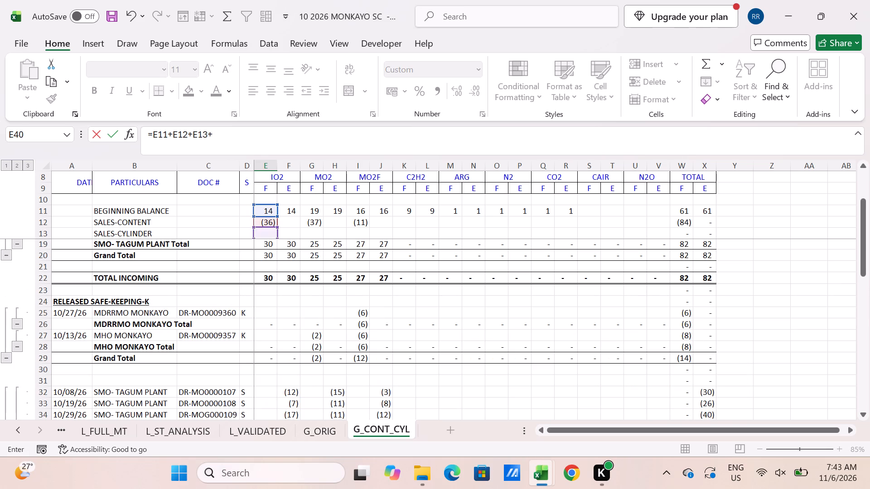
click(268, 275)
key(plus)
scroll(264, 325, down, 3)
click(267, 356)
key(Return)
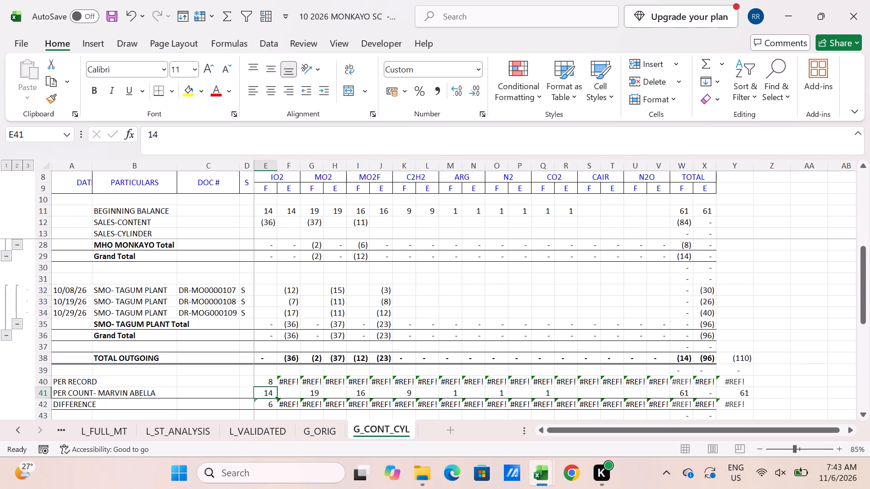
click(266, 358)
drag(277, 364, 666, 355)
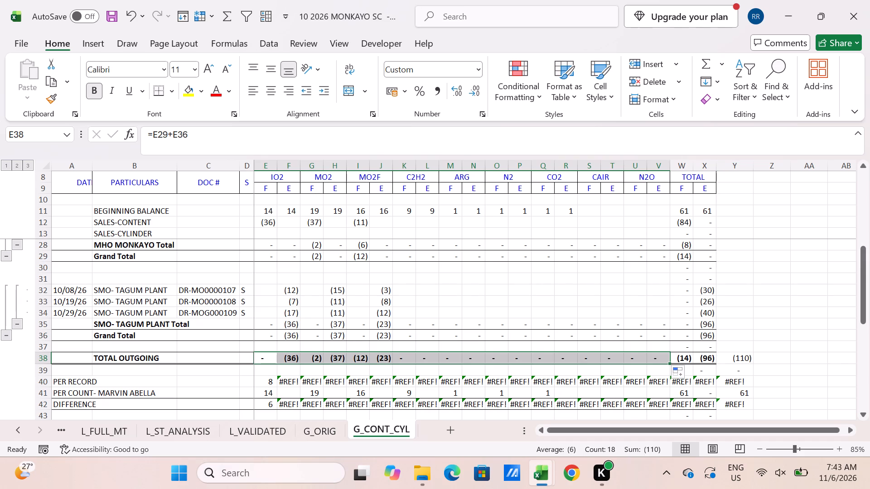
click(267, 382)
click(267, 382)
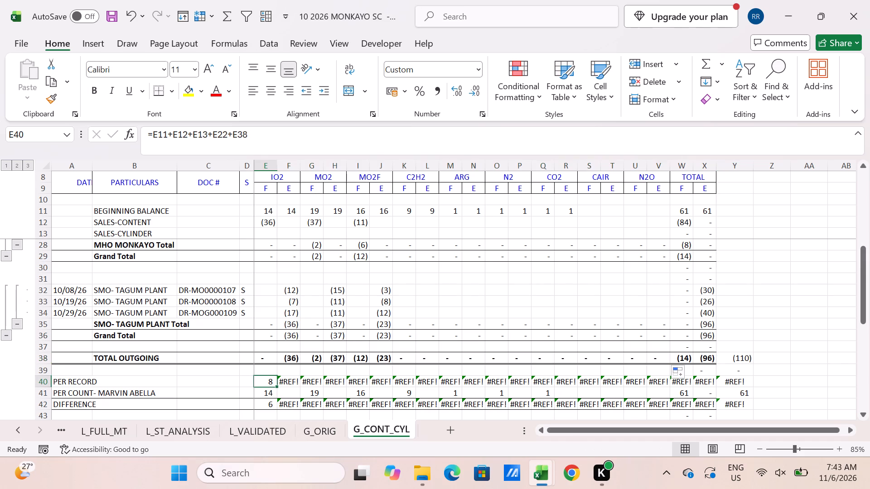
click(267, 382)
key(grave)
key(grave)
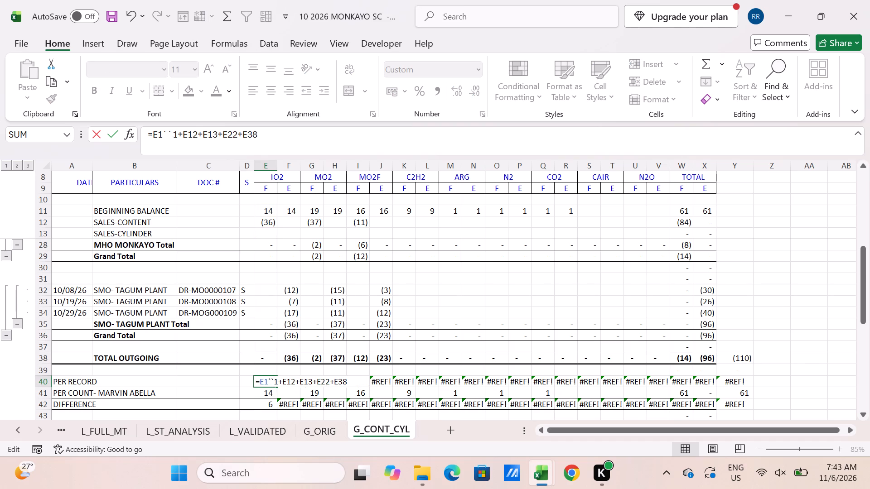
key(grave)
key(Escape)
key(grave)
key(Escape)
Check the references of the PER RECORD formula in E40 and fill it across to column V.
double_click(265, 382)
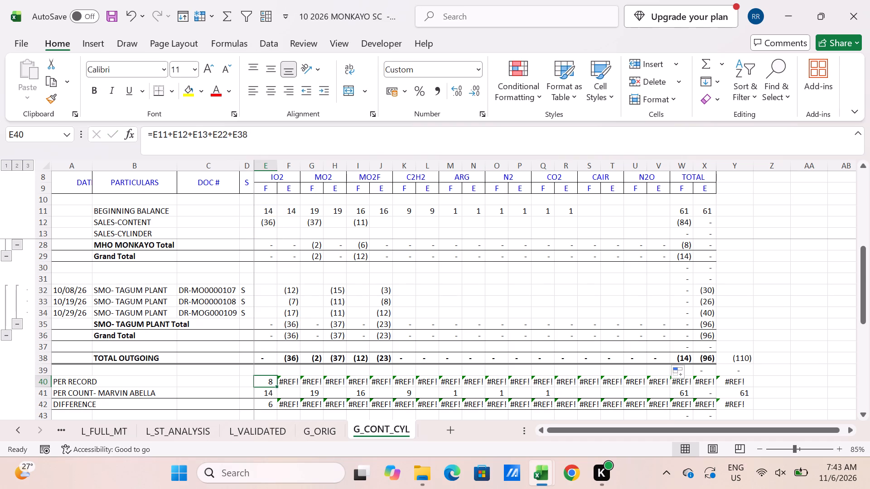
scroll(265, 382, up, 9)
scroll(265, 382, down, 3)
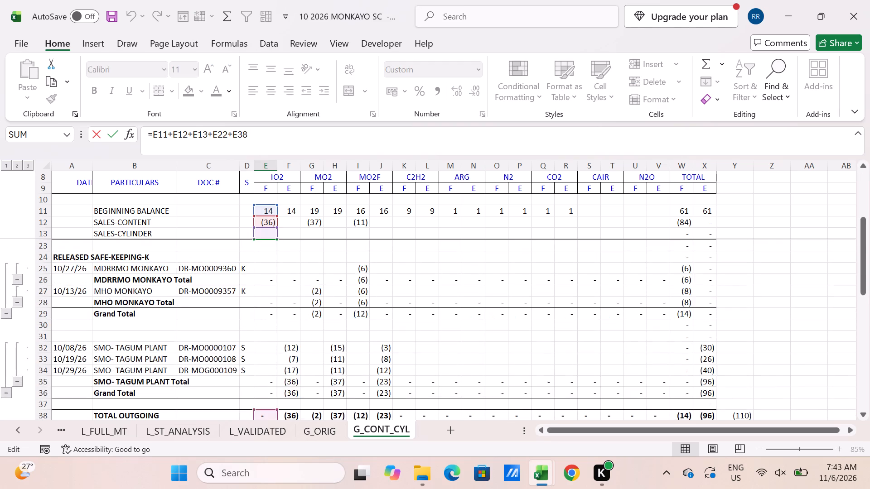
scroll(265, 386, down, 2)
key(Escape)
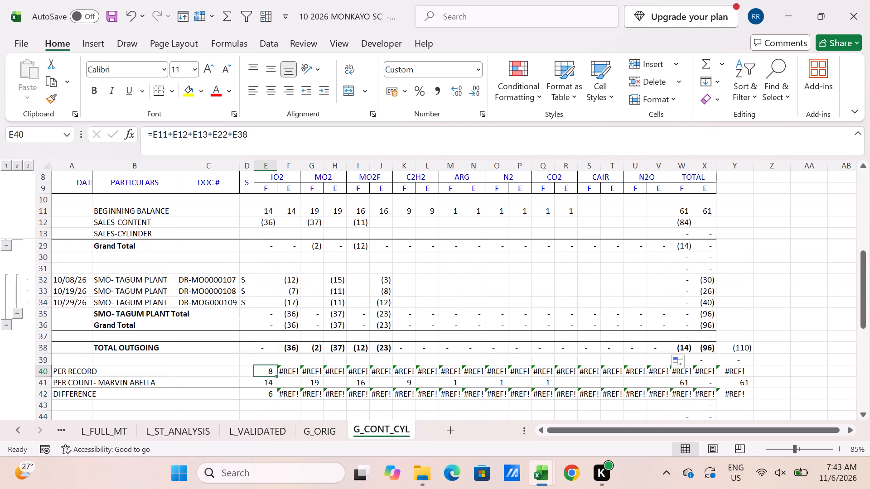
drag(275, 376, 663, 382)
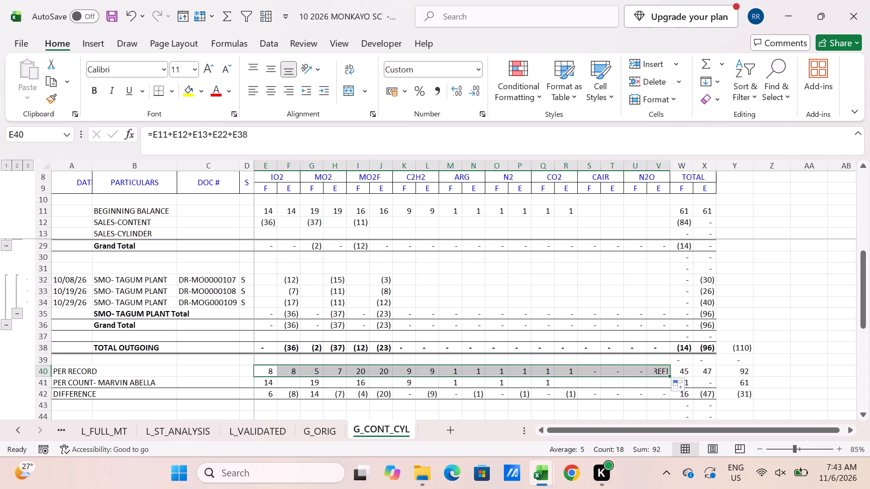
Clear the PER COUNT values in E41:V41 and the contents of column Y.
drag(273, 383, 657, 384)
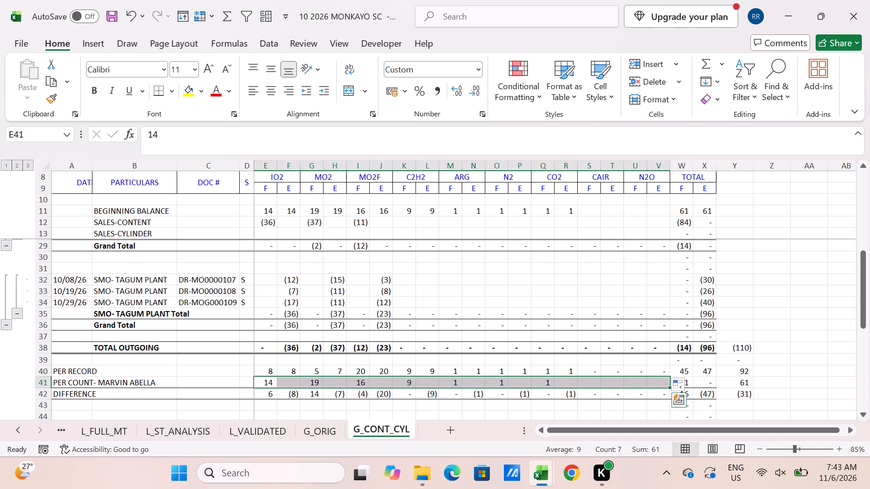
key(Delete)
click(731, 171)
key(Delete)
key(Delete)
Delete the leftover rows from row 44 downward, below the DIFFERENCE row.
scroll(728, 225, down, 1)
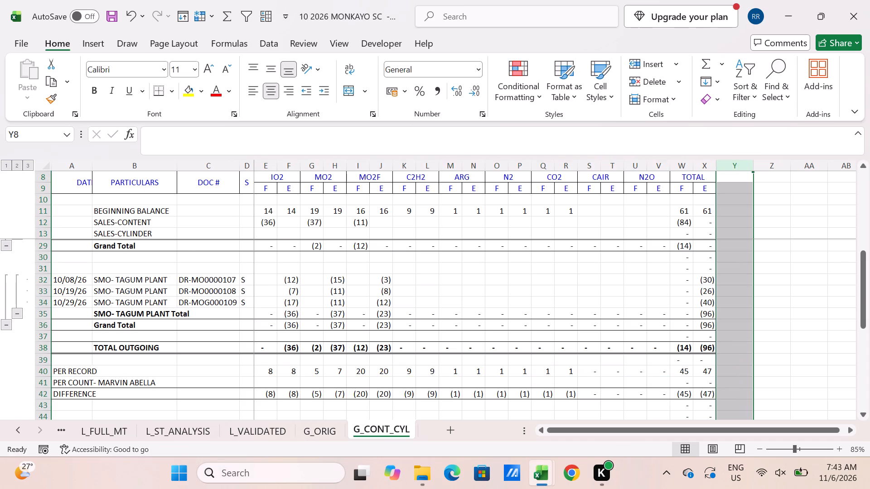
scroll(726, 226, down, 2)
drag(45, 315, 45, 422)
scroll(46, 417, up, 3)
key(ctrl+minus)
key(ctrl+minus)
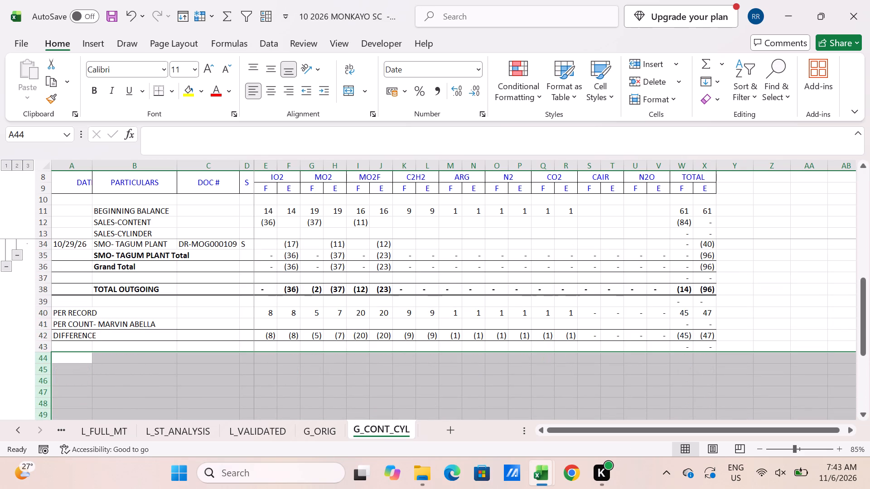
Set up the G_CONT_CYL page as landscape on Letter paper, scaled to a width of 1 page.
click(169, 40)
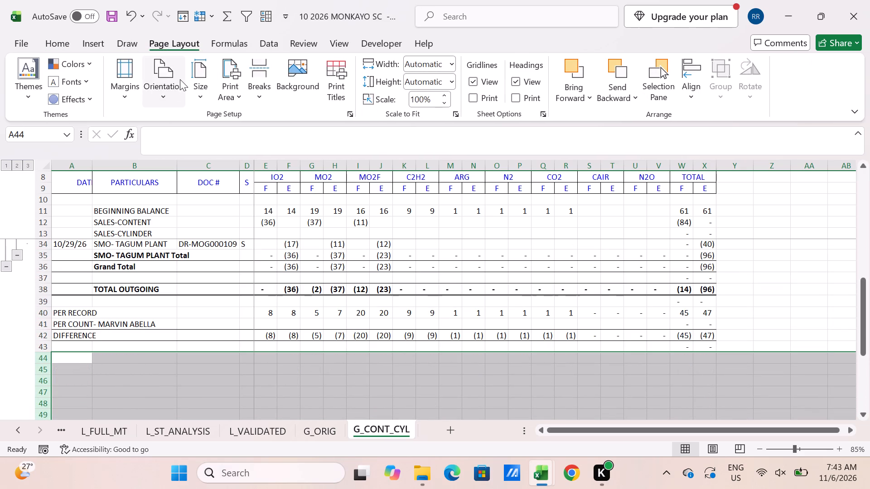
click(171, 96)
click(181, 158)
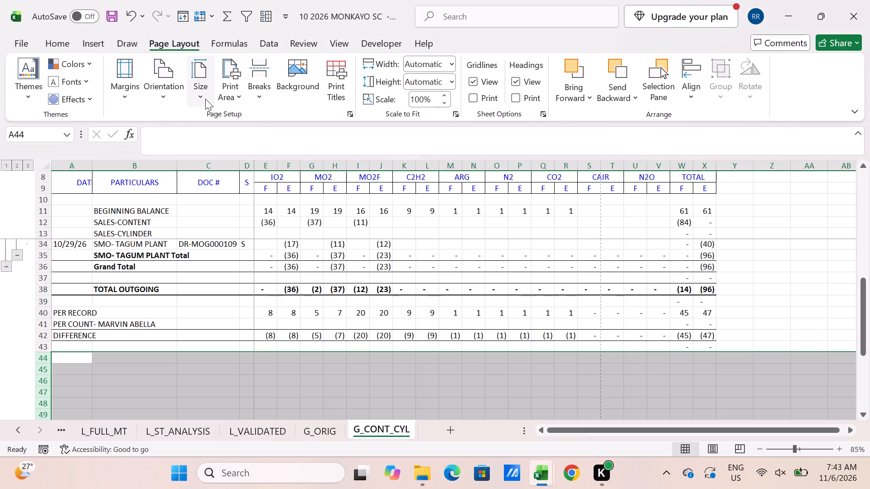
click(203, 99)
click(224, 121)
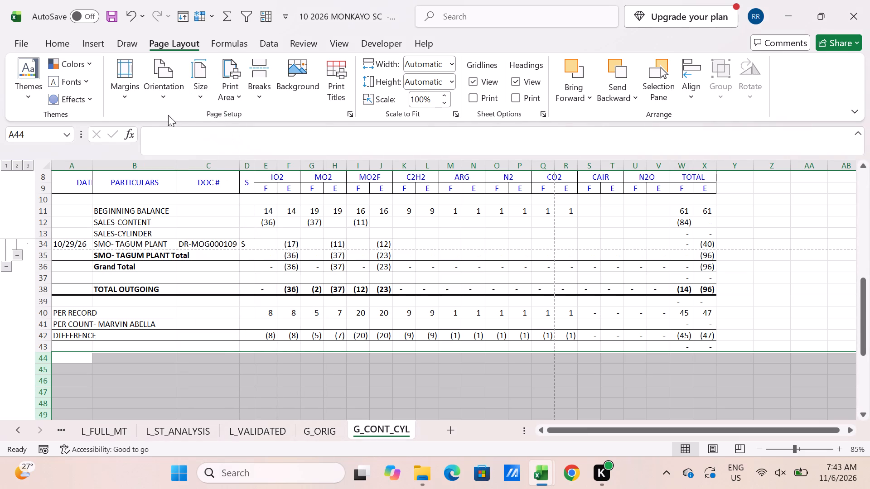
scroll(600, 249, up, 1)
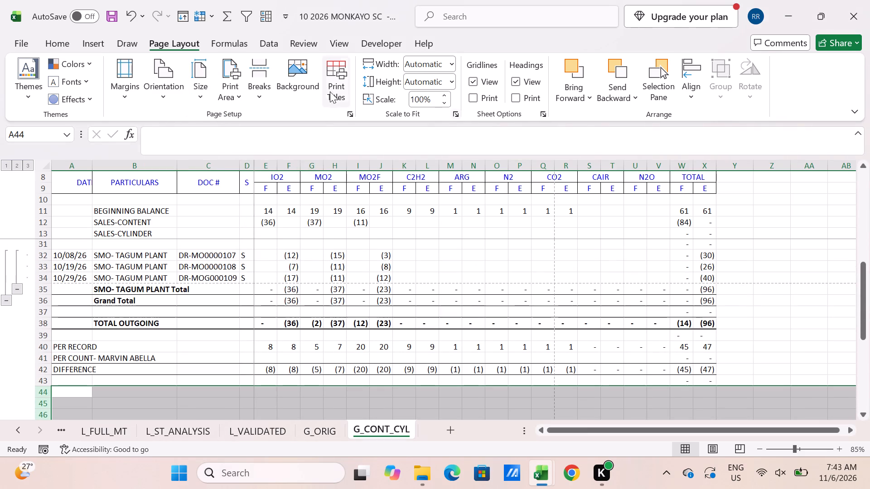
click(453, 63)
click(440, 99)
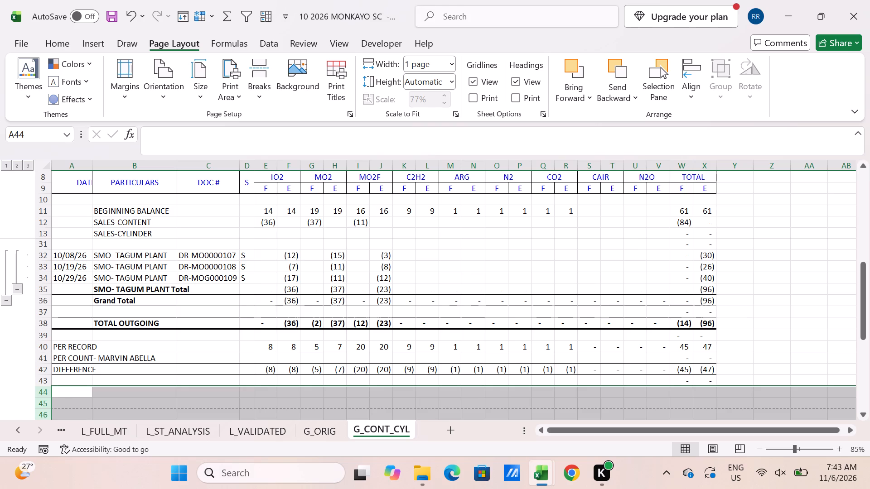
Check the print preview of the G_CONT_CYL sheet.
key(ctrl+p)
key(Escape)
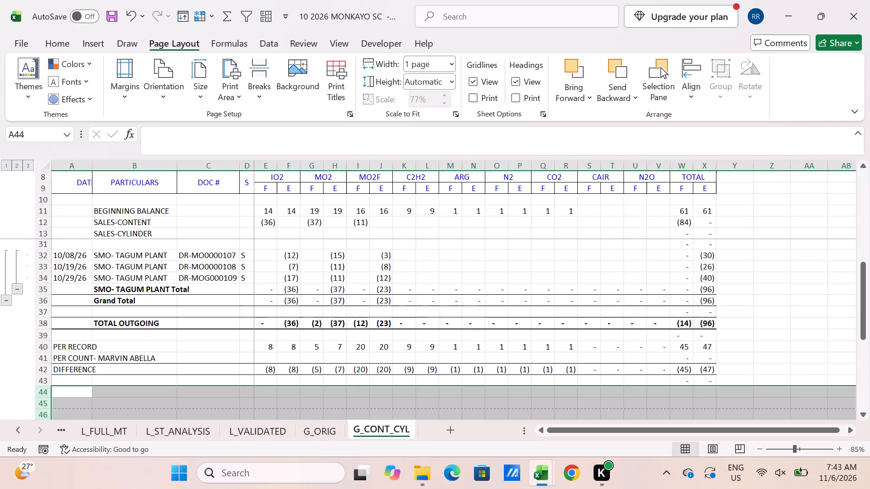
Duplicate the G_CONT_CYL sheet after itself and rename the copy as G_FULL_MT.
drag(399, 434, 445, 428)
double_click(400, 428)
text(G_FULL_MT)
key(Return)
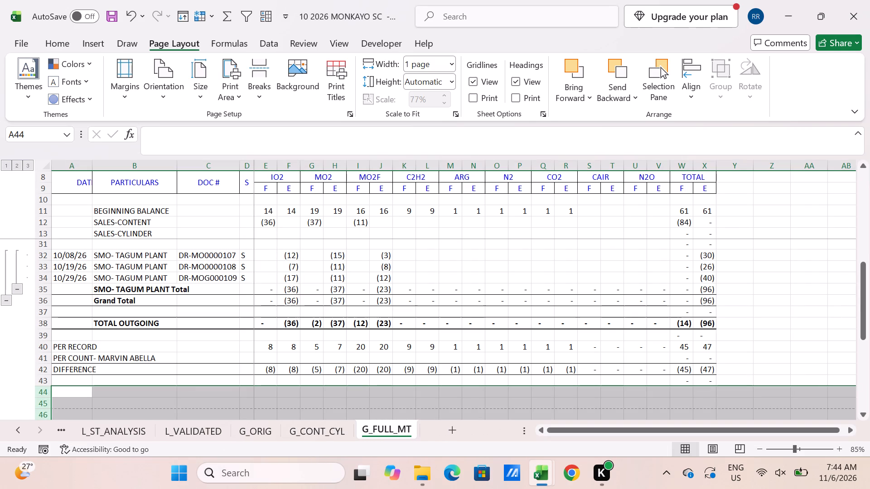
click(736, 215)
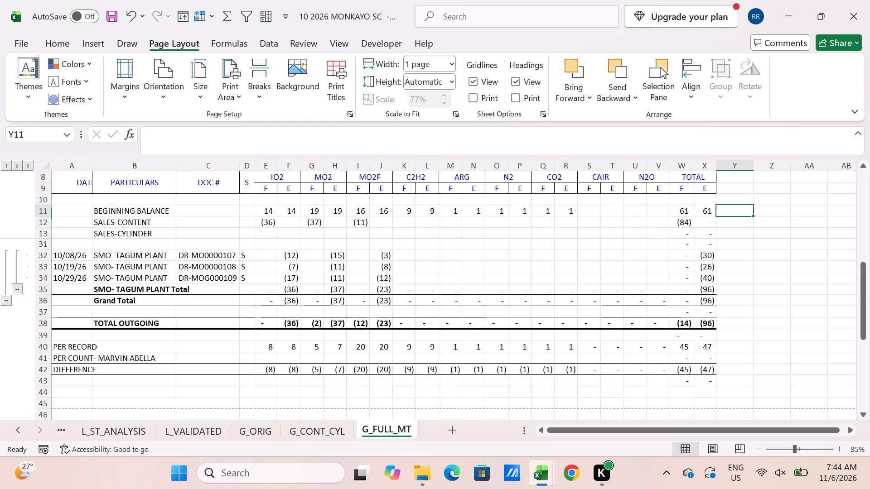
On G_CONT_CYL, relabel the F and E subheadings in row 9 as CONT and CYL for every gas and the TOTAL, from E9 to X9.
click(319, 429)
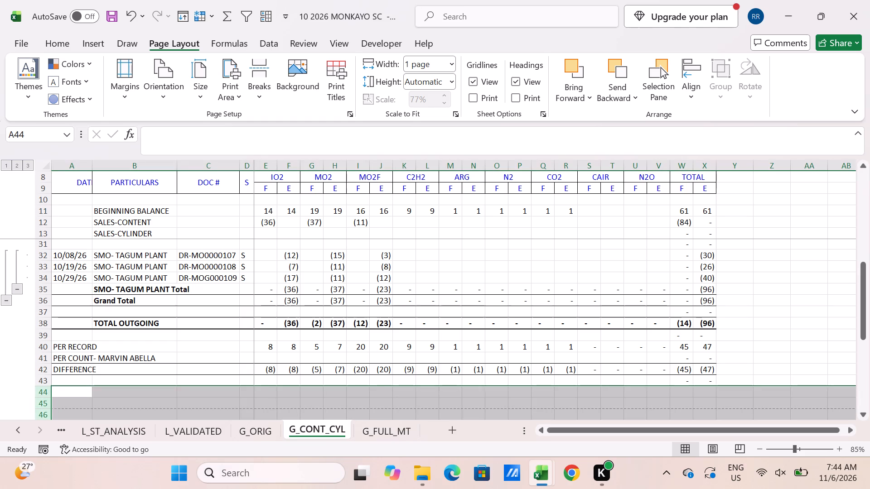
click(269, 189)
text(CO)
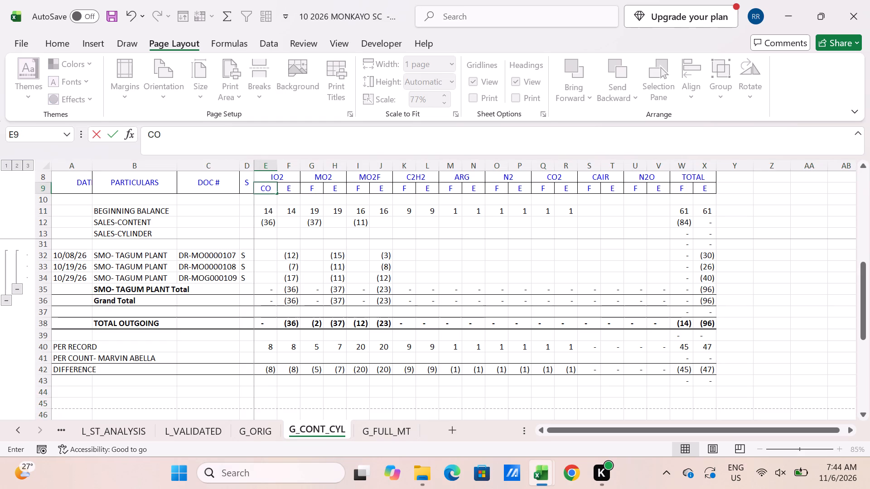
text(NT)
key(Right)
text(CYL)
key(Left)
key(shift+Right)
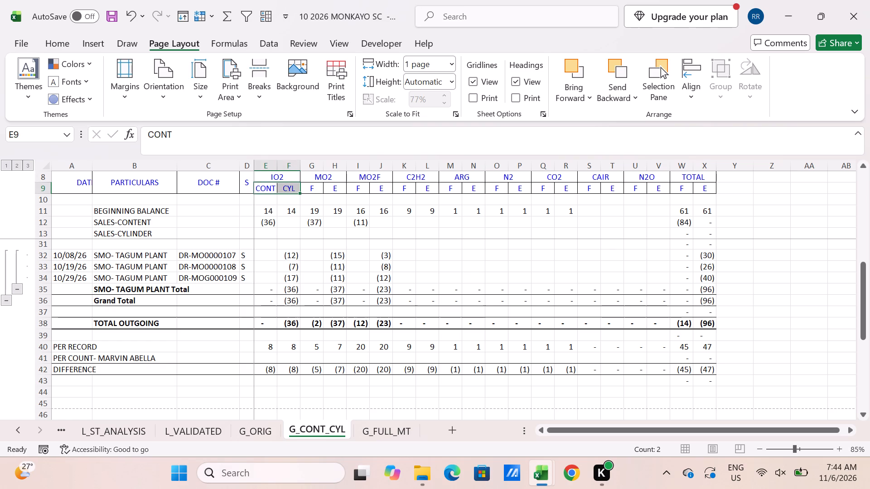
drag(299, 195, 708, 199)
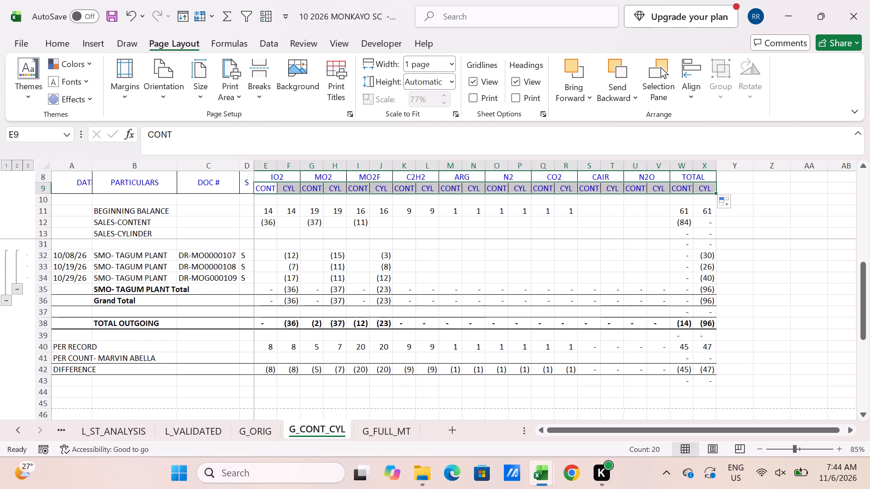
On G_FULL_MT, enter the check formula =X11+W11-G_CONT_CYL!X11 in Y11 and fill it down to the DIFFERENCE row, Y42.
click(380, 431)
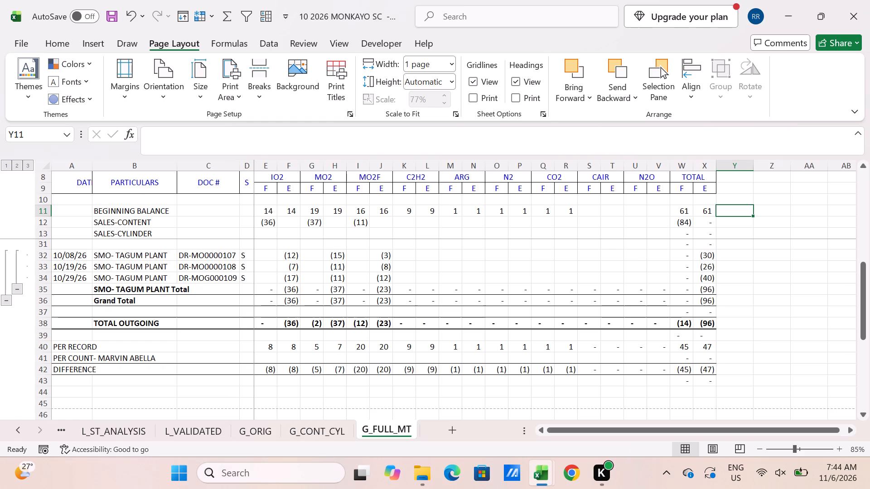
key(equal)
click(702, 211)
key(plus)
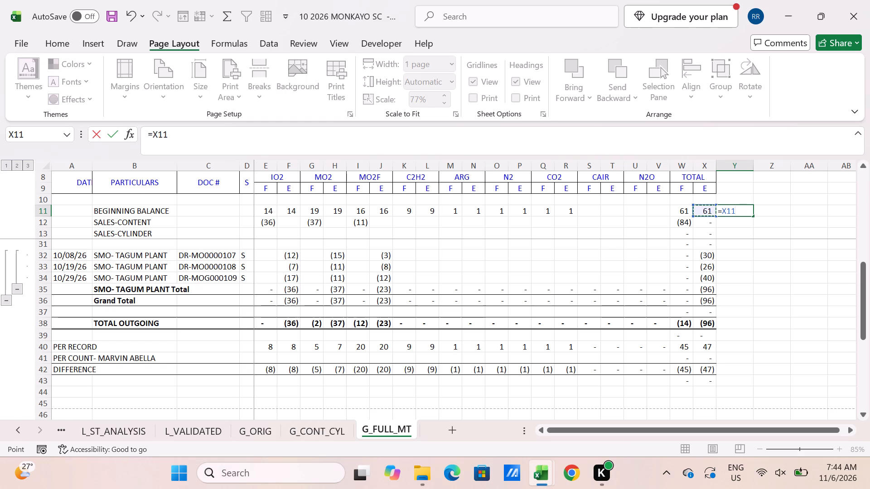
click(681, 211)
key(minus)
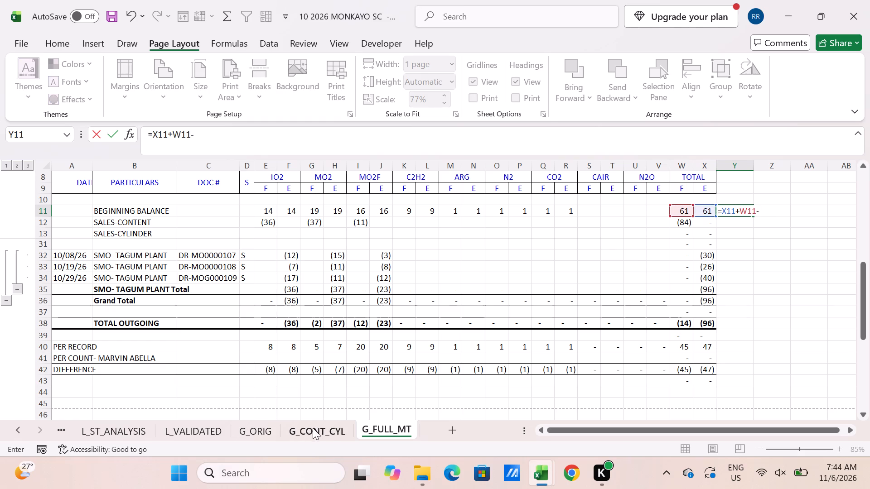
click(312, 429)
click(707, 213)
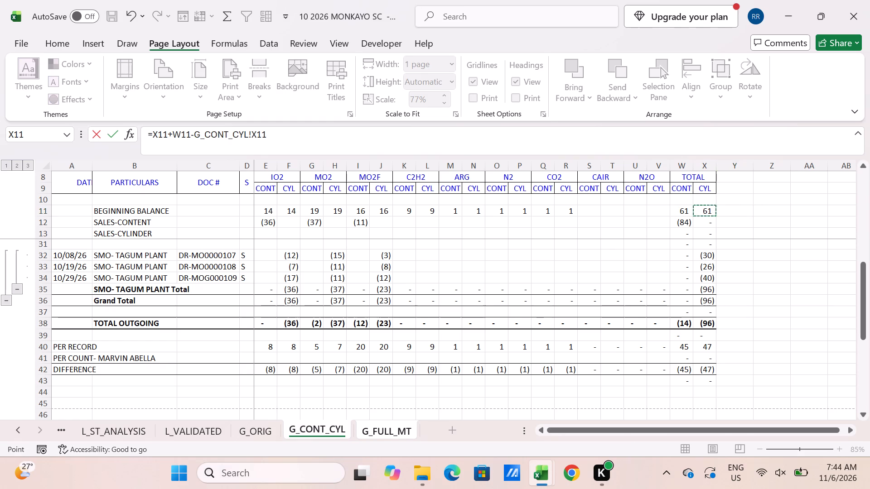
key(Return)
click(735, 209)
drag(753, 217, 738, 344)
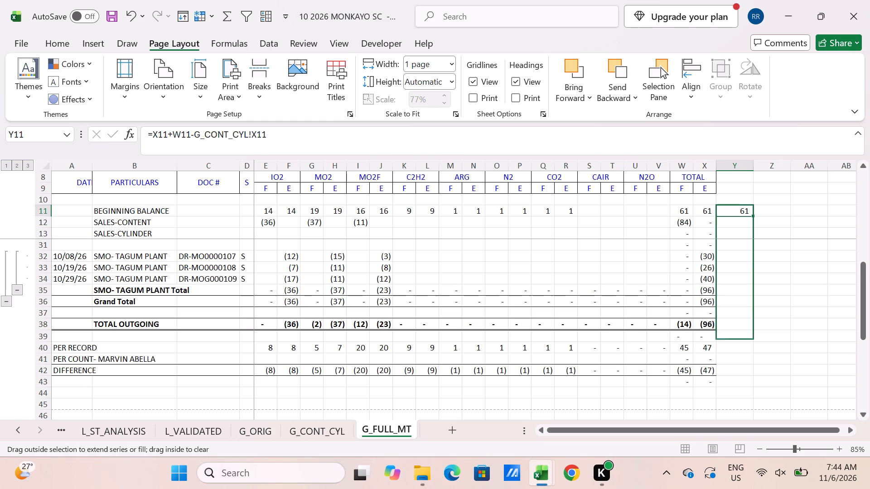
drag(738, 344, 732, 373)
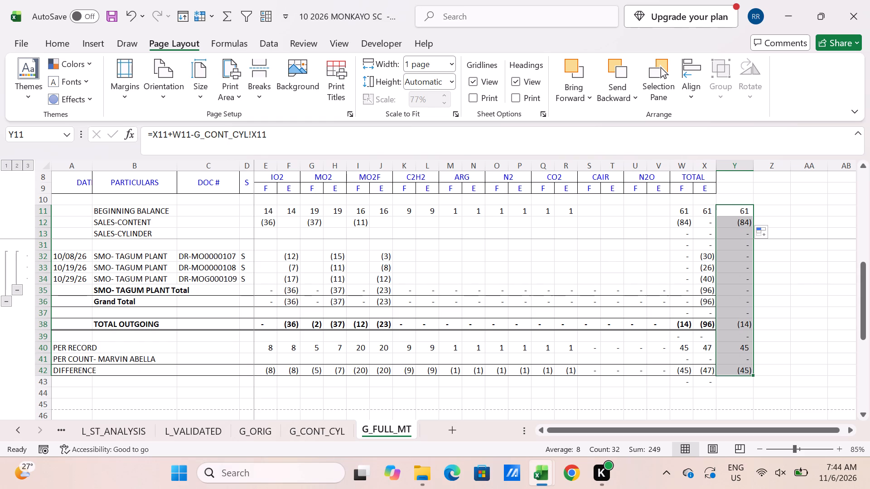
scroll(343, 297, up, 1)
scroll(351, 307, down, 1)
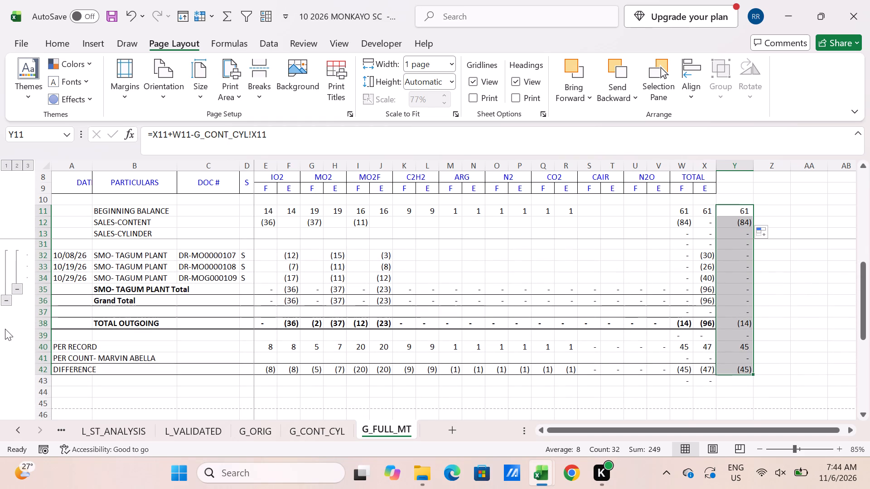
Minimize the October Monkayo workbook and the September SMO1 Davao analysis workbook.
click(788, 14)
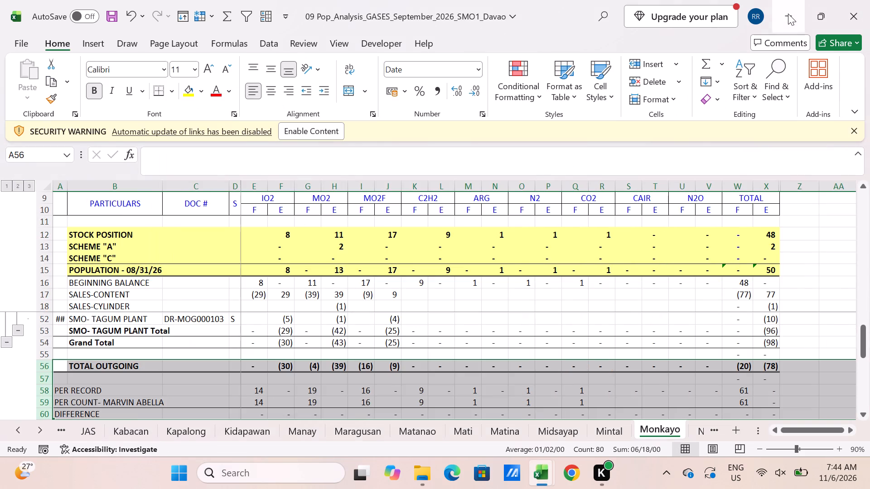
click(788, 14)
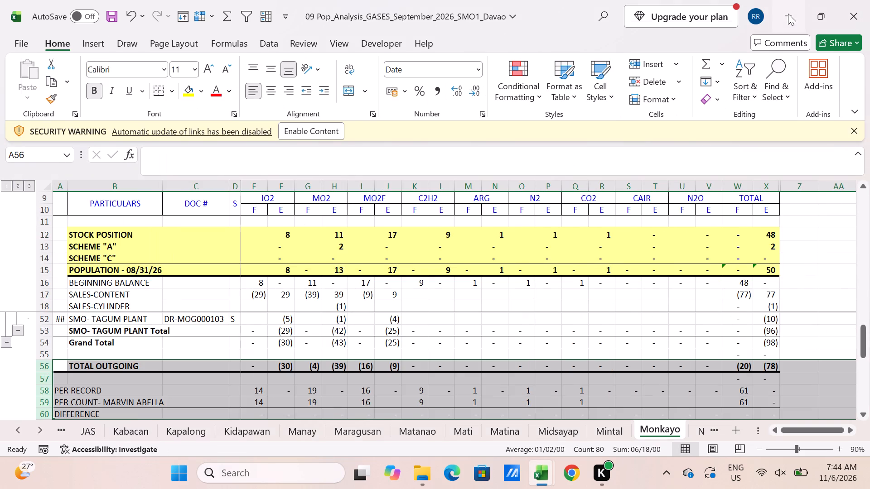
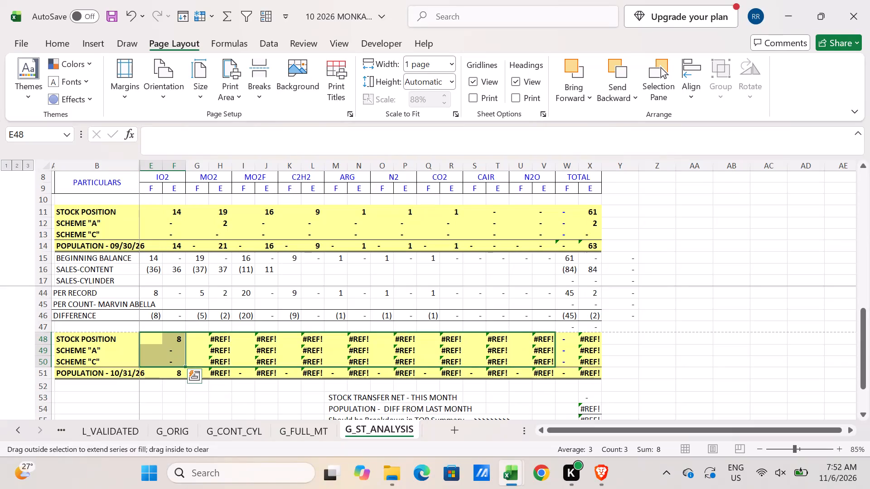
On G_ST_ANALYSIS, set the POPULATION - DIFF FROM LAST MONTH formula in X54 to =X51-X14.
scroll(551, 355, down, 1)
click(587, 373)
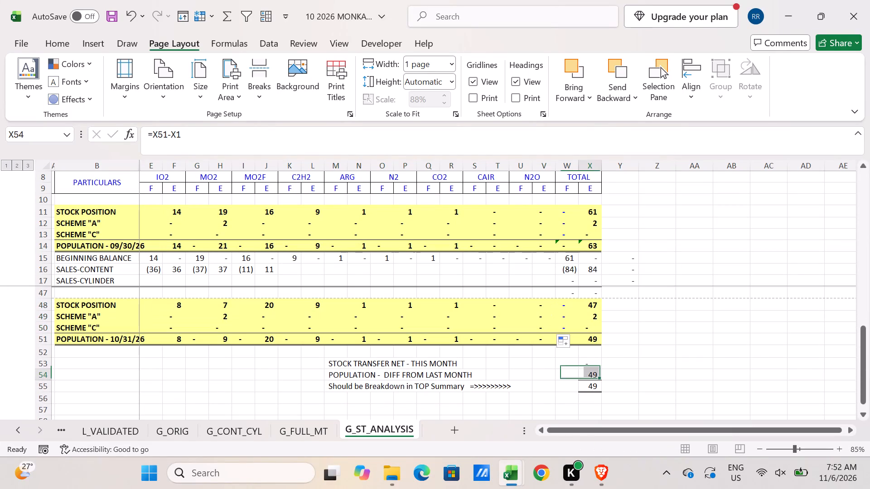
key(equal)
click(588, 342)
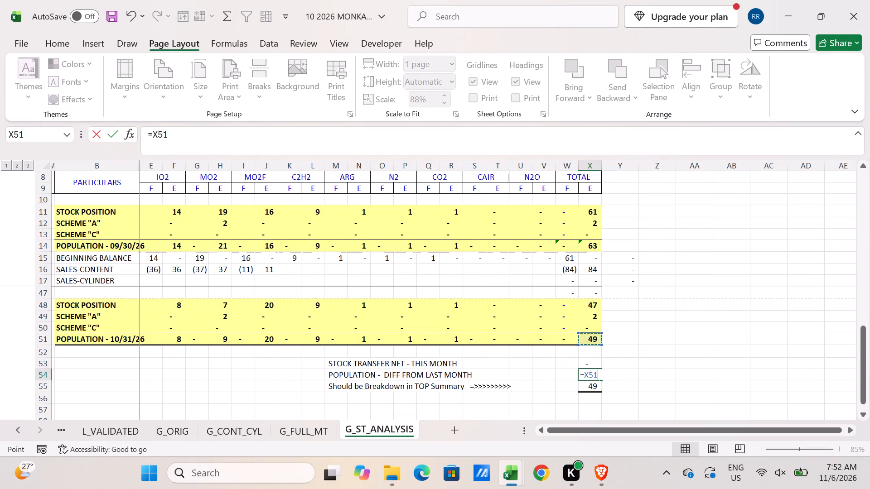
key(minus)
click(587, 244)
key(Return)
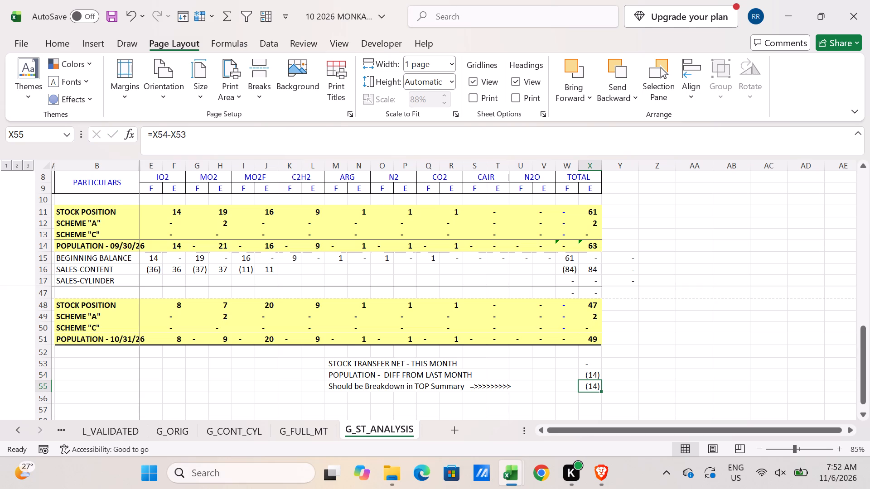
Save the October Monkayo workbook.
click(110, 13)
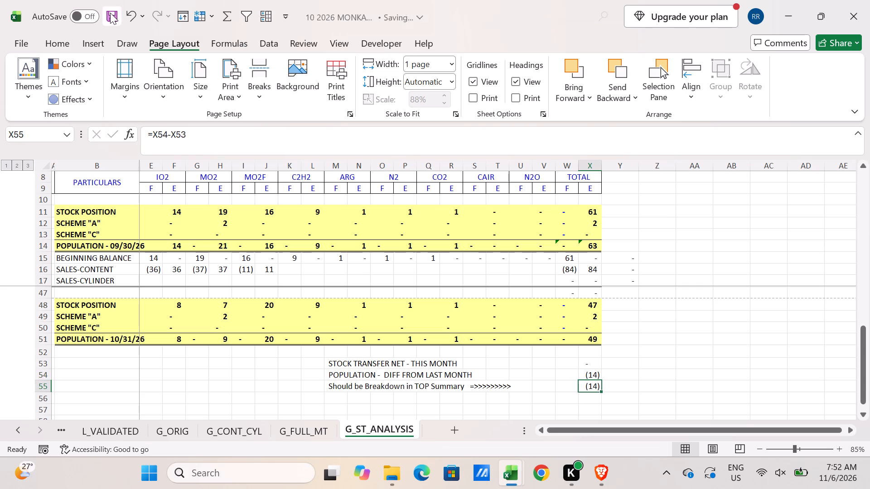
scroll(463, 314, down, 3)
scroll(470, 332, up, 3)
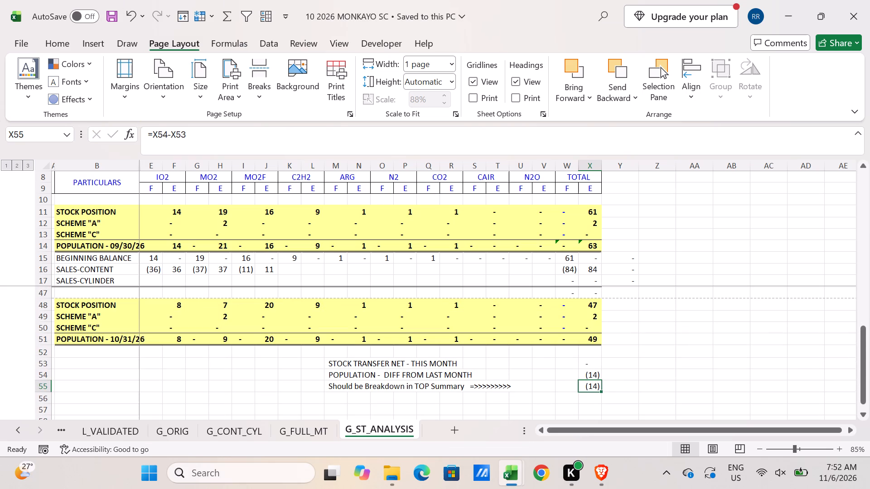
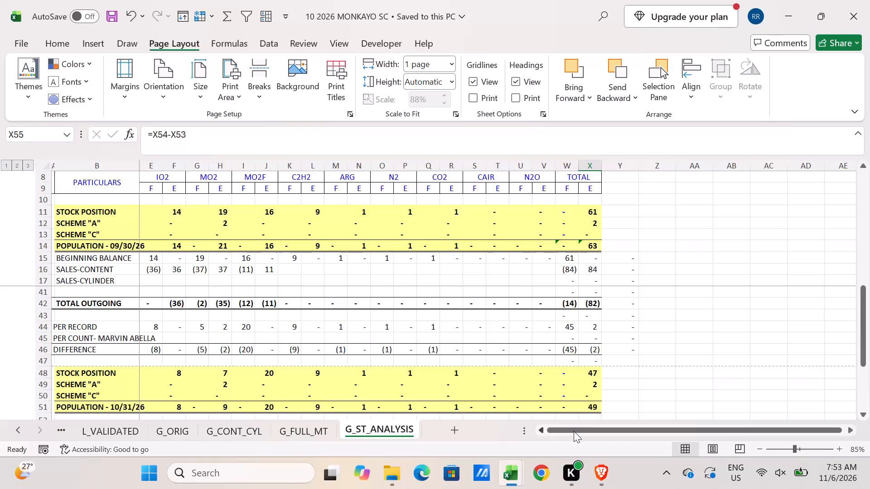
Compare G_ST_ANALYSIS with G_FULL_MT and set the G_ST_ANALYSIS page orientation to portrait.
scroll(390, 297, down, 1)
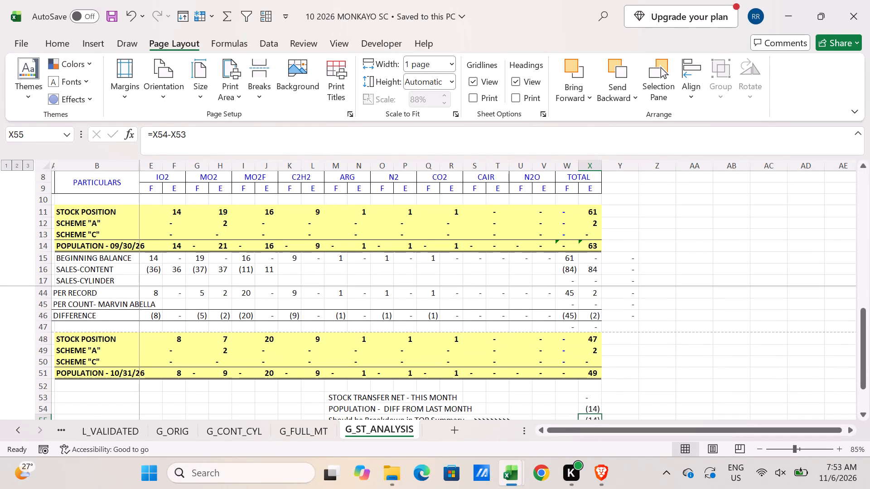
click(317, 430)
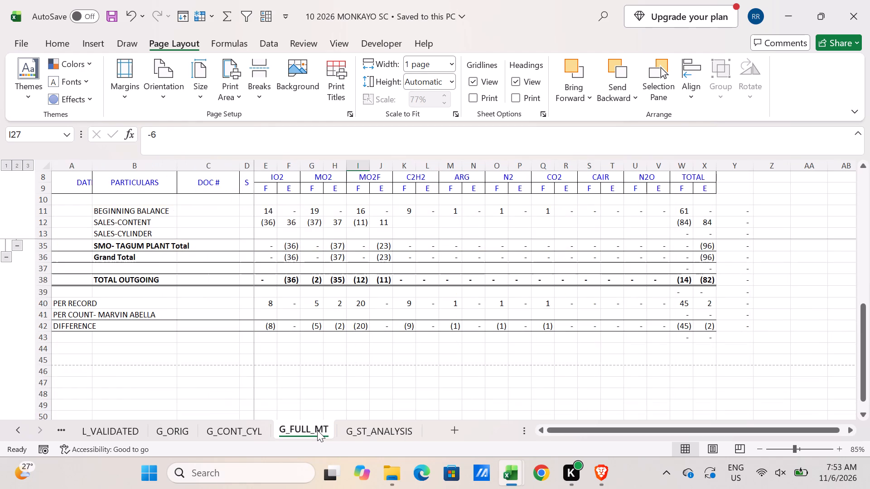
click(392, 427)
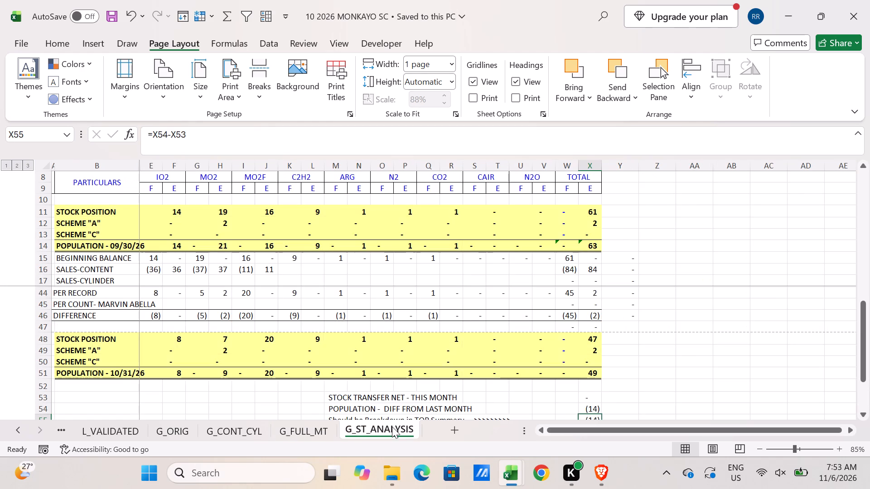
click(172, 91)
click(189, 133)
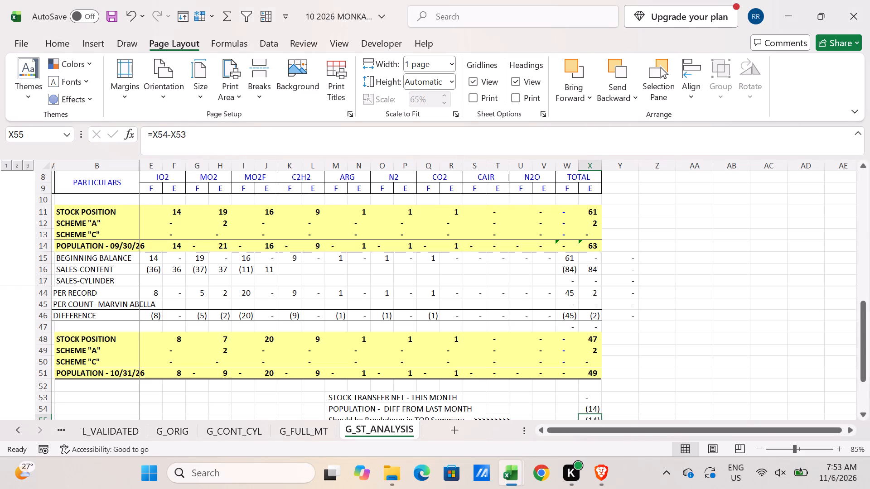
Hide check column Y on G_ST_ANALYSIS.
click(613, 168)
right_click(613, 168)
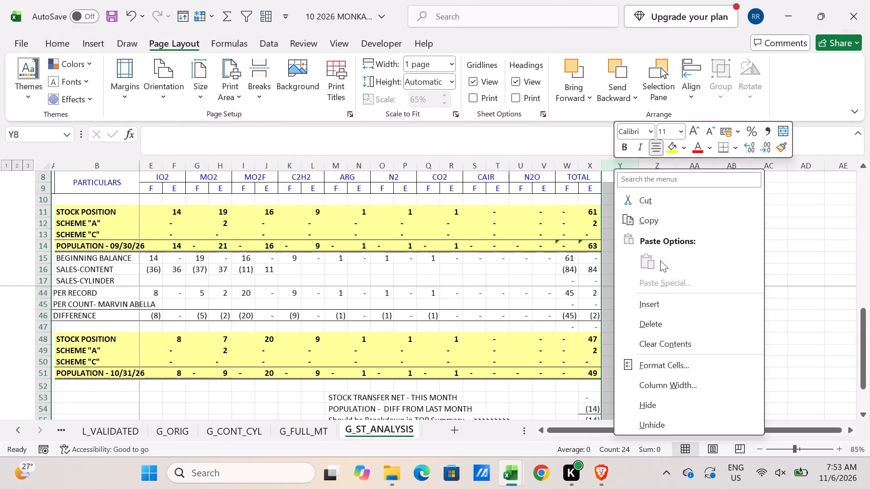
click(654, 407)
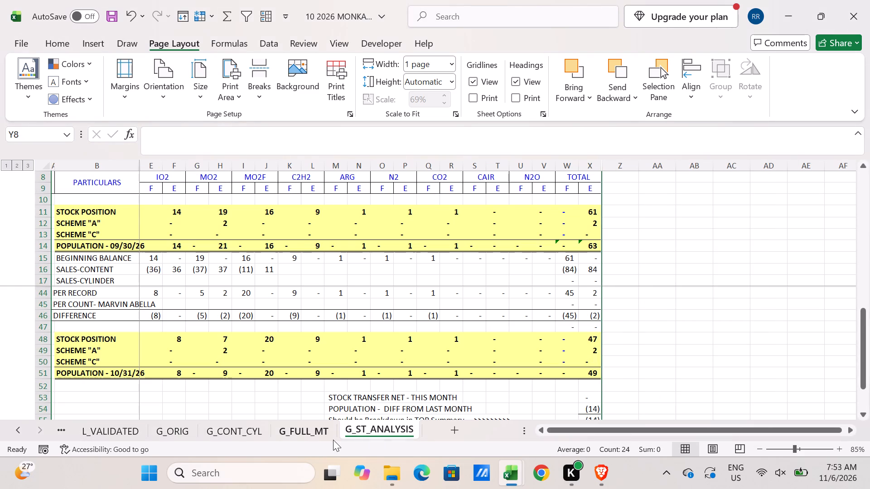
Duplicate the G_FULL_MT sheet to the end of the workbook and rename the copy G_VALIDATED.
drag(319, 434, 442, 429)
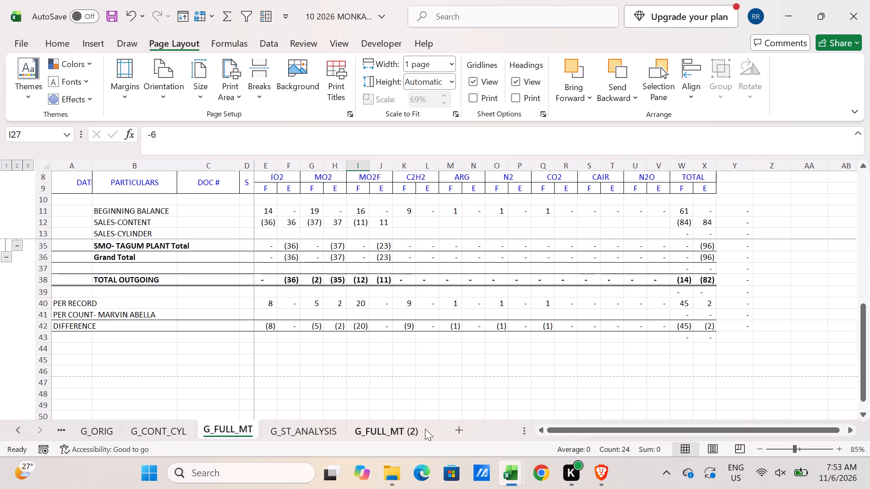
double_click(365, 433)
text(G_VALIDATED)
key(Return)
On G_VALIDATED, remove all subtotals from range A15:X39, from STOCK TRANSFERS through the row below TOTAL OUTGOING.
scroll(255, 340, up, 3)
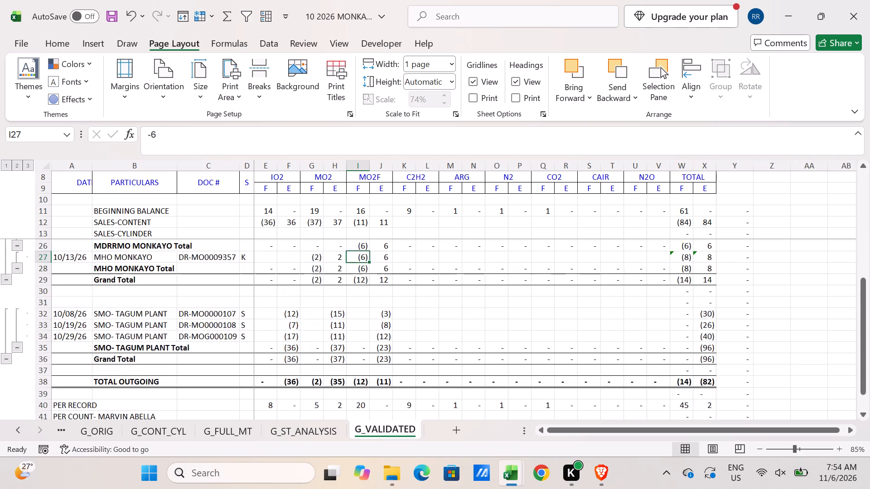
scroll(206, 321, up, 13)
click(77, 253)
scroll(515, 289, down, 4)
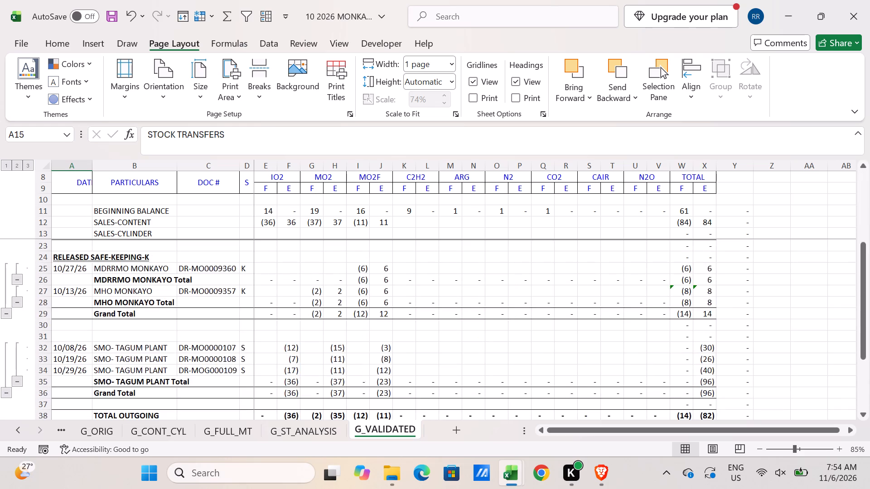
scroll(677, 329, down, 2)
shift+click(706, 321)
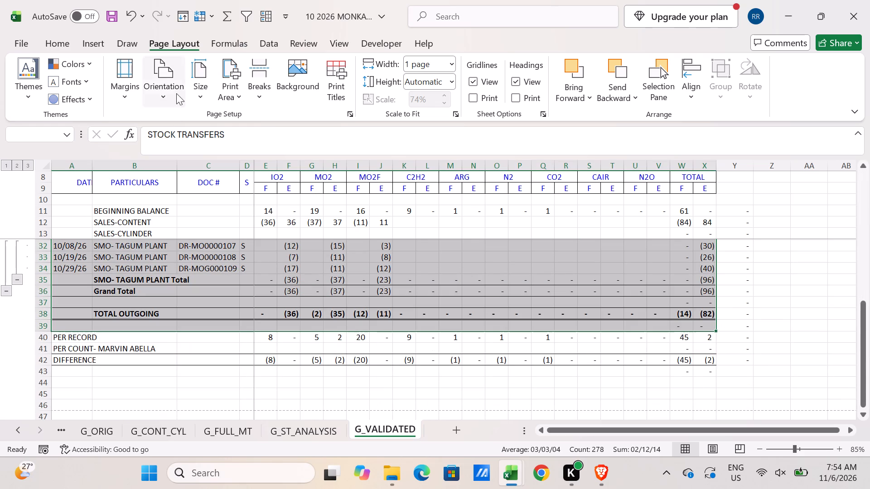
click(264, 14)
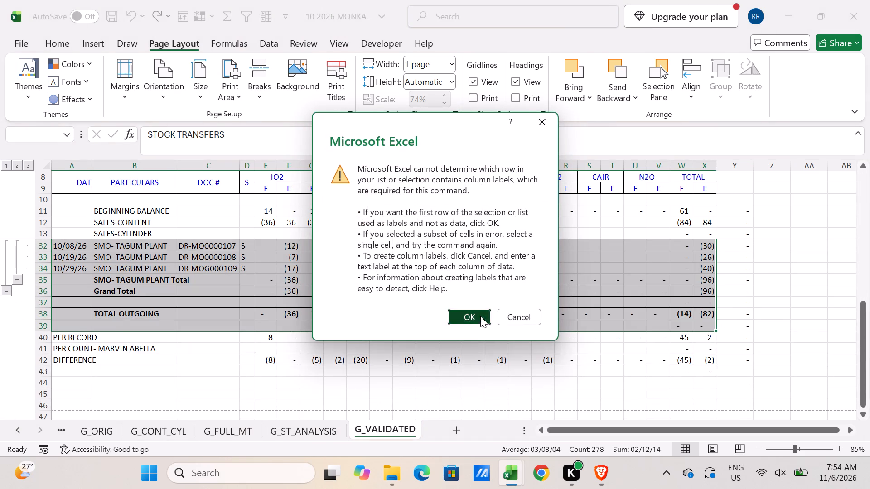
click(480, 316)
click(173, 439)
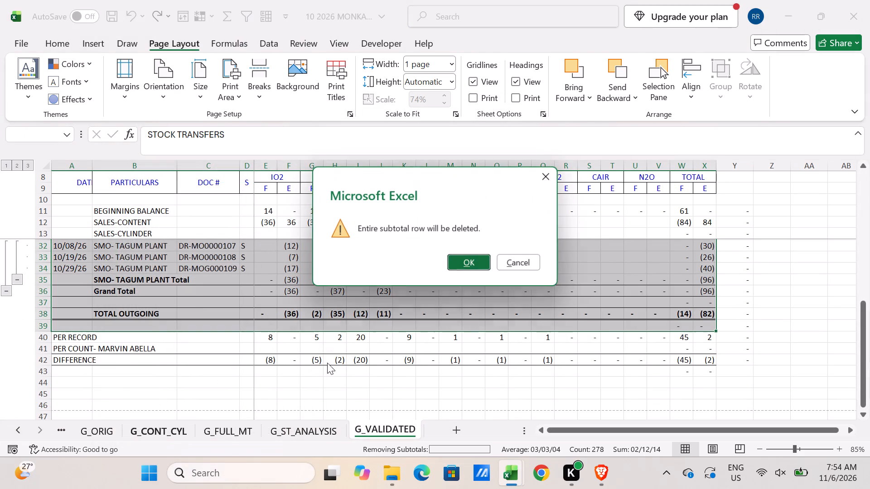
click(464, 264)
Sort G_VALIDATED range A15:X29 by Column A from oldest to newest, with Column C as the second level.
scroll(510, 328, up, 7)
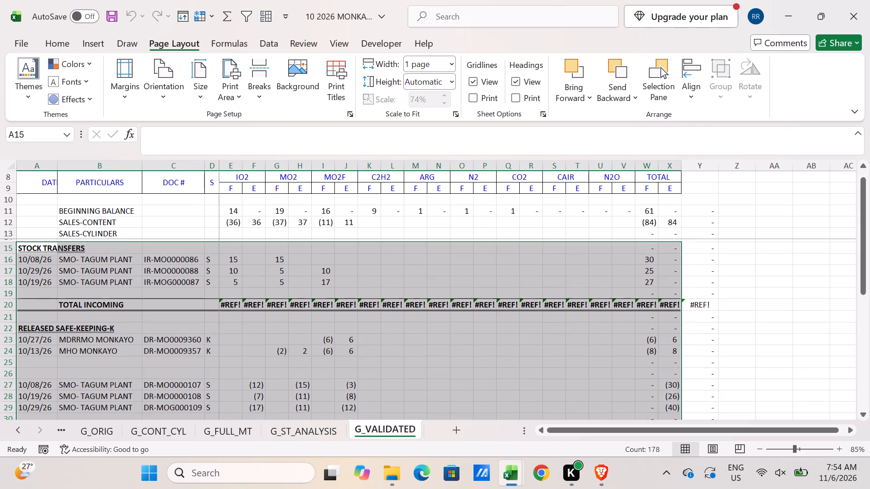
scroll(651, 344, down, 1)
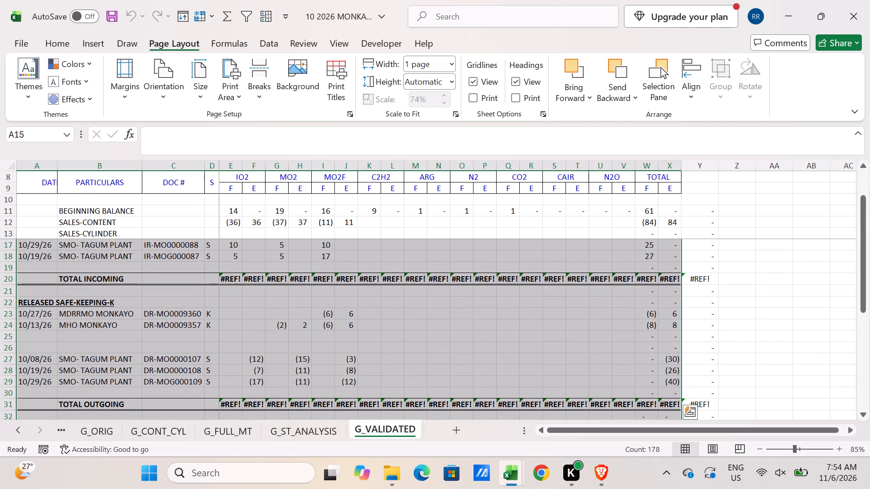
shift+click(668, 379)
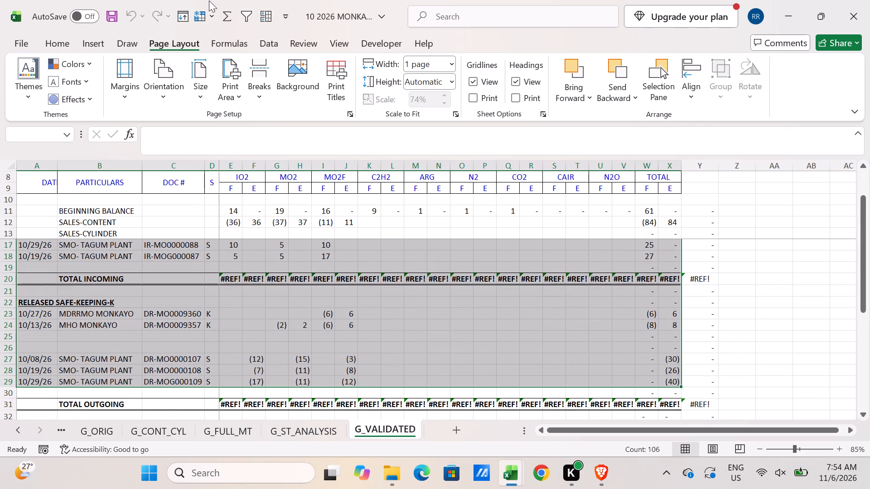
click(184, 18)
click(126, 276)
click(72, 290)
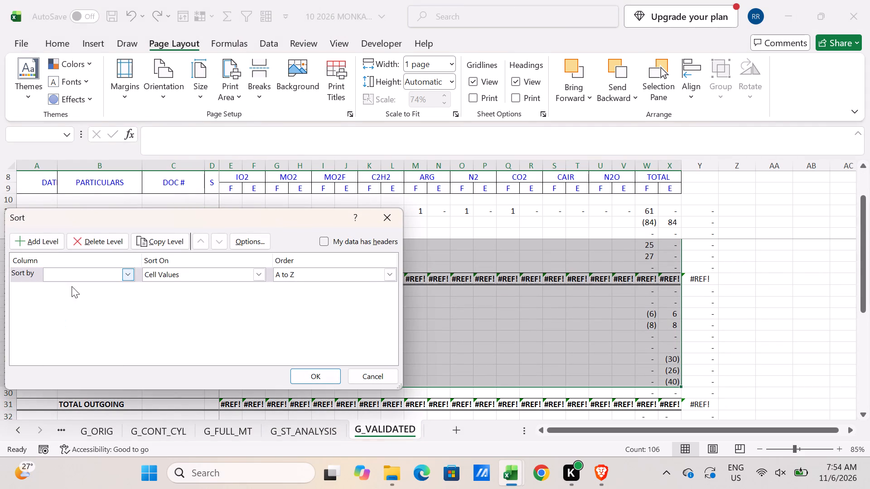
click(51, 243)
click(72, 296)
click(86, 289)
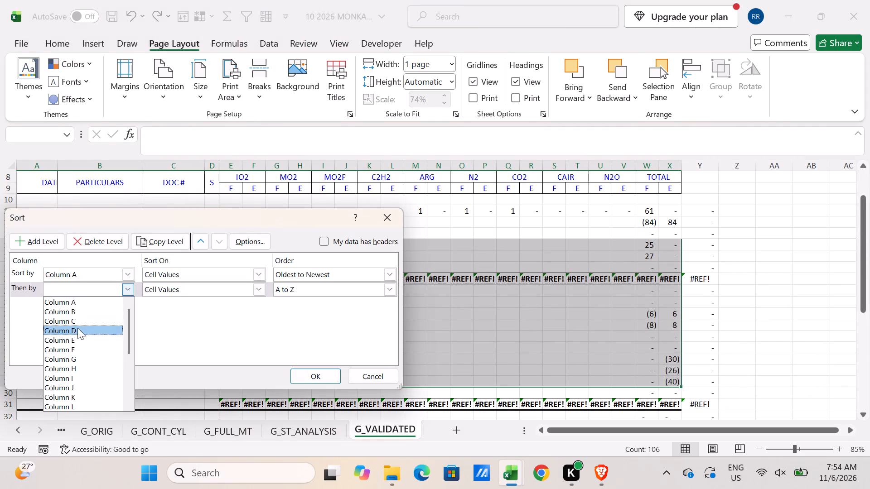
click(82, 319)
click(309, 381)
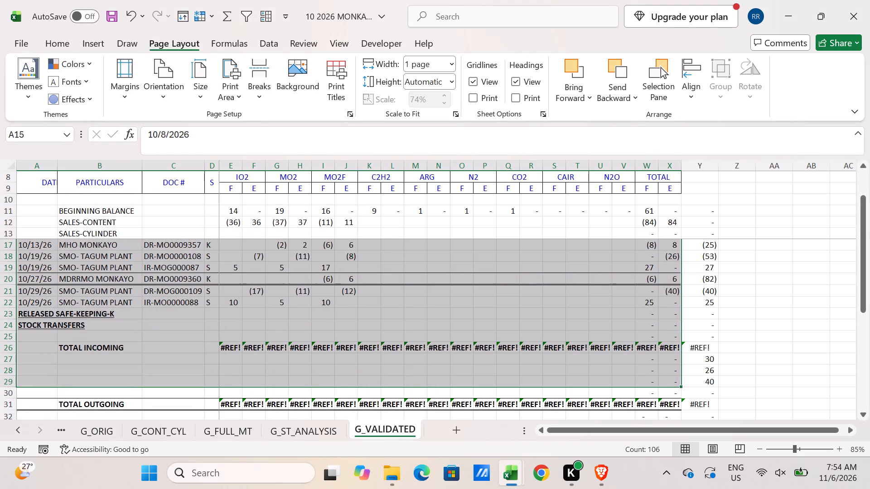
Apply thin top, inner horizontal and bottom borders to the dated transaction rows A15:X22 on G_VALIDATED.
scroll(562, 331, up, 1)
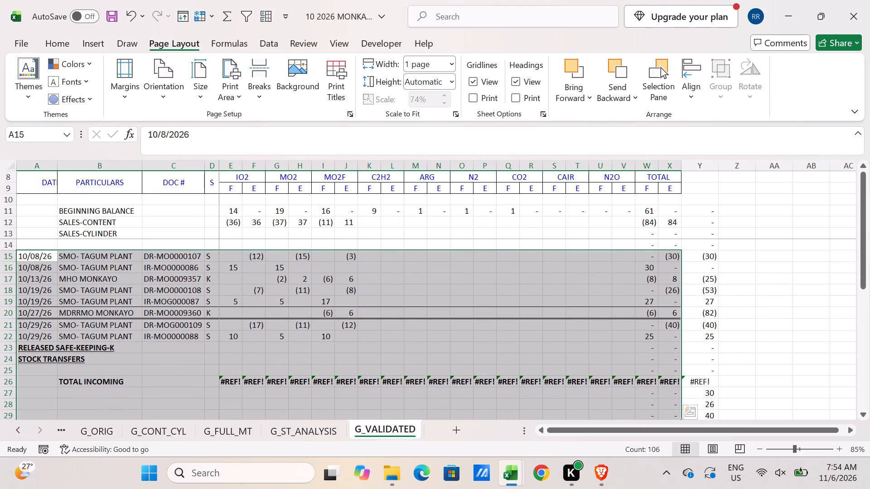
shift+click(669, 336)
right_click(461, 307)
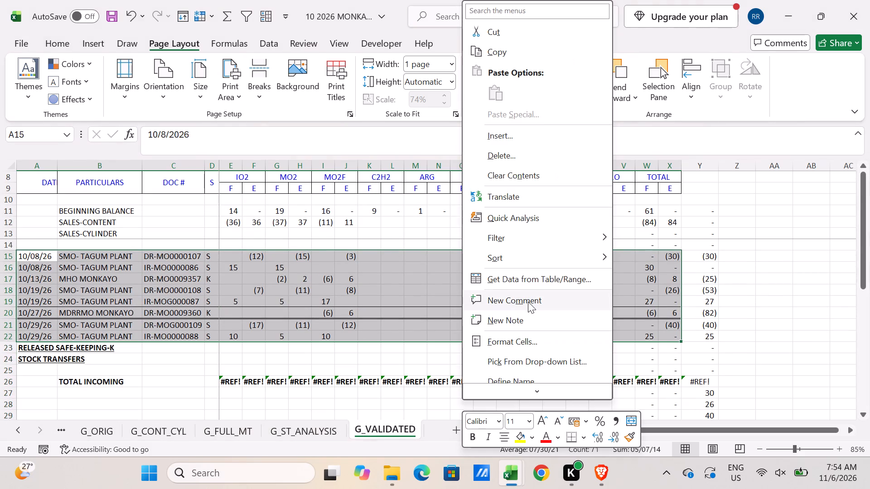
click(524, 338)
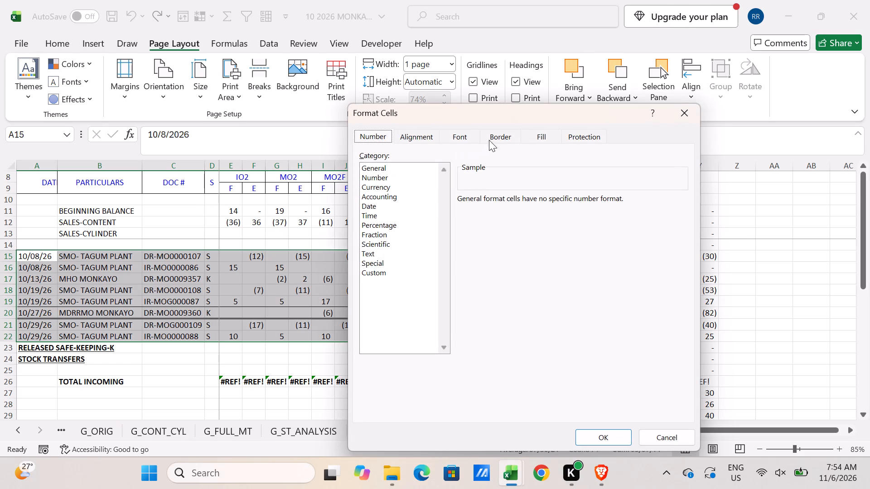
click(497, 142)
click(476, 230)
click(476, 257)
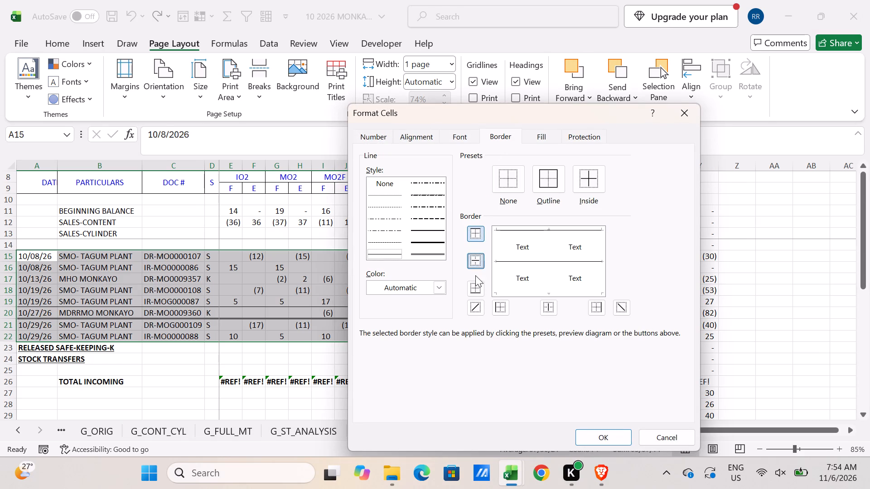
click(475, 291)
click(595, 442)
Delete rows 23 to 31 on G_VALIDATED, from RELEASED SAFE-KEEPING-K through TOTAL OUTGOING.
scroll(150, 331, down, 1)
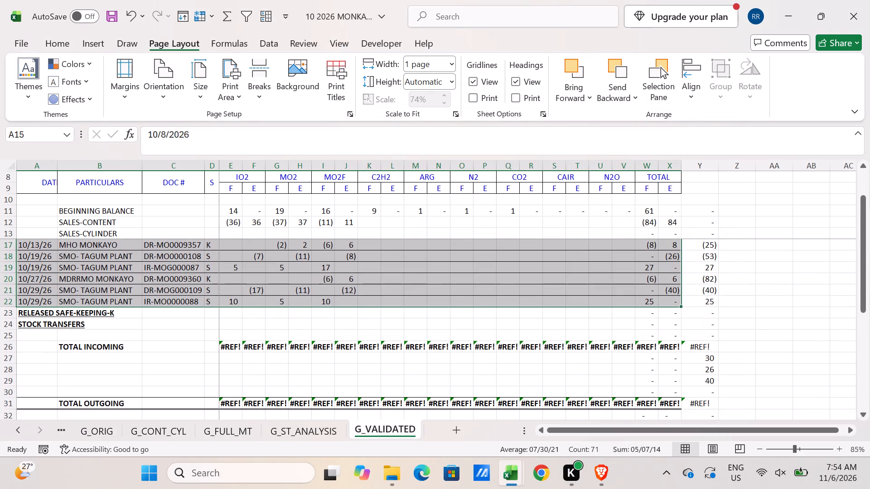
drag(9, 315, 5, 384)
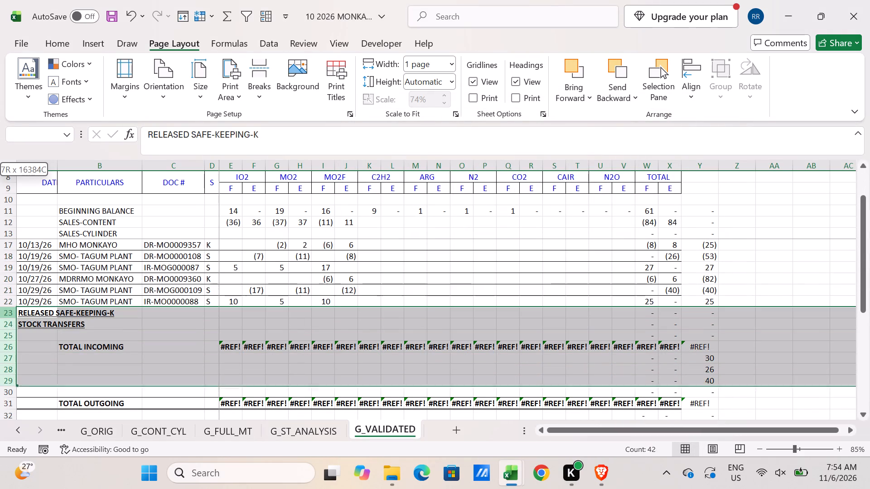
drag(5, 384, 5, 401)
key(ctrl+minus)
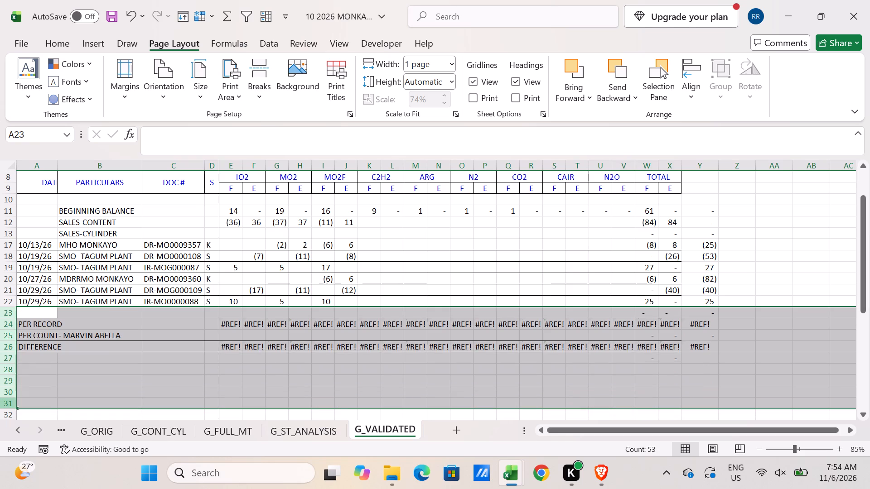
Set the PER RECORD formula in E24 to =SUM(E11:E22) and fill it across to V24.
click(243, 325)
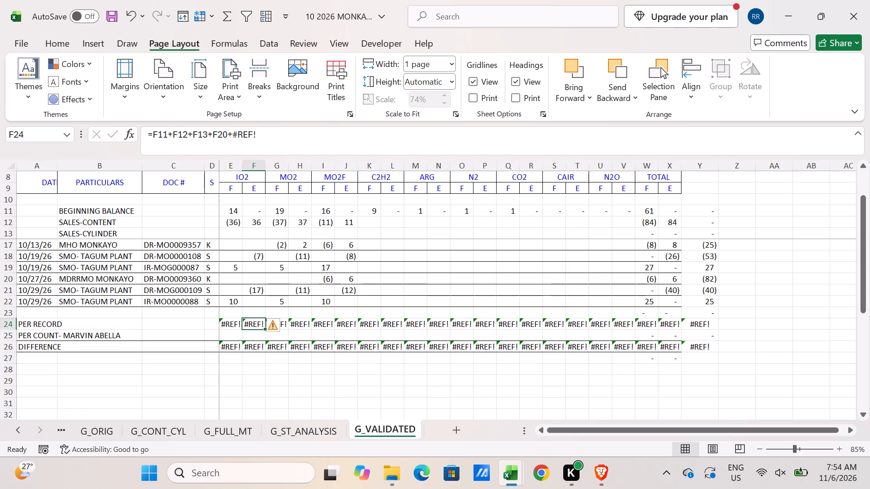
click(232, 325)
click(232, 9)
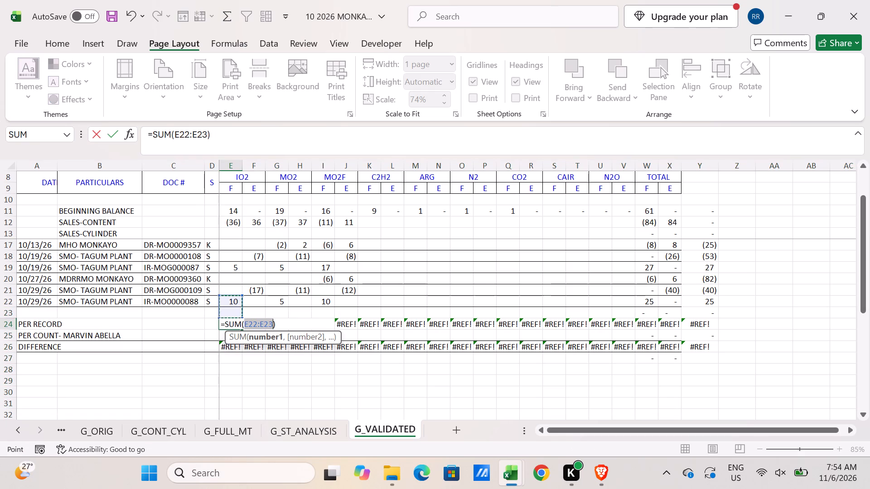
click(228, 208)
shift+click(237, 302)
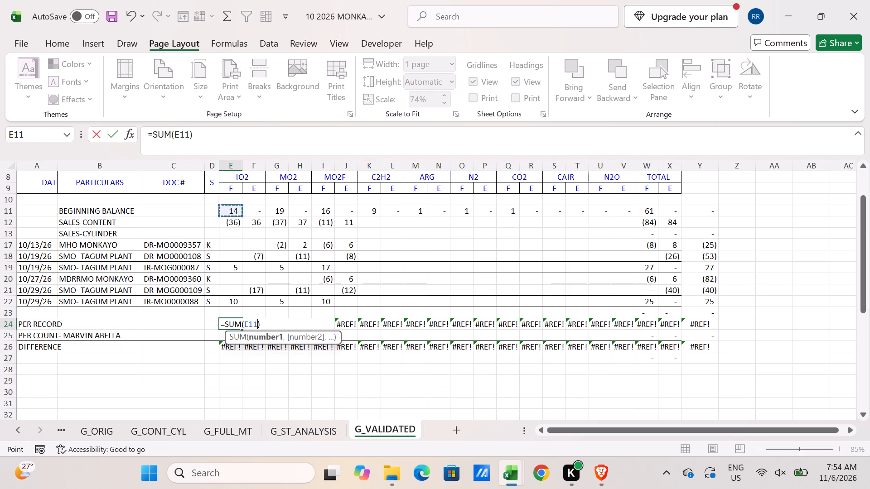
key(Return)
click(237, 321)
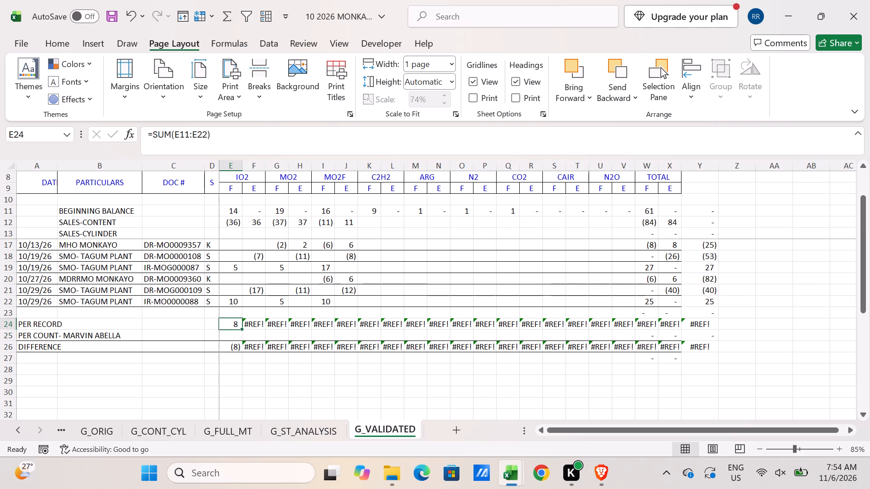
click(246, 327)
click(242, 325)
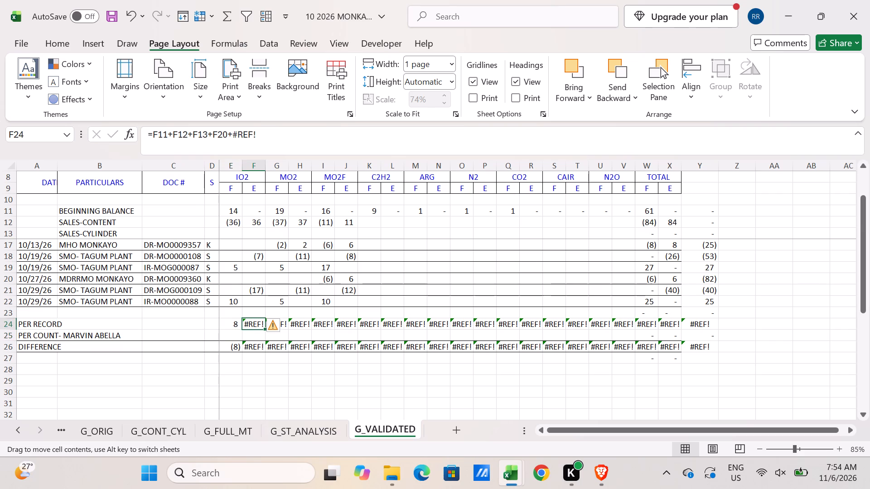
click(234, 324)
drag(244, 329, 627, 331)
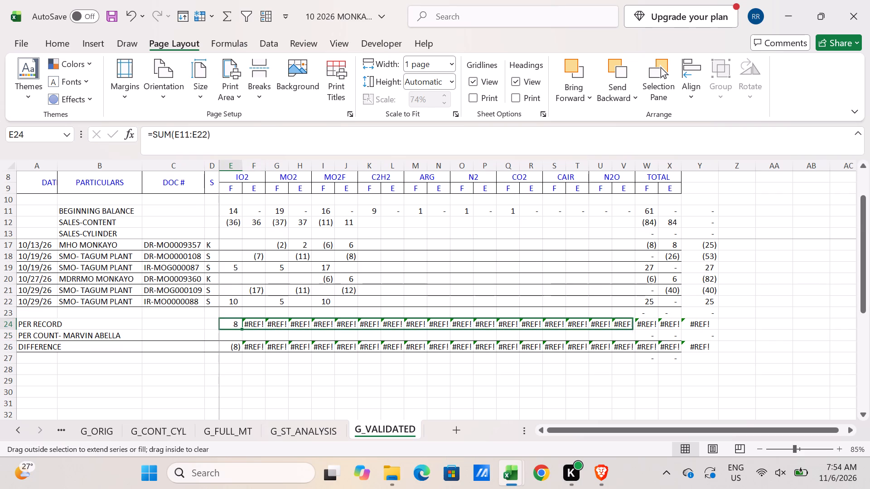
drag(627, 331, 628, 331)
Delete check column Y on G_VALIDATED.
click(702, 161)
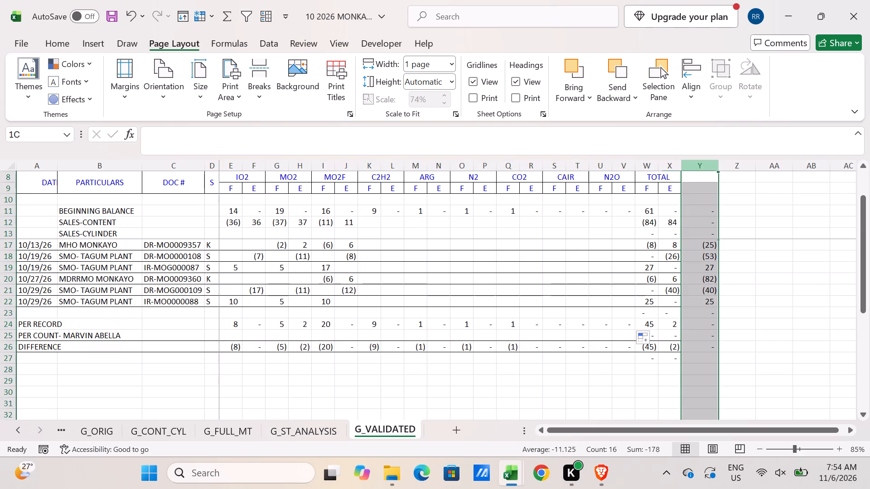
key(ctrl+minus)
Check the print preview of the G_VALIDATED sheet and return to the worksheet.
key(ctrl+p)
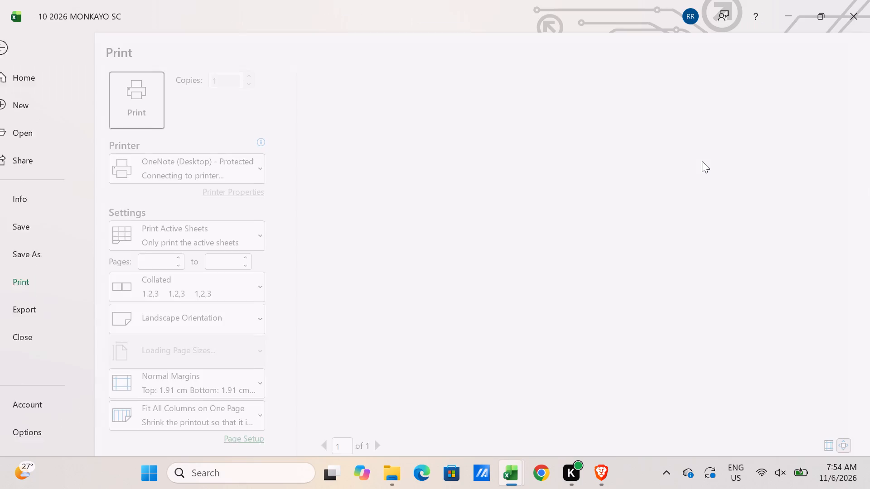
key(Escape)
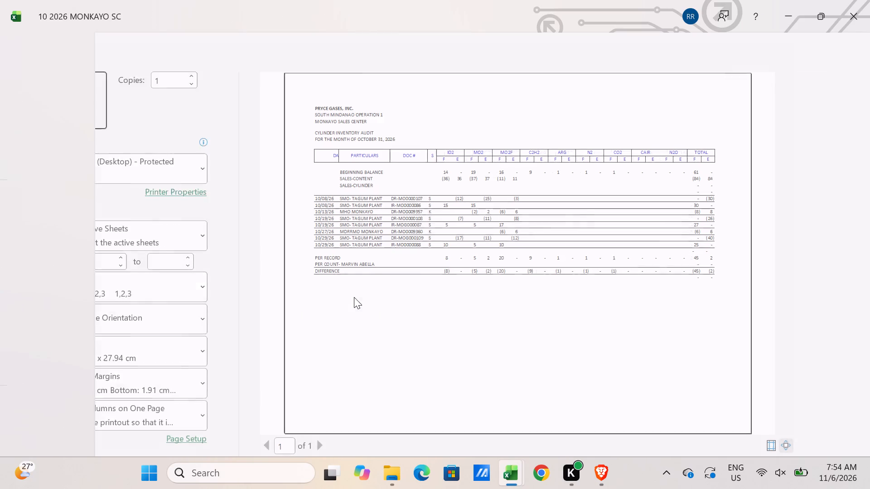
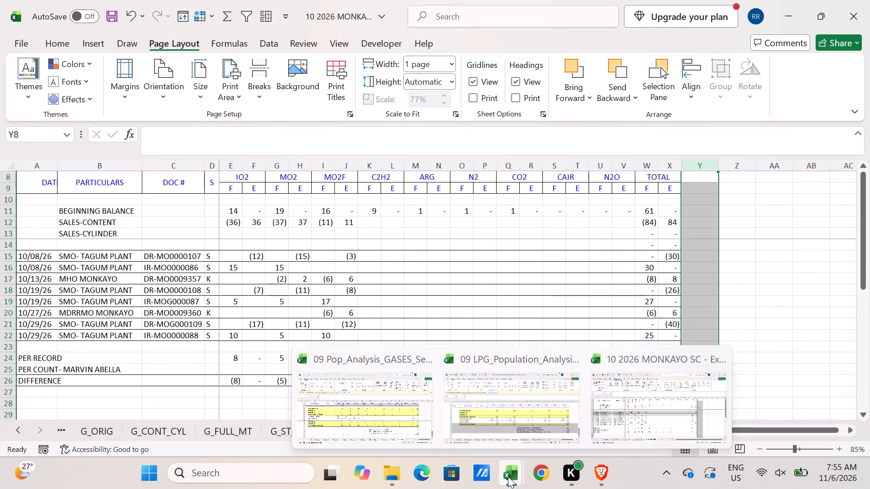
Recheck the print preview of G_VALIDATED in the October Monkayo workbook and return to the worksheet.
click(628, 429)
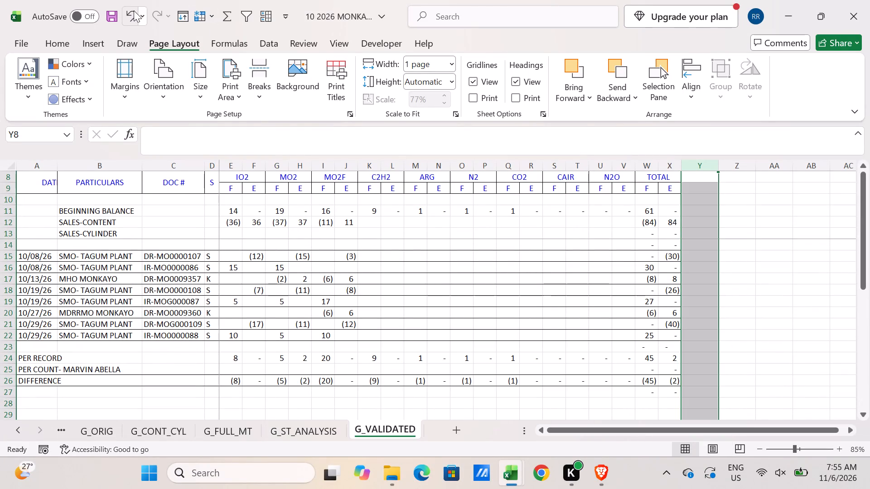
key(ctrl+p)
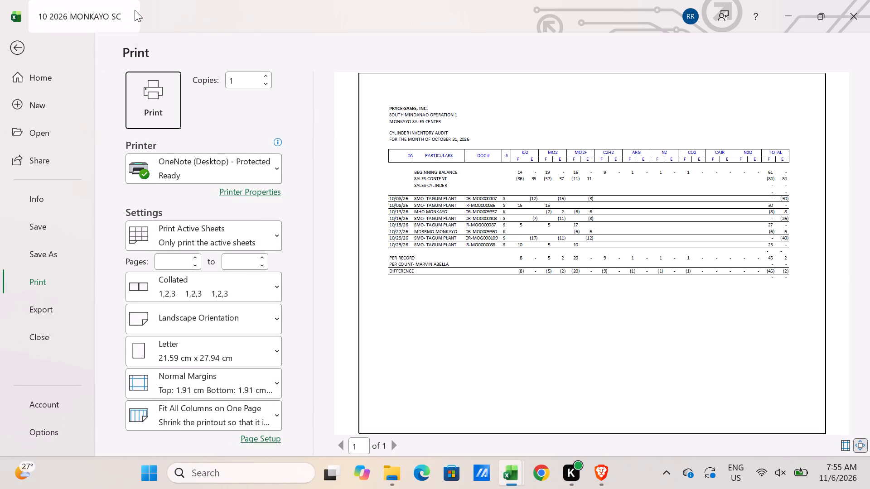
key(Escape)
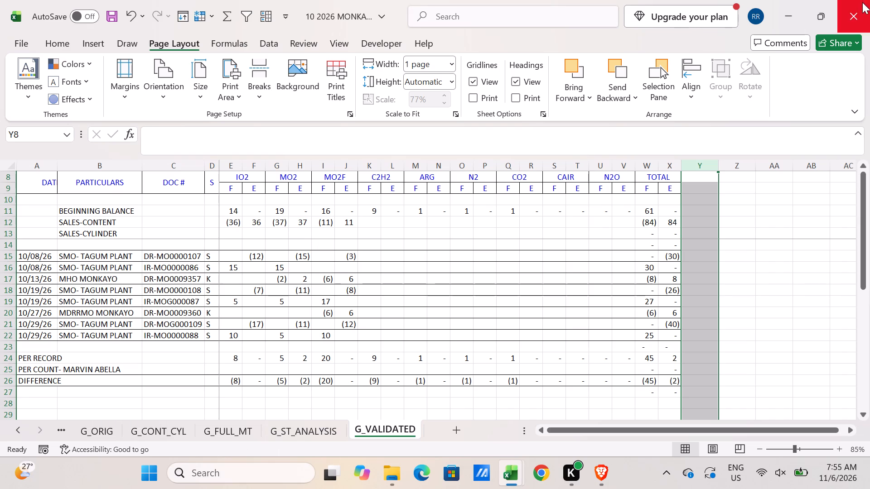
Close the 10 2026 MONKAYO SC workbook.
click(862, 3)
click(418, 330)
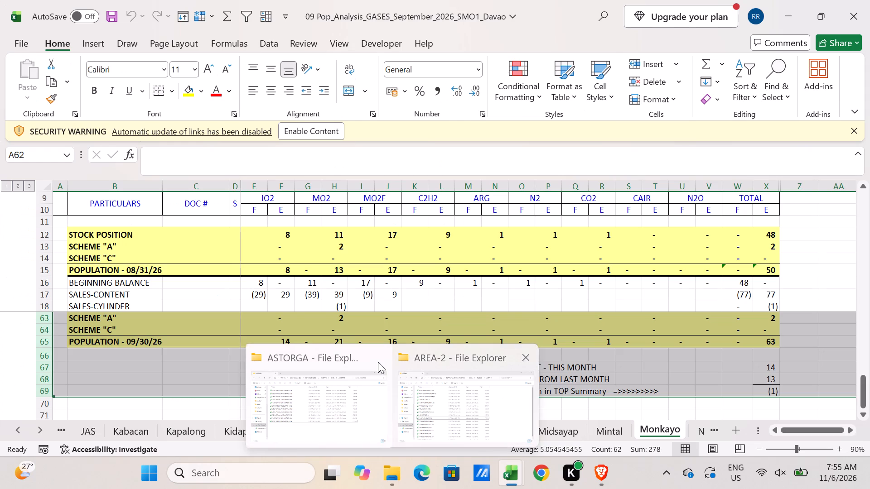
Open the 10 2026 NABUNTURAN SC workbook from the AREA-2 folder and enable editing.
click(375, 358)
click(371, 390)
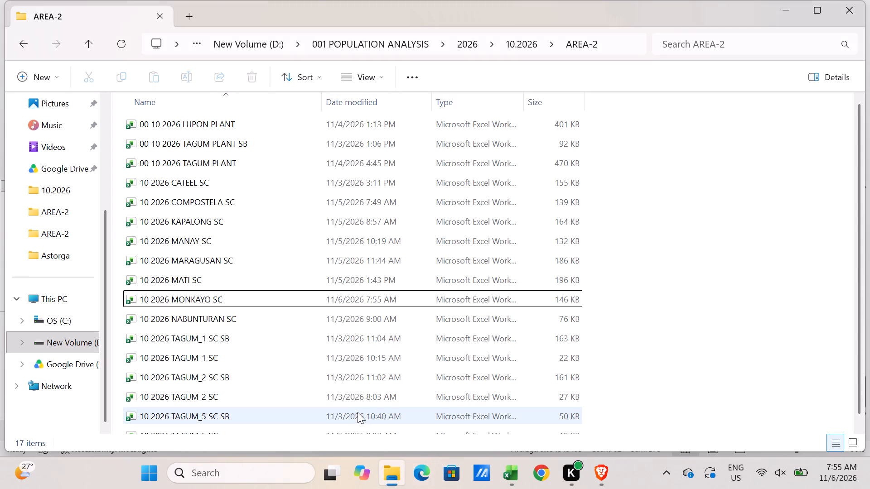
double_click(175, 318)
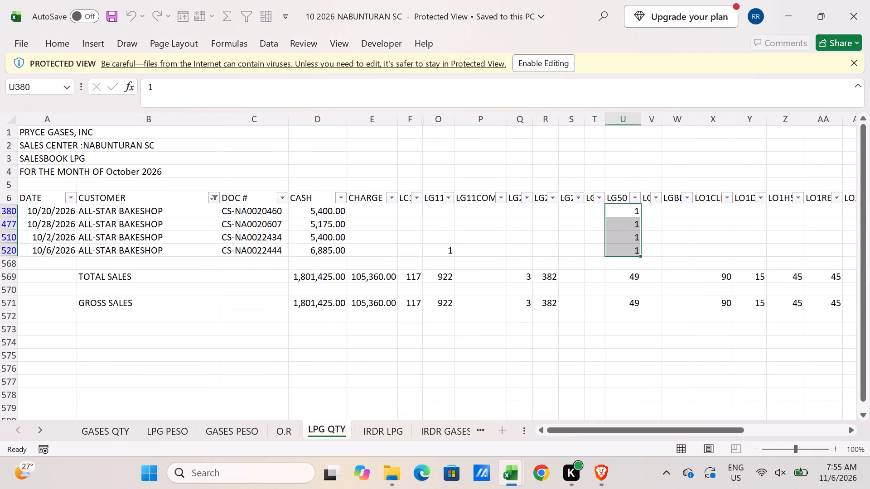
click(548, 61)
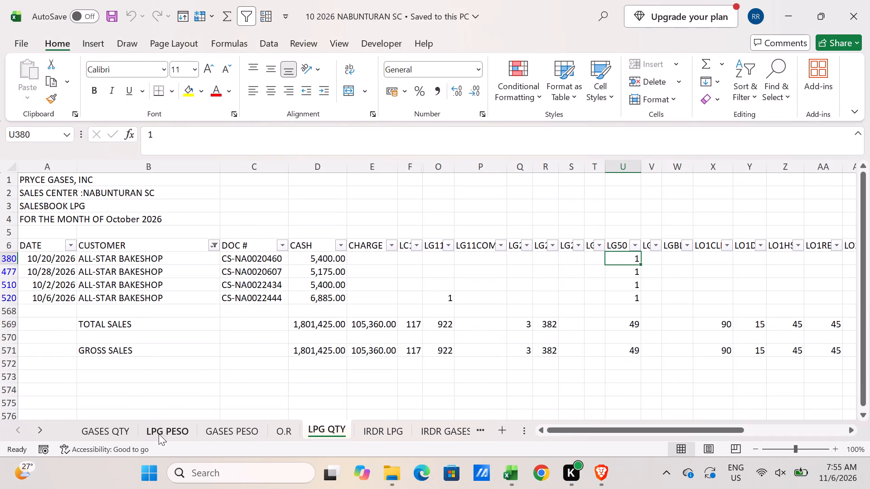
Hide the GASES QTY, LPG PESO, GASES PESO, O.R and LPG QTY sheets together.
click(113, 423)
ctrl+click(176, 435)
ctrl+click(222, 438)
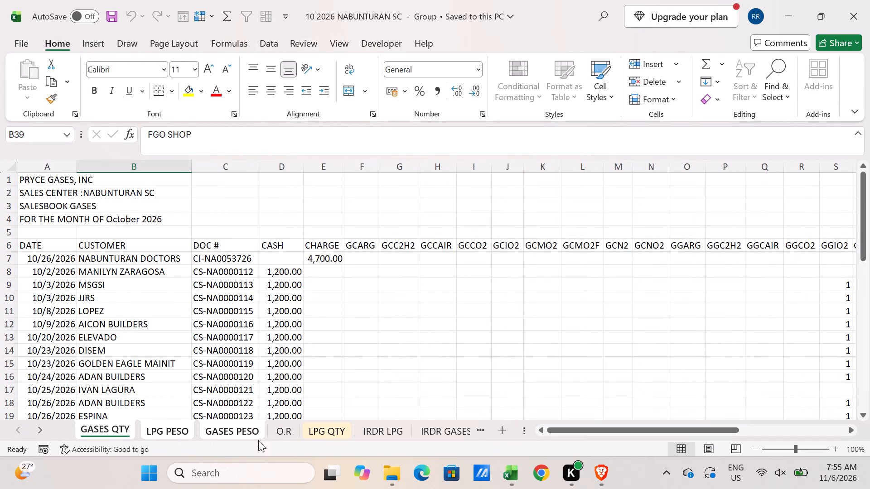
ctrl+click(272, 440)
ctrl+click(313, 435)
right_click(127, 429)
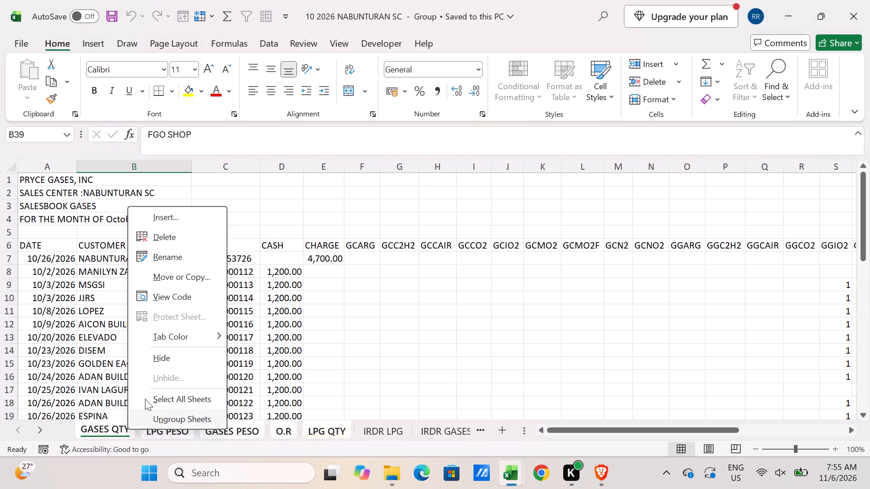
click(167, 367)
Rename the IRDR LPG sheet as L_ORIG.
double_click(113, 427)
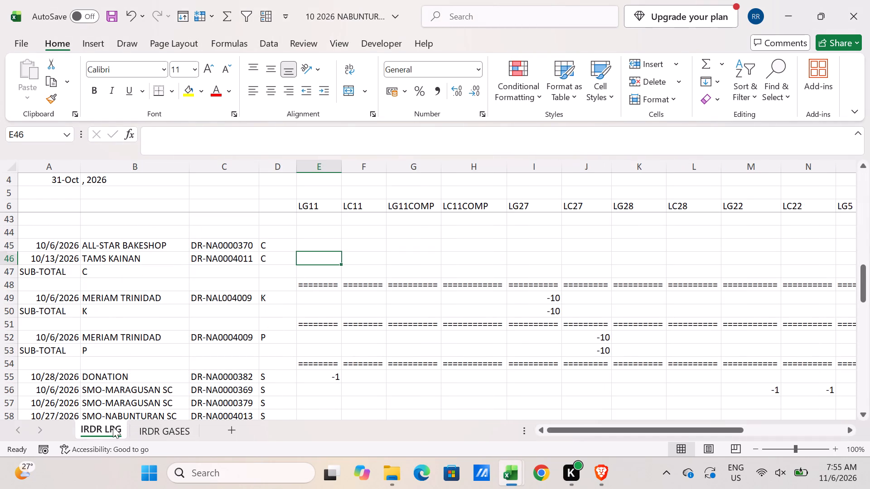
text(L_ORIG)
key(Return)
Duplicate the L_ORIG sheet directly after itself and name the copy L_SERIES.
drag(113, 427, 130, 425)
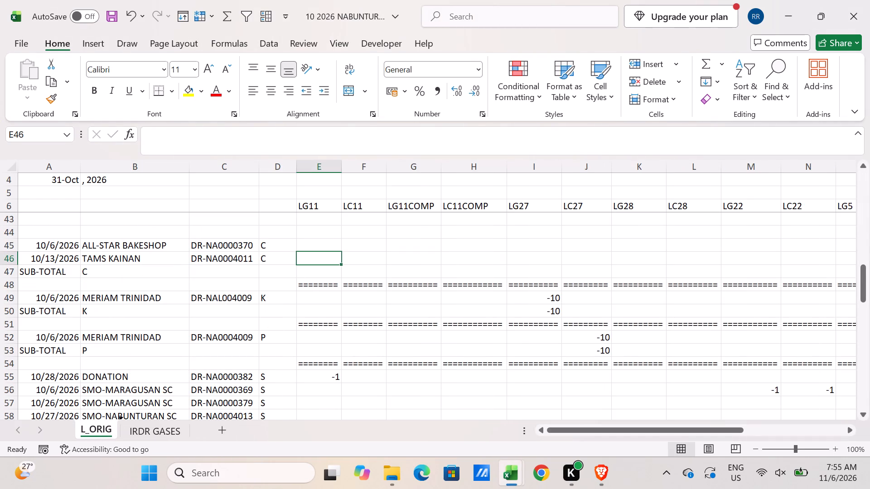
drag(130, 425, 150, 429)
double_click(150, 429)
text(L_SERIES)
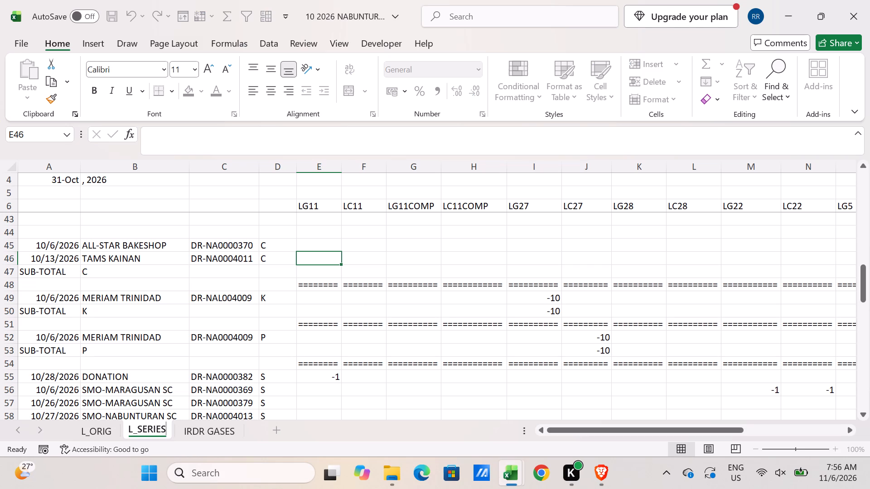
key(Return)
Bring up the Nabunturan sheet in the September gases population workbook and return to the October Nabunturan workbook.
key(alt+Tab)
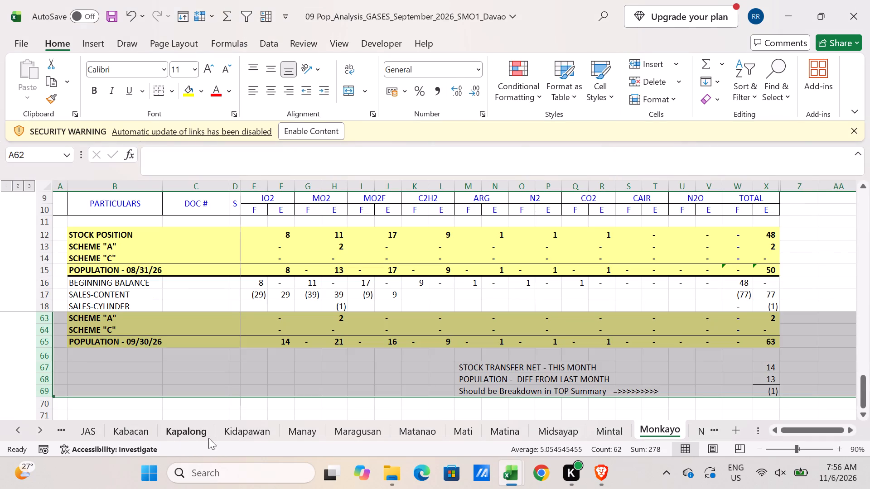
click(695, 432)
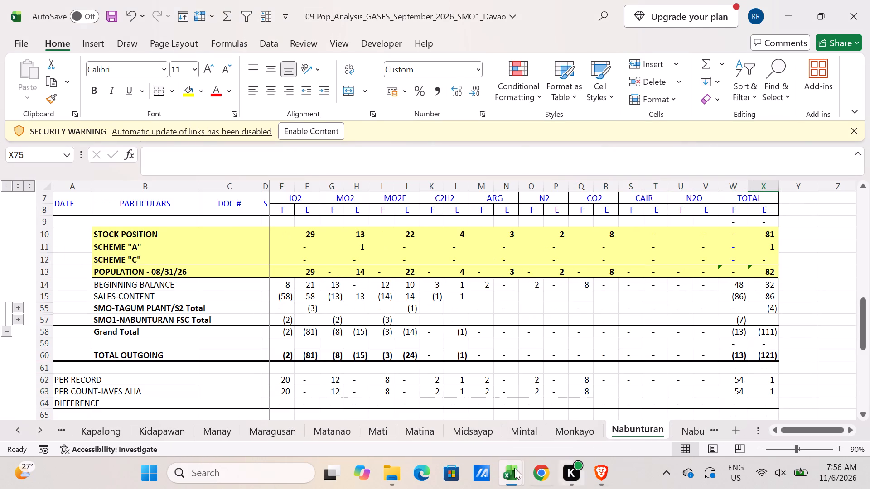
click(506, 471)
click(385, 412)
key(alt+Tab)
Unfreeze the panes on the Nabunturan sheet of the September LPG population workbook.
click(511, 470)
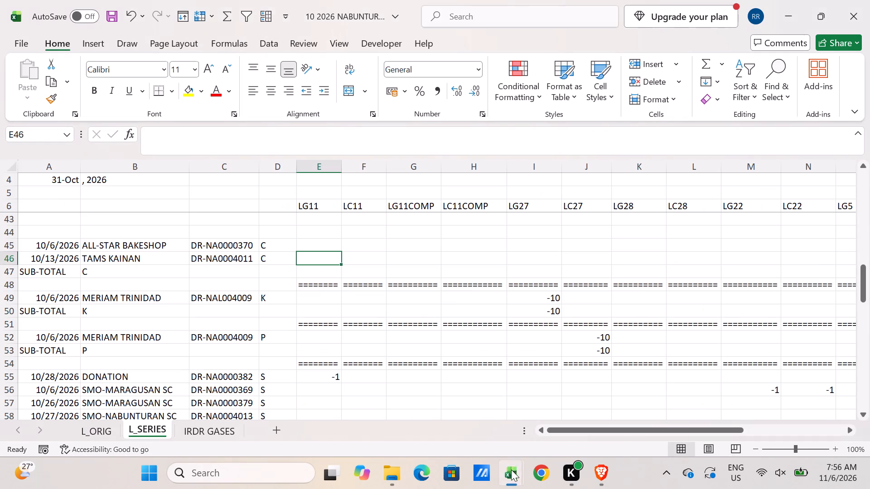
click(534, 410)
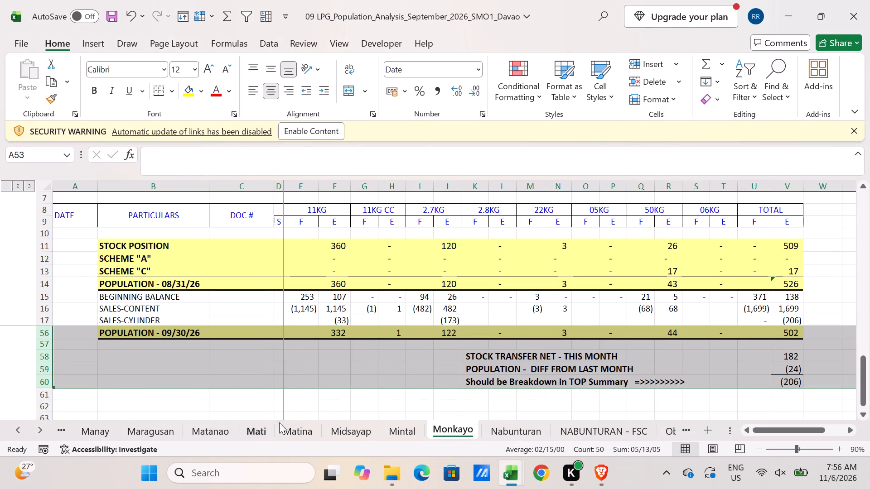
click(514, 438)
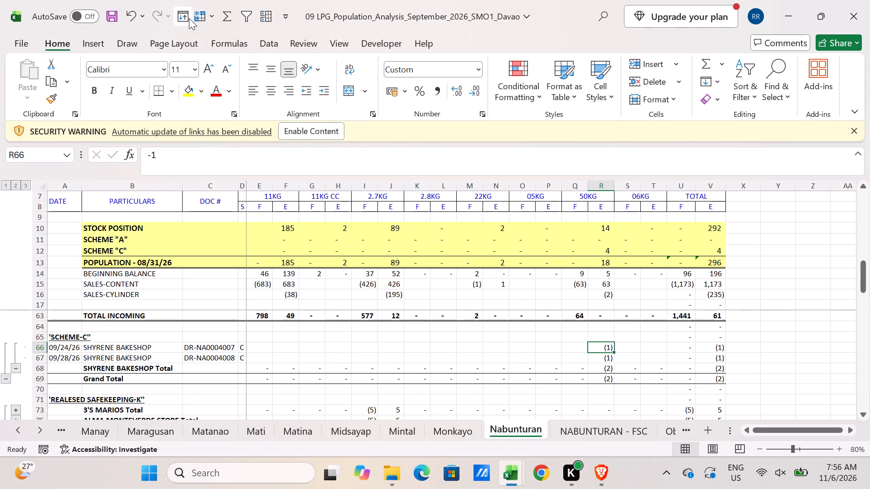
click(193, 19)
click(198, 41)
Copy header rows 1 to 5 from the September LPG Nabunturan sheet and insert them above row 1 of L_SERIES, with its panes unfrozen.
scroll(143, 192, up, 3)
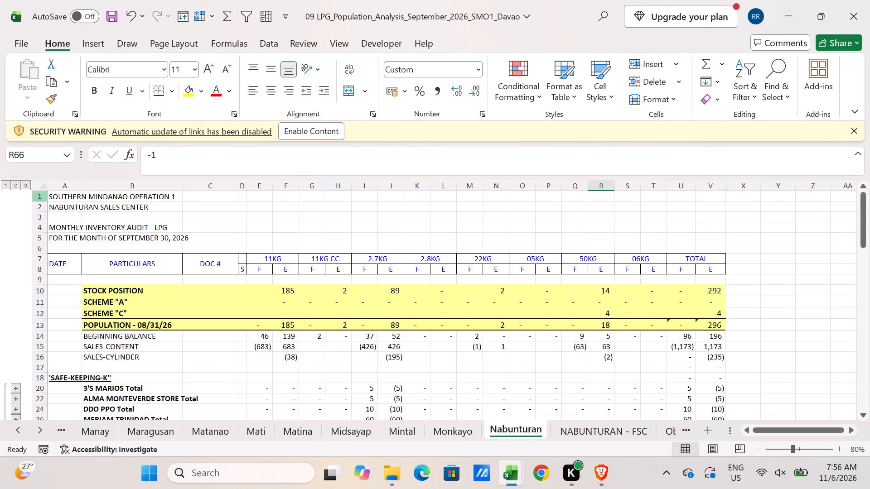
drag(36, 194, 48, 239)
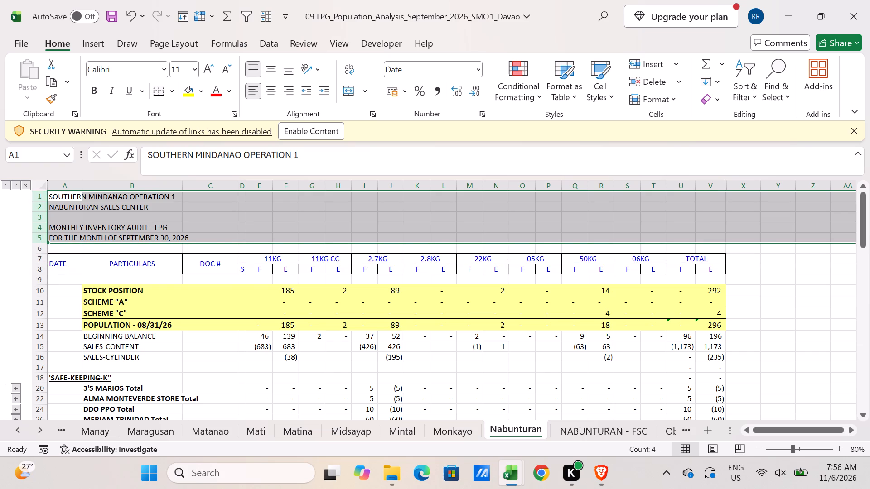
key(ctrl+c)
key(alt+Tab)
scroll(155, 278, up, 4)
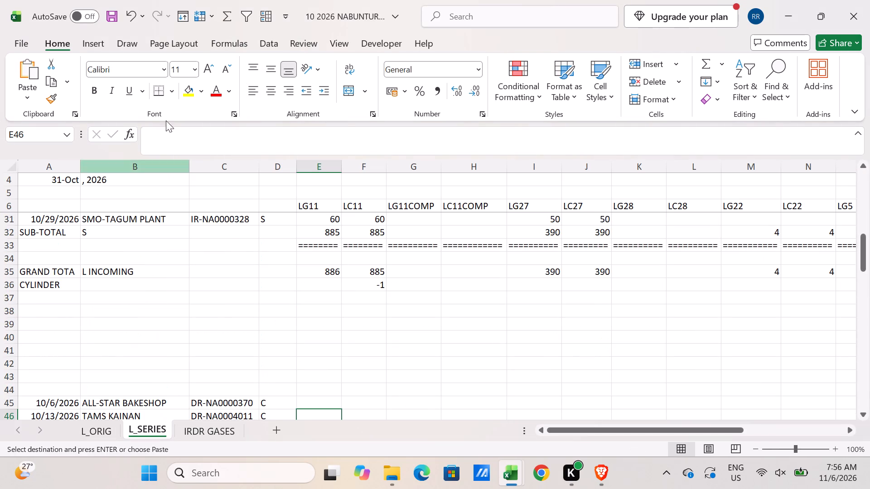
drag(202, 10, 204, 14)
click(219, 38)
scroll(158, 188, up, 4)
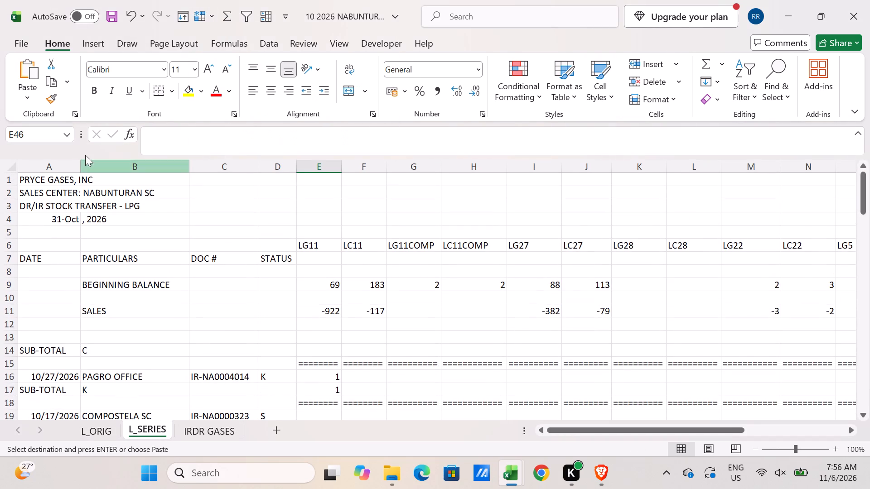
click(11, 181)
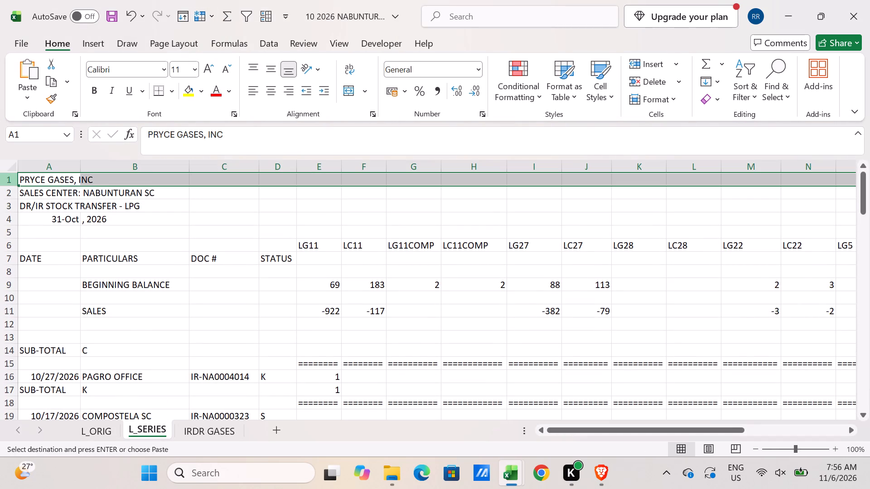
key(ctrl+shift+equal)
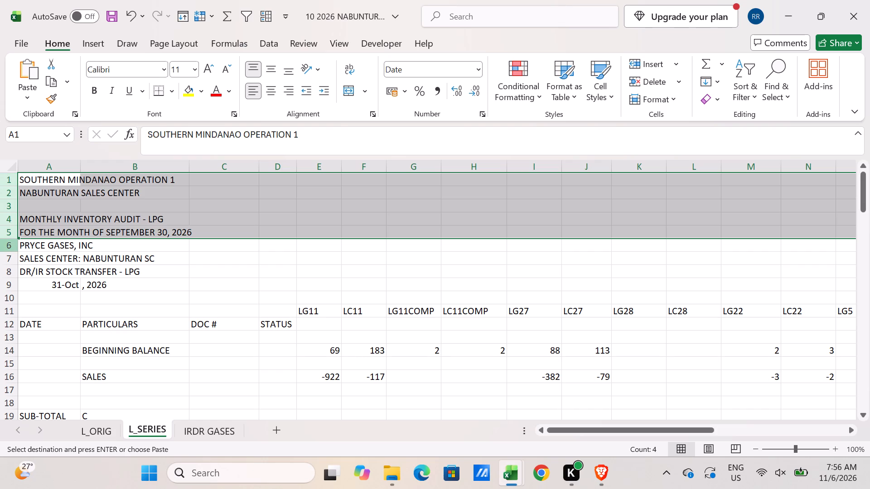
Clear the old heading and balance contents in rows 6 to 16 of L_SERIES and delete rows 6 to 14.
drag(10, 244, 27, 289)
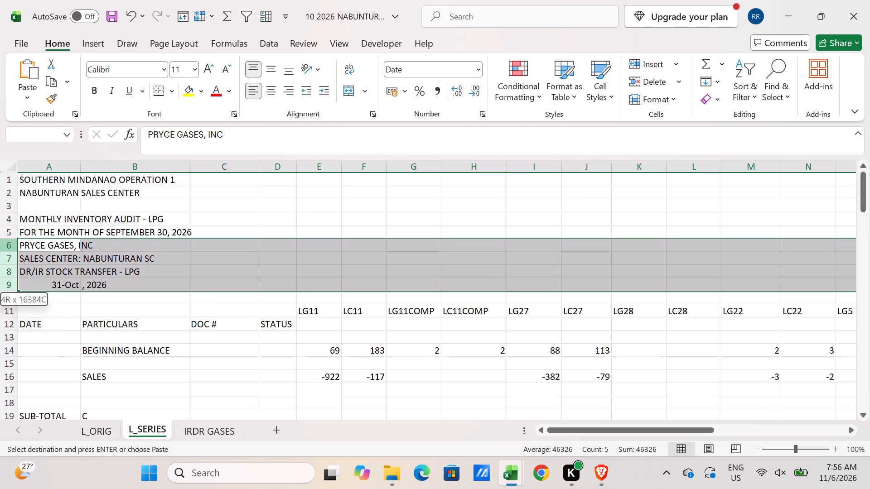
drag(27, 289, 27, 289)
drag(27, 289, 34, 369)
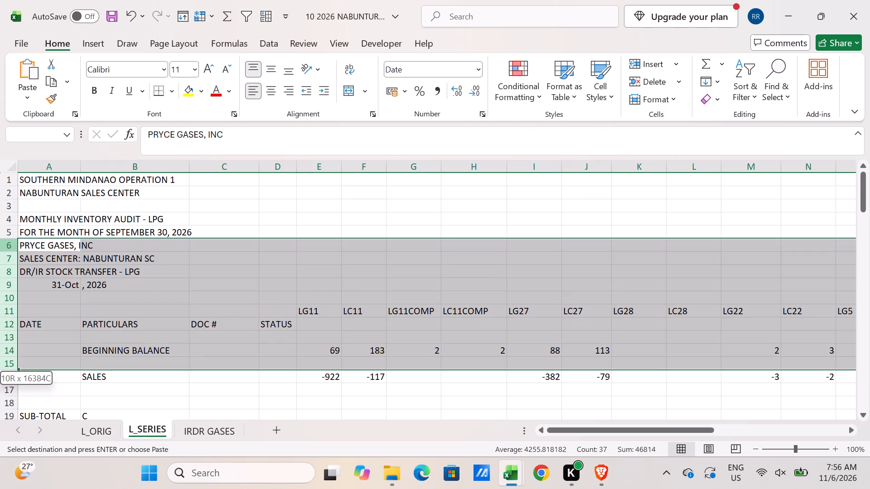
drag(34, 369, 34, 373)
key(Delete)
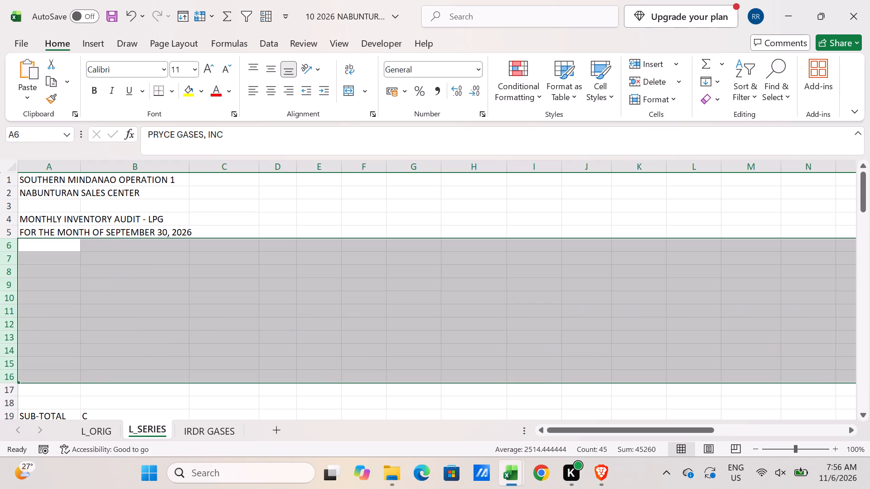
key(shift+Up)
key(shift+Up)
key(ctrl+minus)
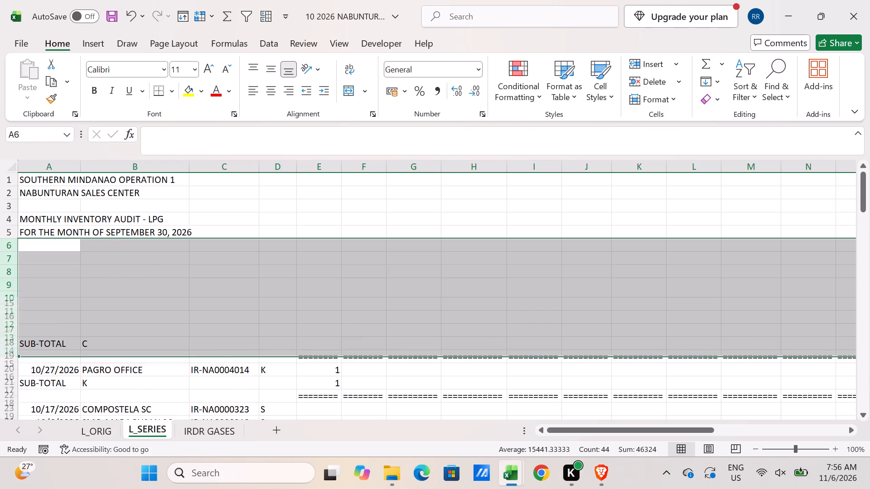
Enter MISSING SERIES in A6 of L_SERIES and make it bold and underlined.
click(62, 241)
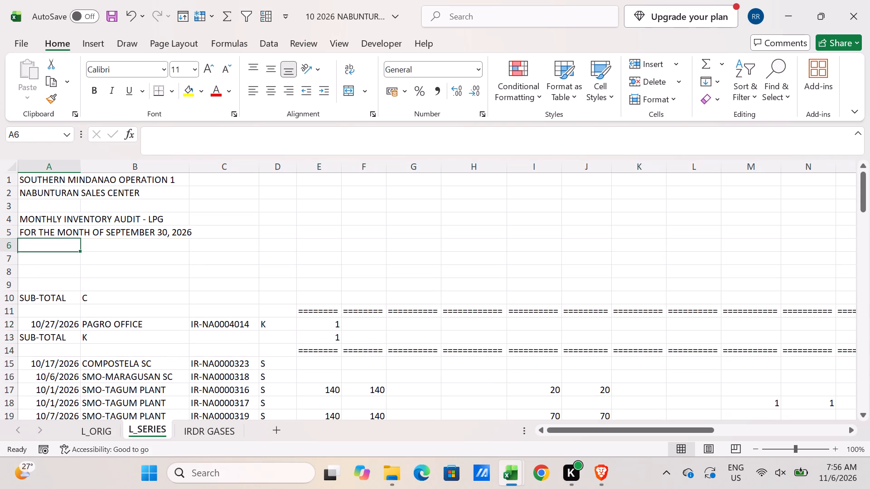
text(MISSIGN)
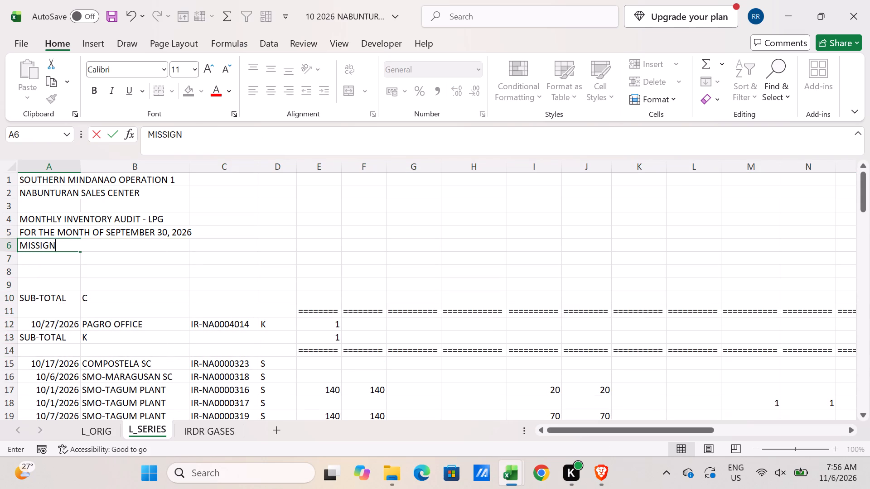
key(BackSpace)
key(BackSpace)
text(NG SERIES)
key(Return)
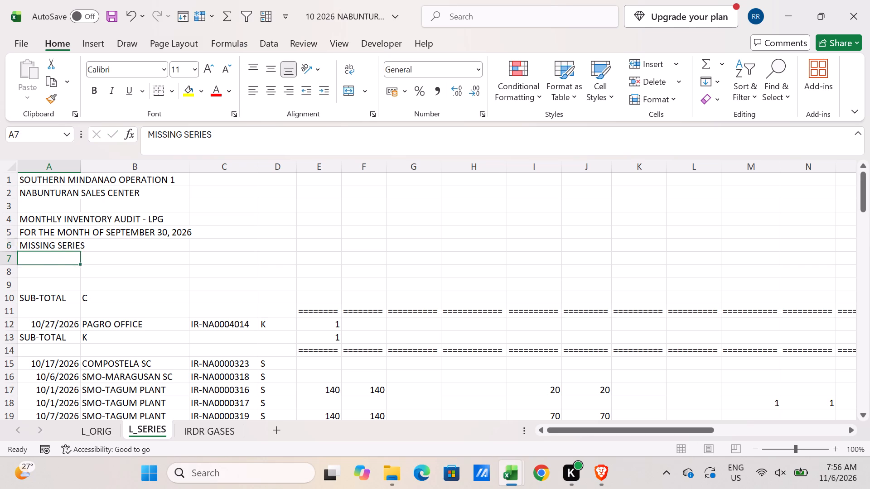
key(Up)
key(ctrl+b)
key(ctrl+u)
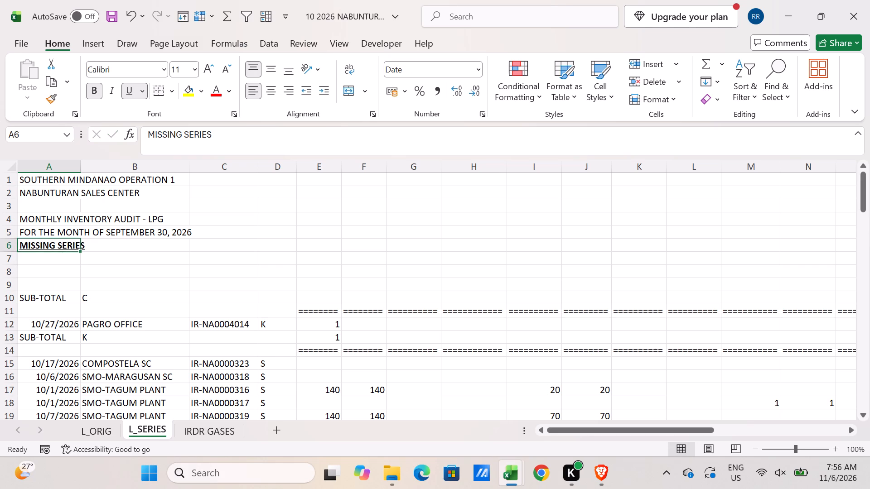
Delete the status and all quantity columns from column D onward on L_SERIES, keeping only date, particulars and document number.
drag(281, 166, 609, 194)
key(ctrl+minus)
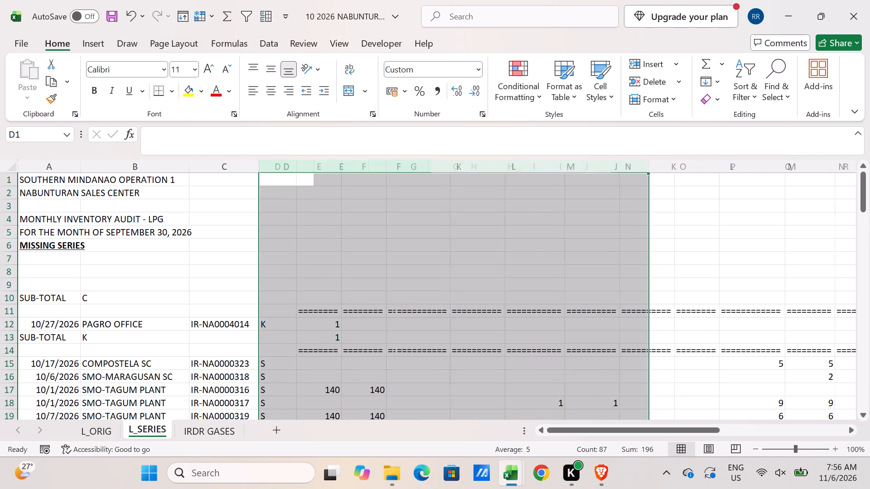
key(ctrl+minus)
key(ctrl+minus)
key(ctrl+minus)
key(ctrl+minus)
key(ctrl+minus)
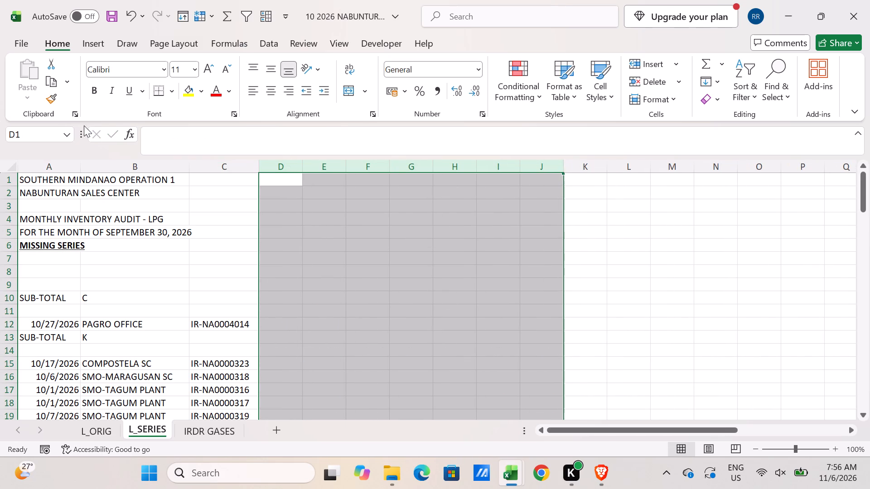
Format column A of L_SERIES with the 03/14/12 date type, left-align it and narrow the column to fit the dates.
click(56, 167)
right_click(56, 167)
click(107, 359)
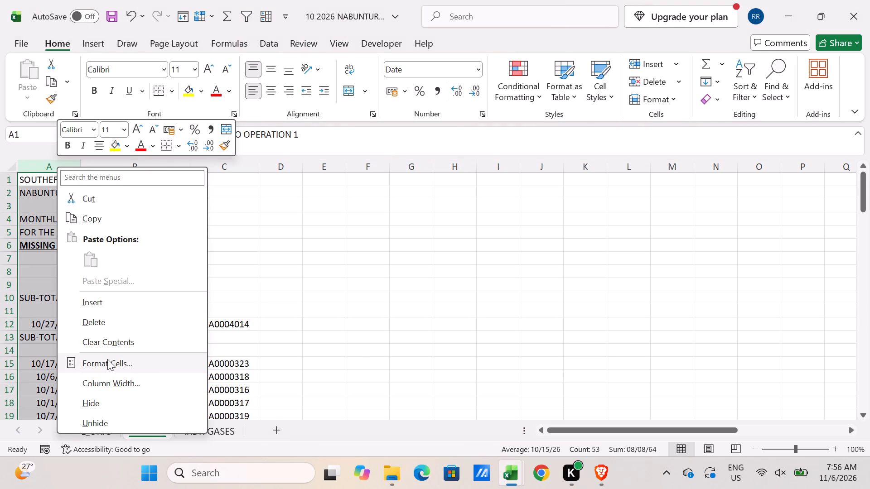
click(31, 141)
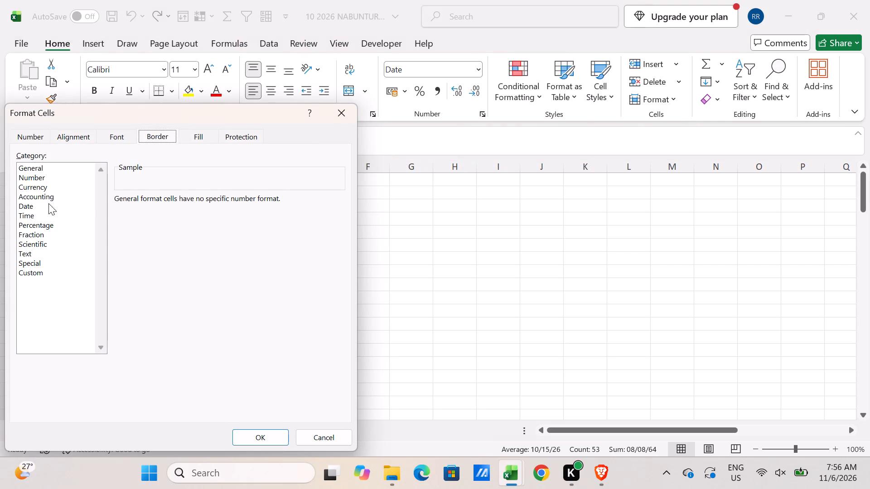
click(48, 203)
click(141, 242)
click(141, 246)
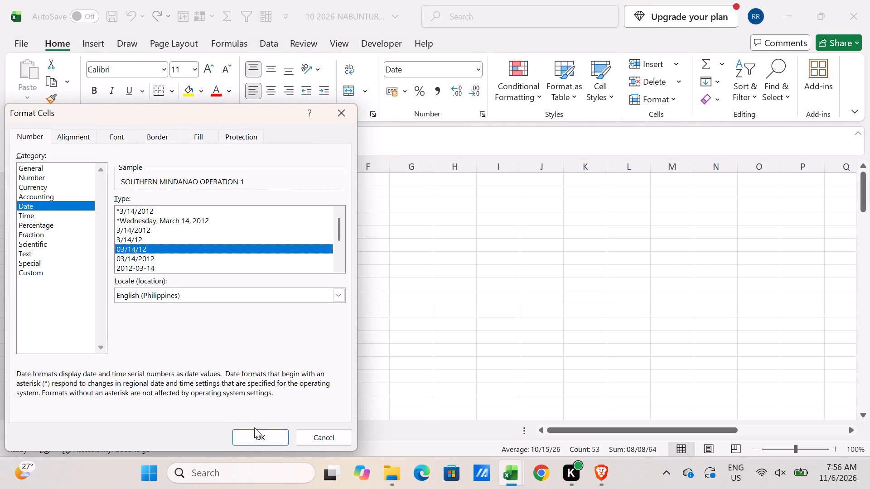
click(256, 434)
double_click(255, 87)
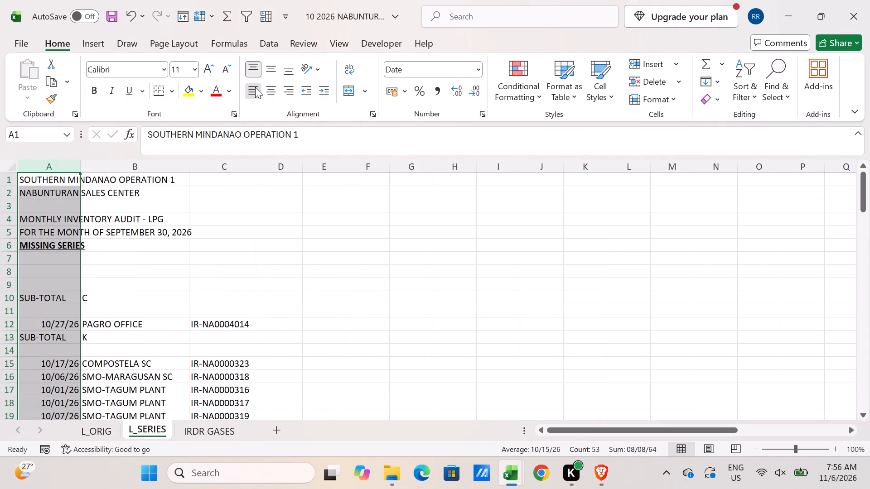
drag(80, 170, 62, 168)
Delete rows 10 to 14 and the S subtotal through grand total incoming block on L_SERIES, leaving one blank row before the DR entries.
drag(11, 295, 11, 326)
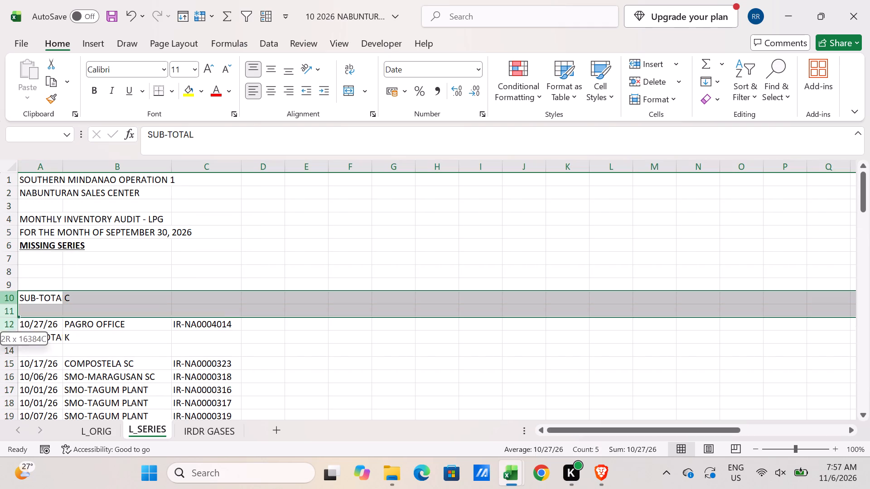
drag(11, 326, 13, 345)
key(ctrl+minus)
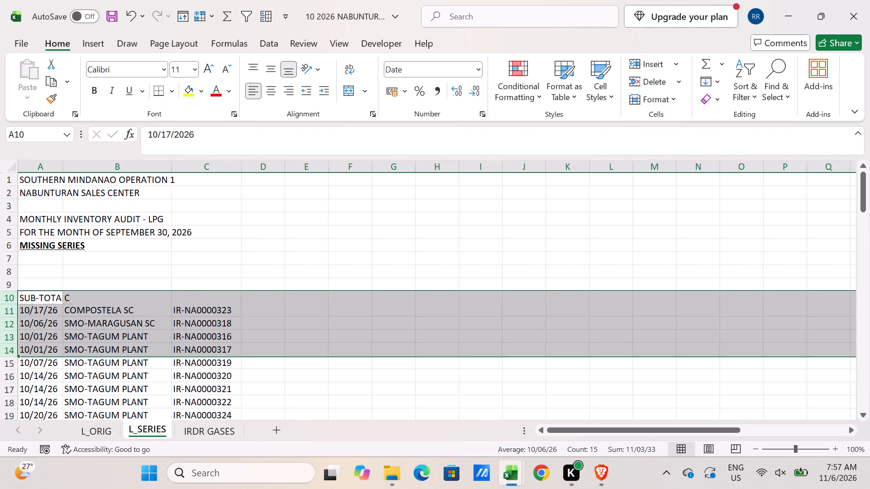
scroll(71, 334, down, 4)
scroll(129, 316, down, 1)
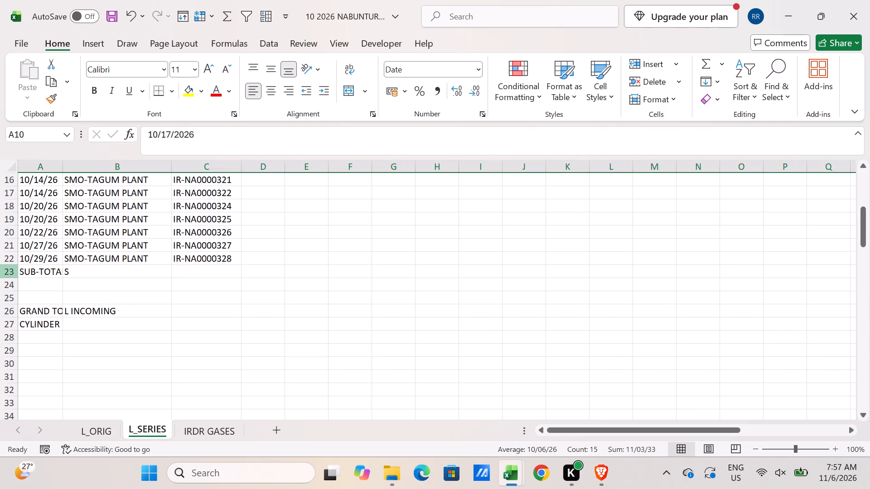
drag(2, 270, 45, 216)
key(ctrl+minus)
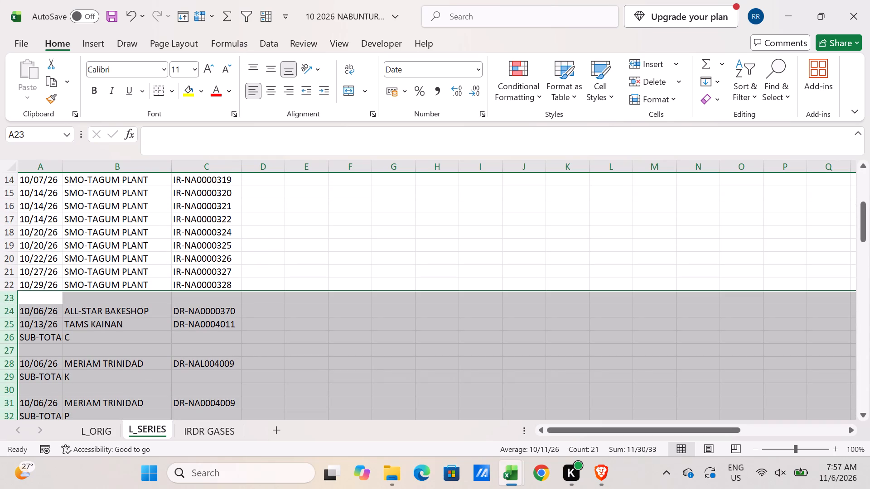
Delete the C, K and P subtotal rows and their following blank rows among the DR entries on L_SERIES.
drag(14, 339, 14, 352)
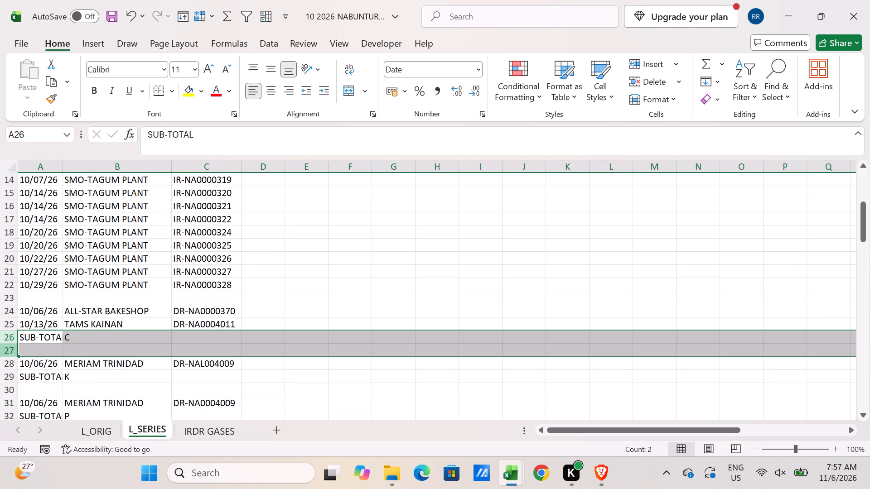
key(ctrl+minus)
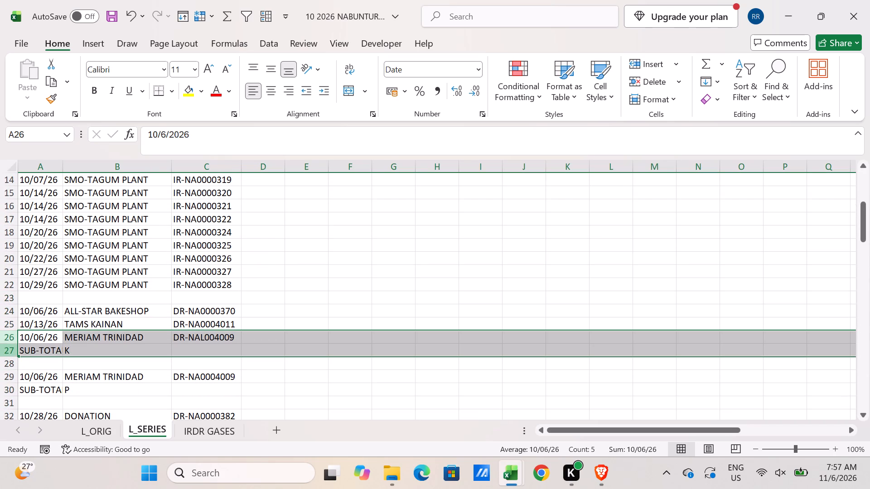
drag(14, 350, 18, 359)
key(ctrl+minus)
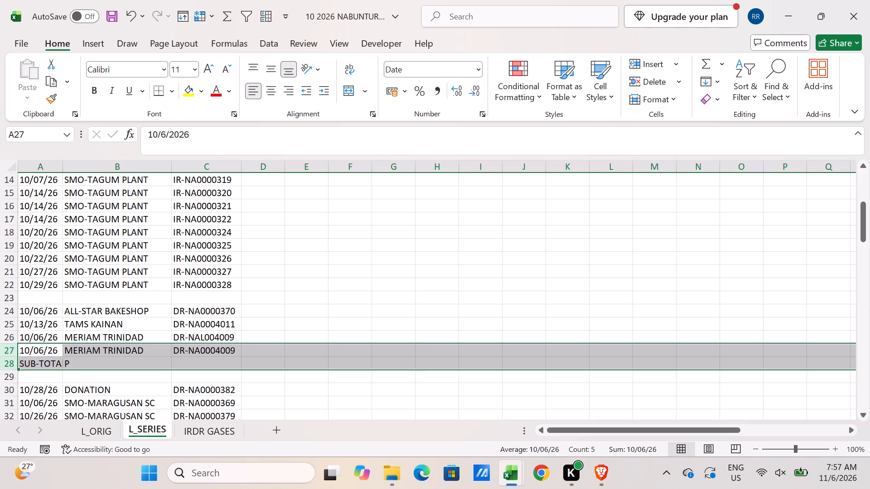
scroll(20, 362, down, 1)
drag(13, 325, 16, 331)
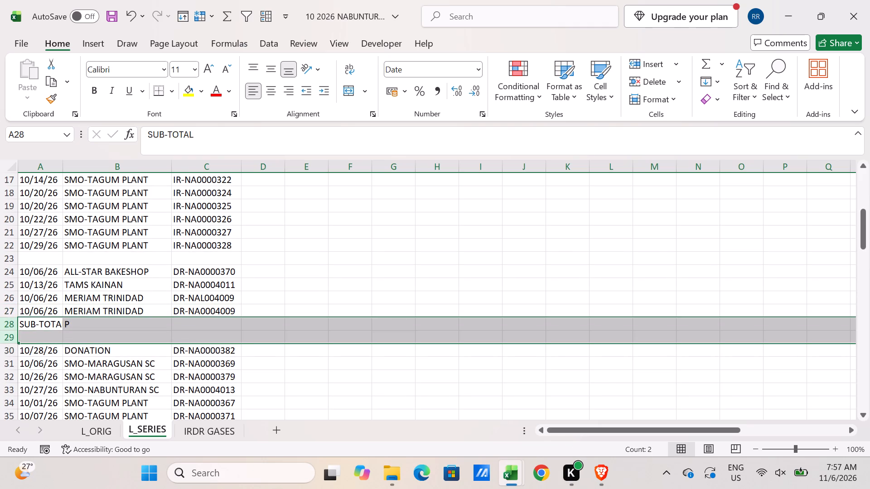
key(ctrl+minus)
Delete everything on L_SERIES from the S subtotal in row 46 down, including the grand total outgoing and the balance summary rows.
scroll(16, 331, down, 6)
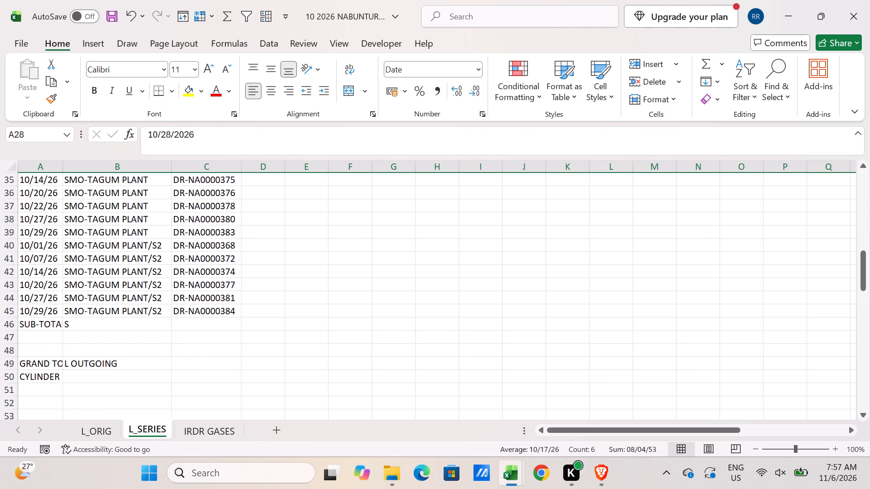
scroll(53, 295, down, 1)
drag(11, 283, 18, 431)
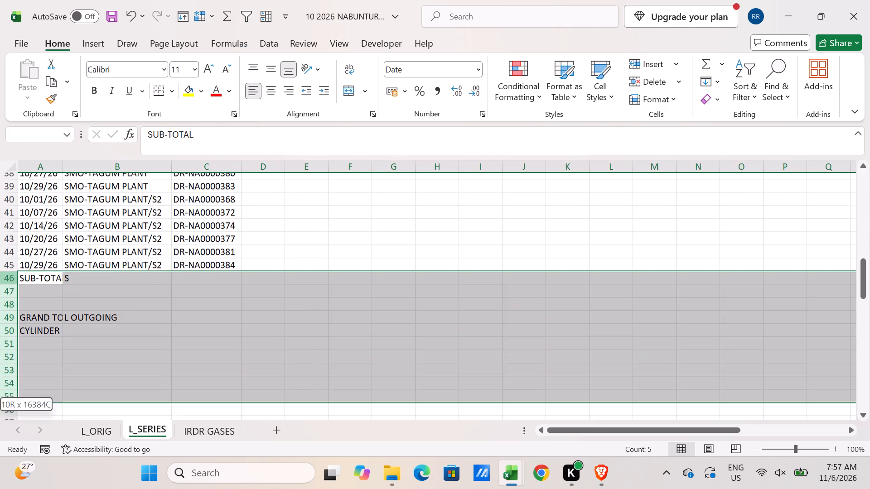
drag(18, 431, 30, 413)
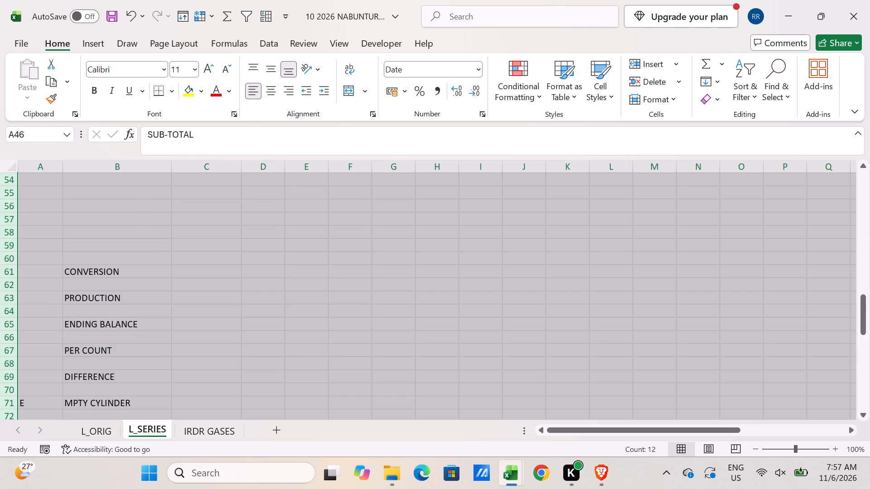
key(ctrl+minus)
Rename the L_SERIES sheet as SERIES.
scroll(91, 376, up, 13)
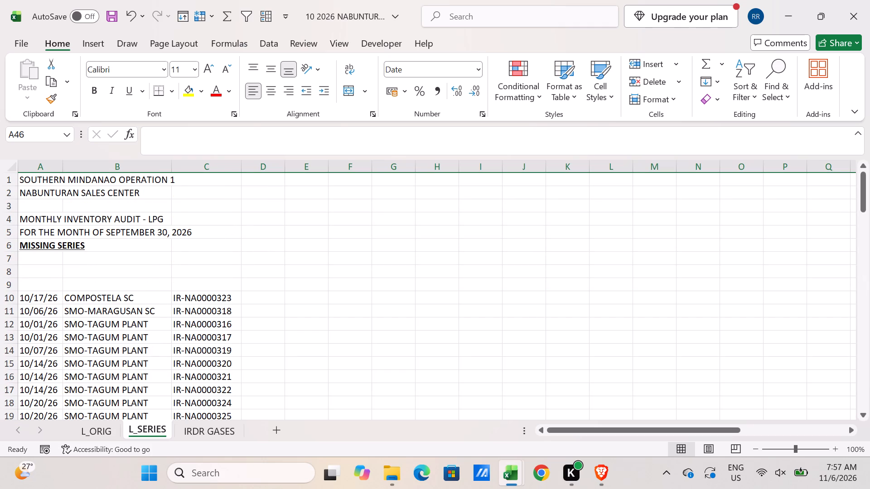
scroll(169, 381, down, 8)
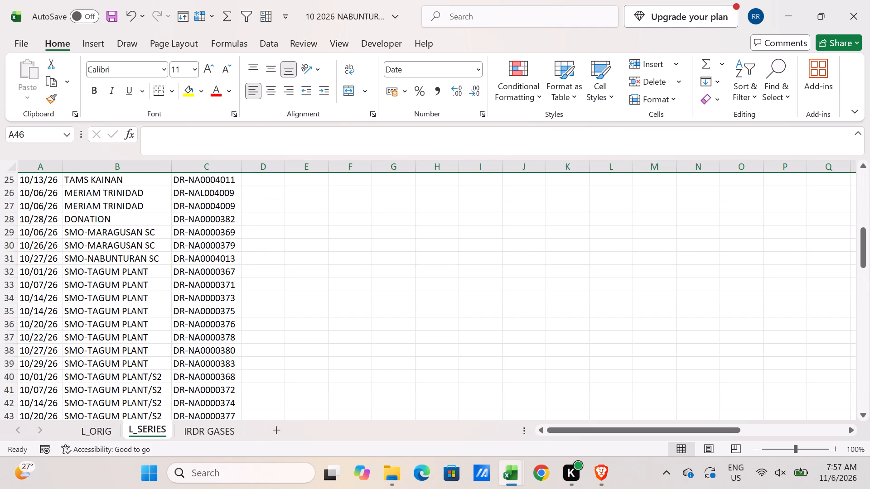
double_click(132, 428)
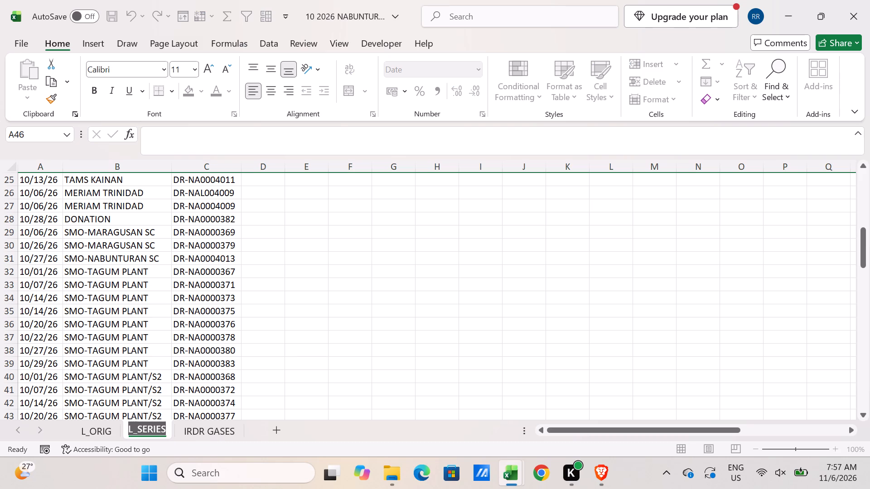
key(Left)
key(Right)
key(Right)
key(Right)
key(Left)
key(BackSpace)
key(BackSpace)
key(BackSpace)
key(BackSpace)
key(Return)
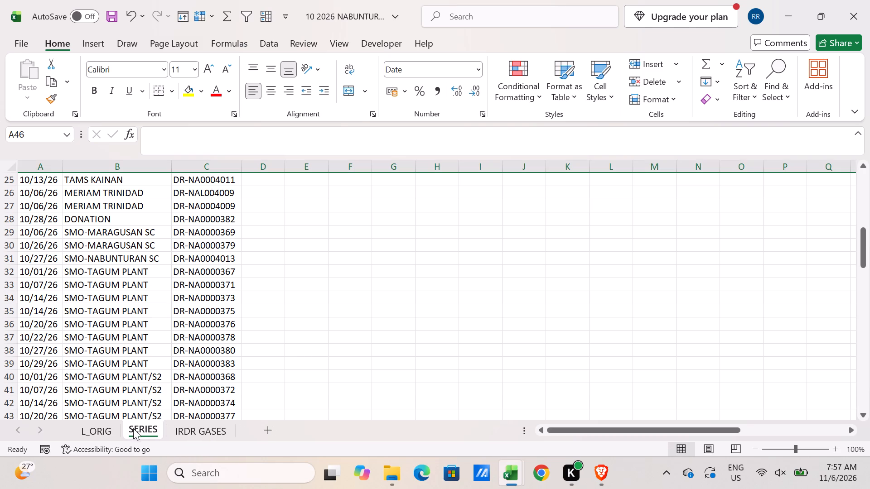
Duplicate the IRDR GASES sheet and place the copy after it, keeping the copy's default name.
drag(192, 429, 260, 435)
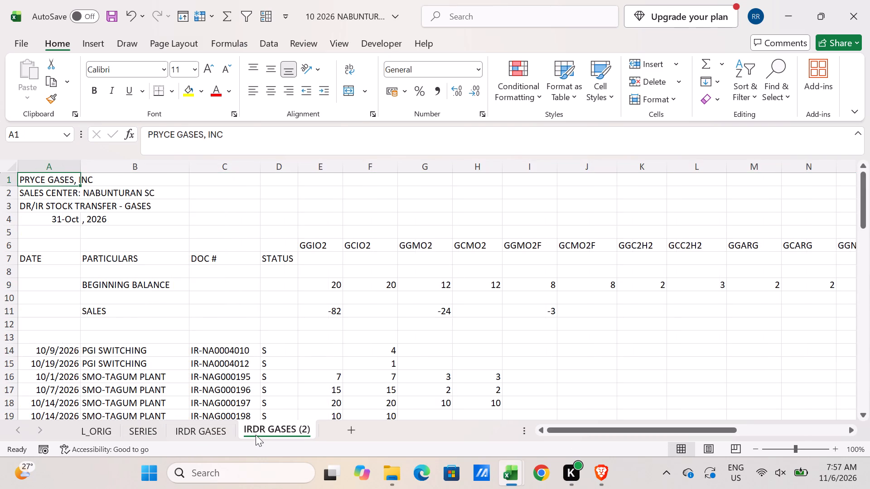
double_click(256, 435)
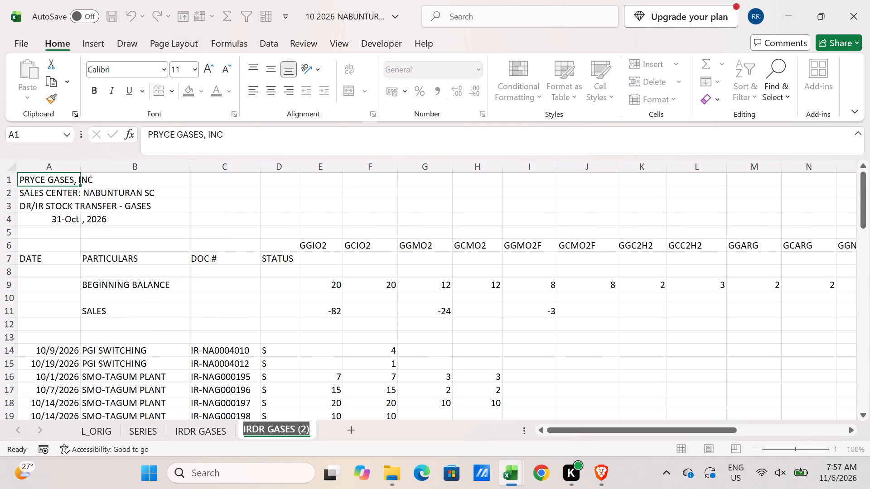
key(Escape)
key(Escape)
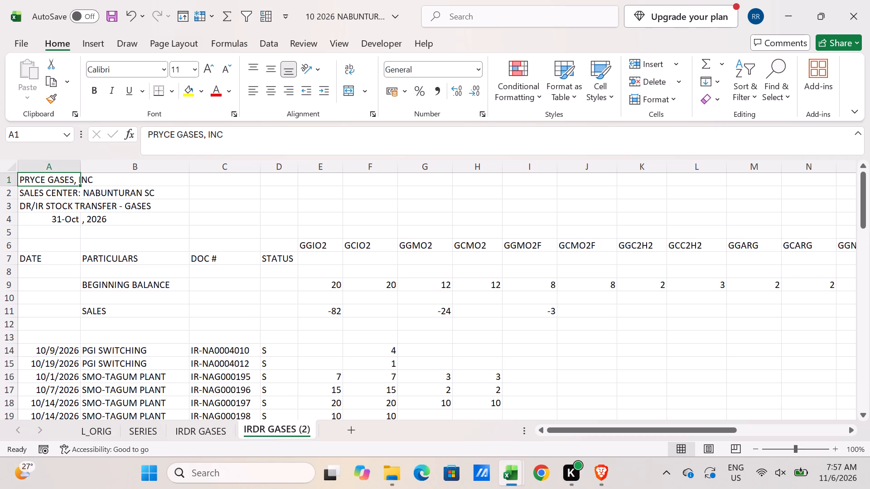
Delete the status and all quantity columns from column D onward on the IRDR GASES copy.
drag(278, 169, 606, 231)
key(ctrl+minus)
key(ctrl+minus)
key(ctrl+minus)
key(ctrl+minus)
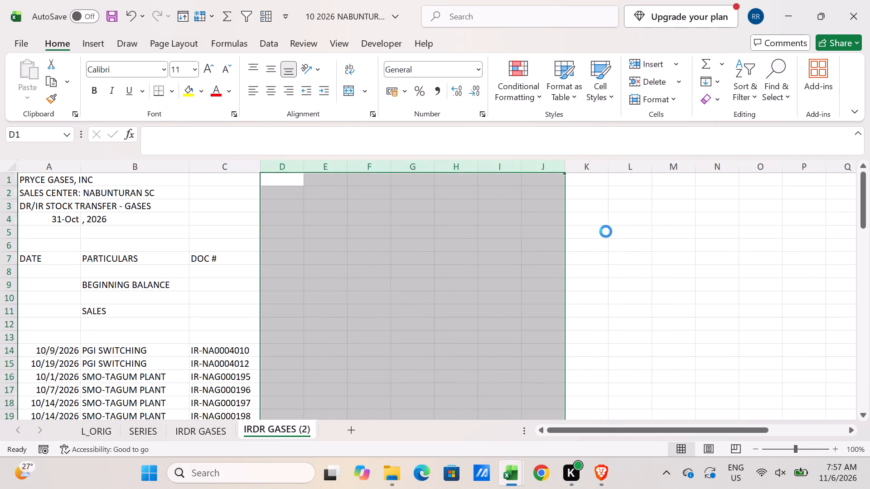
key(ctrl+minus)
Format column A of the IRDR GASES copy with the 03/14/12 date type, left-align it and narrow the column.
click(72, 164)
right_click(72, 164)
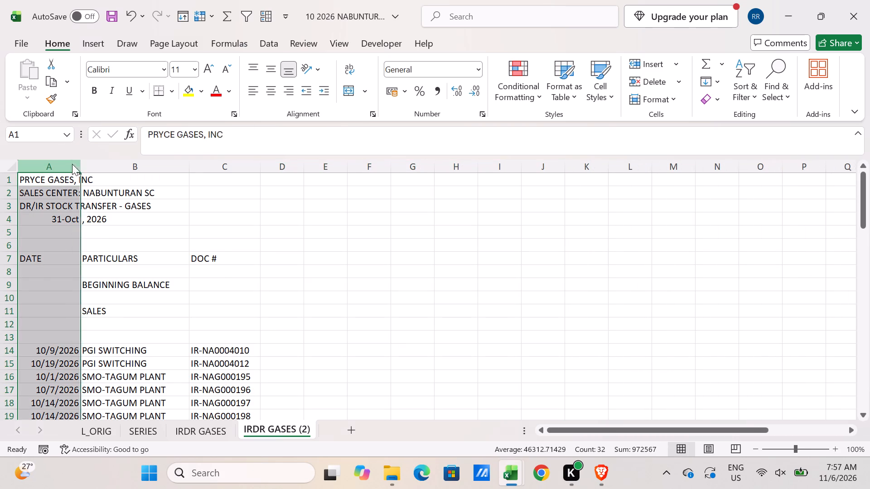
click(124, 361)
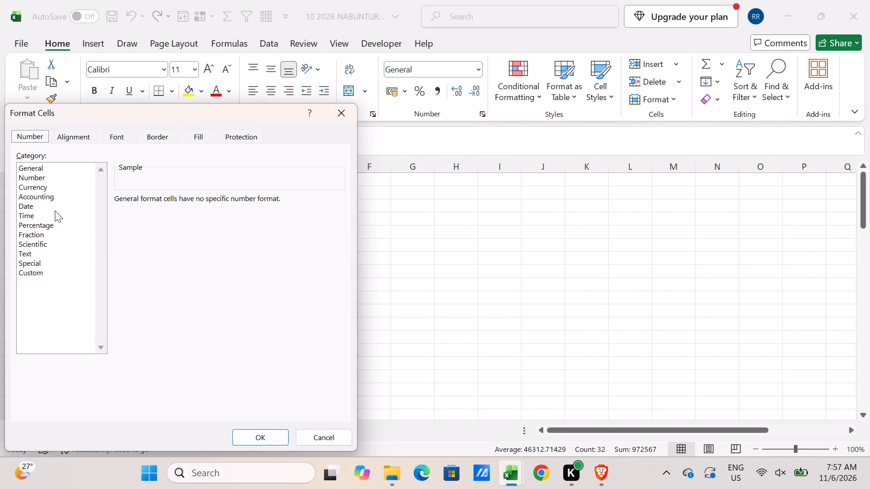
click(55, 211)
click(32, 205)
click(132, 248)
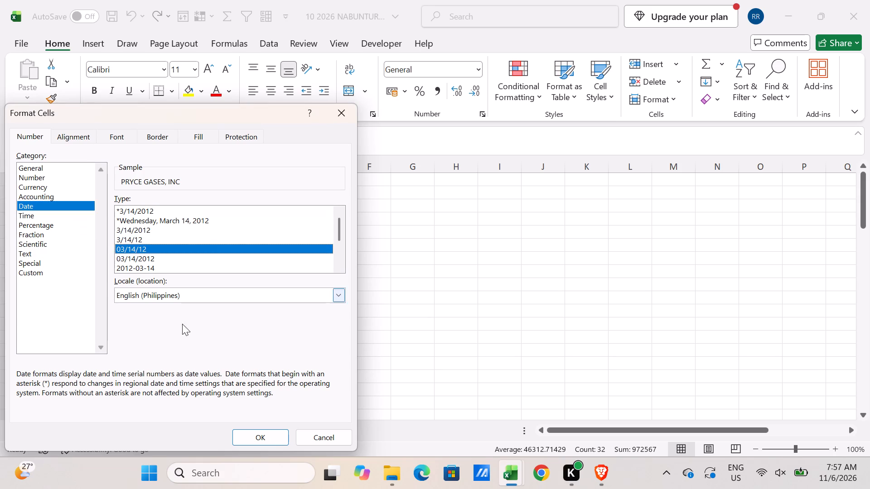
click(262, 433)
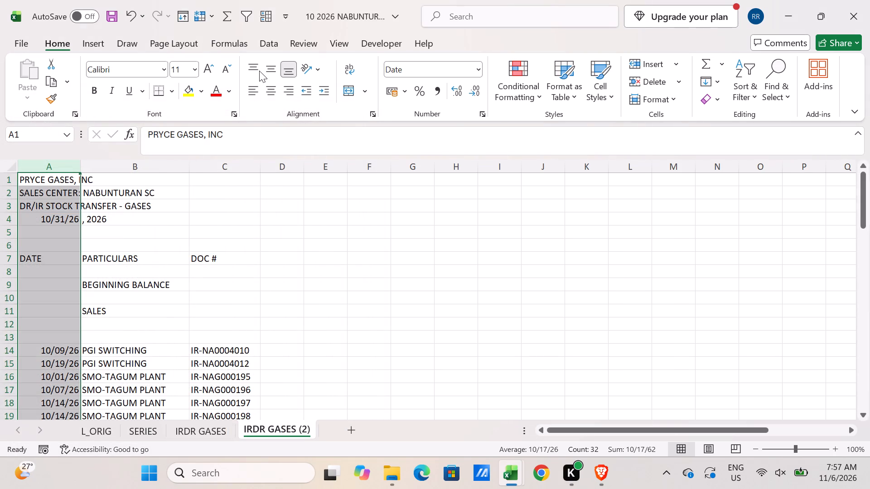
click(256, 80)
click(256, 90)
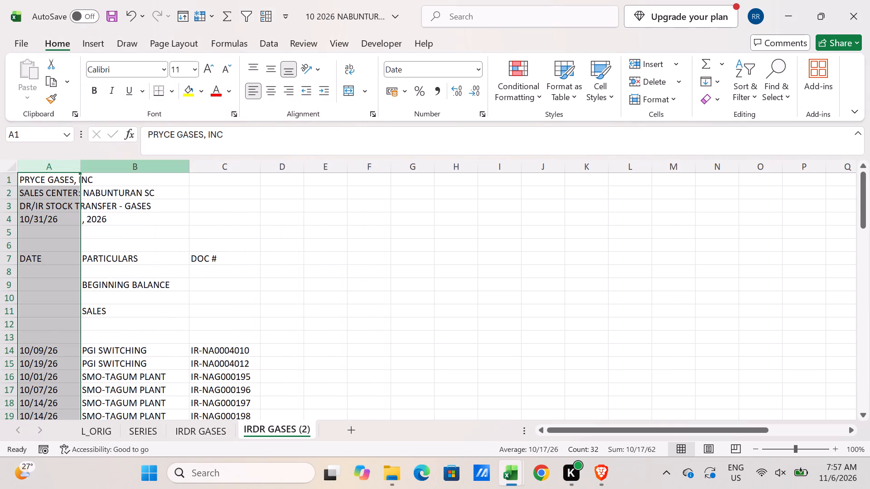
drag(84, 166, 65, 169)
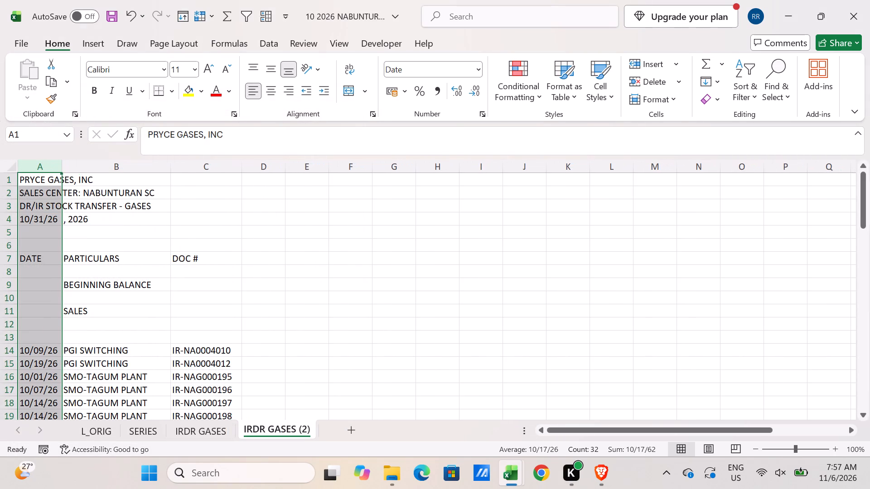
Delete heading rows 1 to 11 and the incoming subtotal and grand total block in rows 12 to 25 on the IRDR GASES copy.
drag(10, 179, 14, 310)
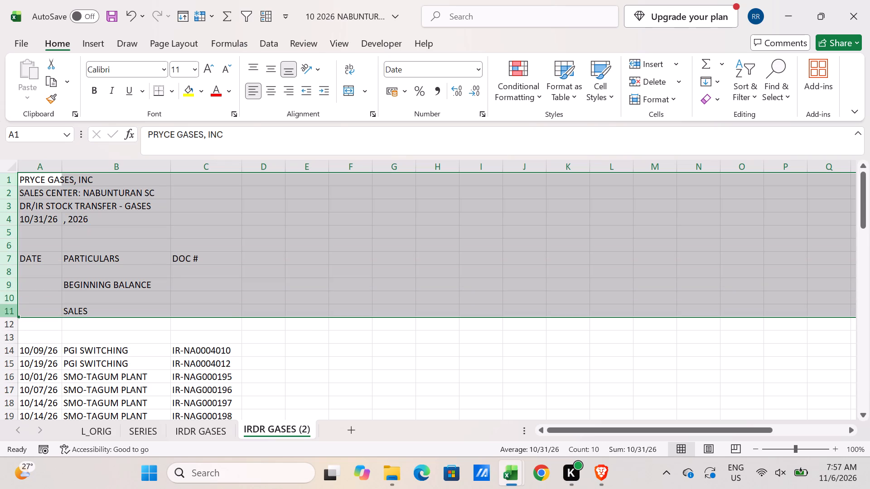
key(ctrl+minus)
drag(14, 326, 56, 299)
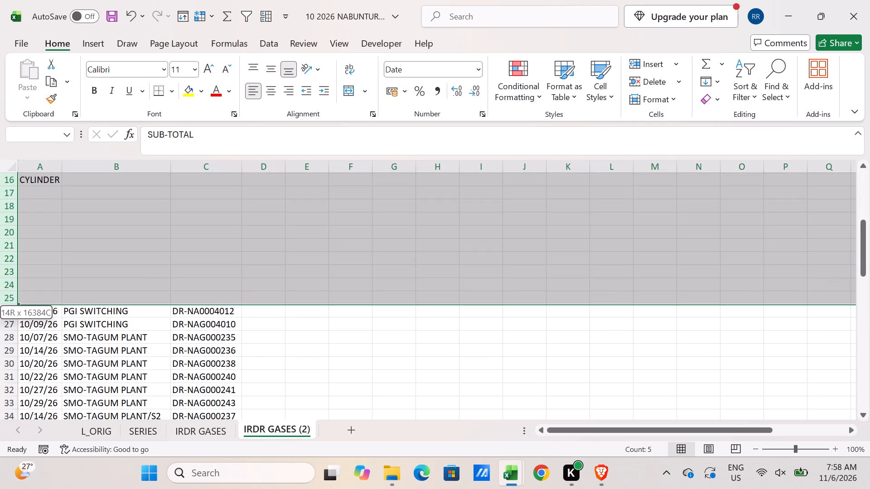
drag(56, 299, 57, 297)
key(ctrl+minus)
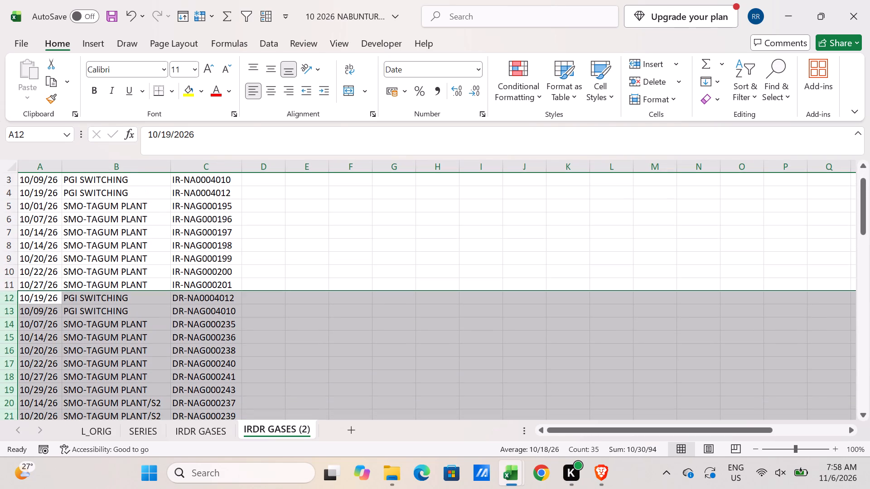
Shade the gases document list in A3:C22 of the IRDR GASES copy with the lightest theme green.
scroll(70, 267, up, 2)
click(54, 202)
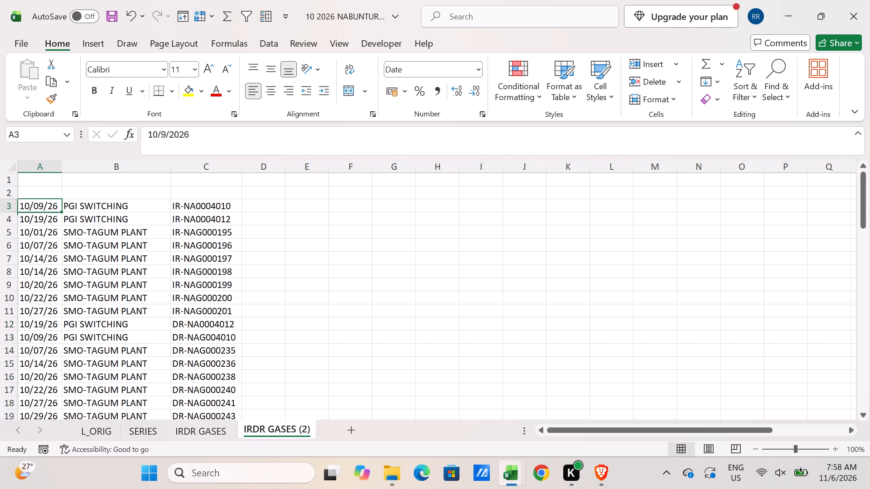
scroll(92, 227, down, 4)
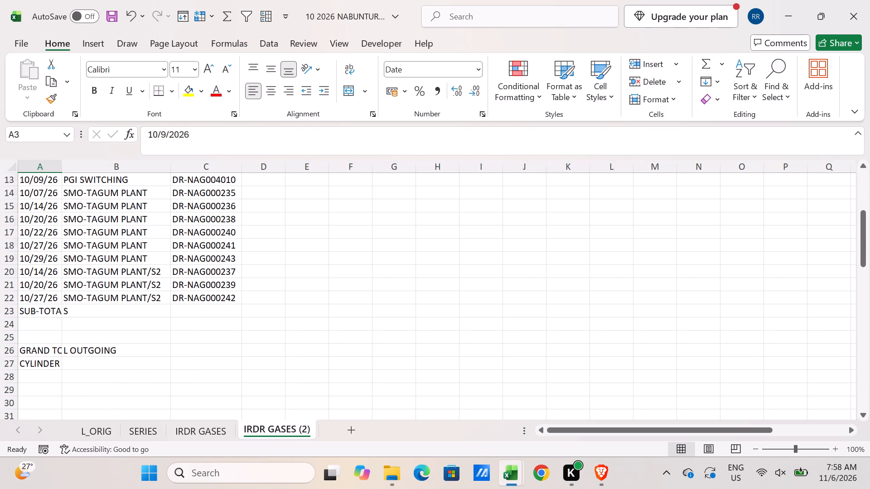
shift+click(229, 298)
click(201, 98)
click(362, 183)
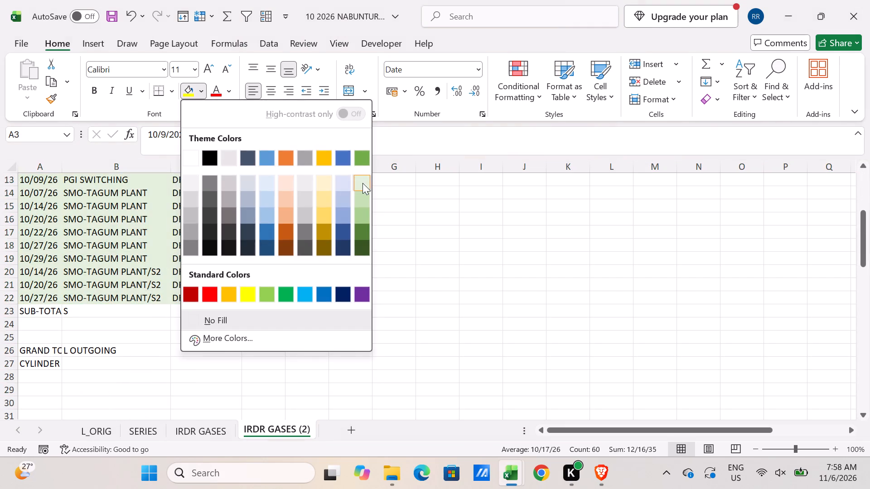
Copy the shaded gases list into the SERIES sheet at A46, directly below the LPG documents.
key(ctrl+c)
click(135, 433)
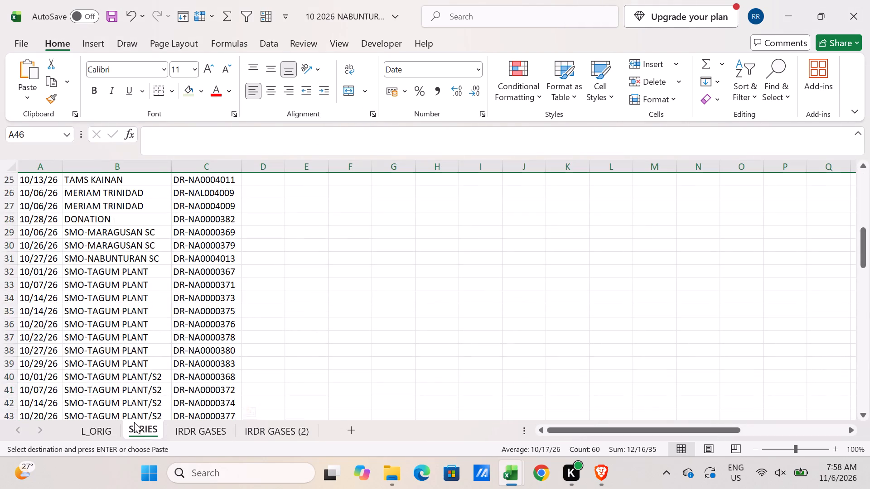
scroll(120, 374, down, 5)
click(51, 254)
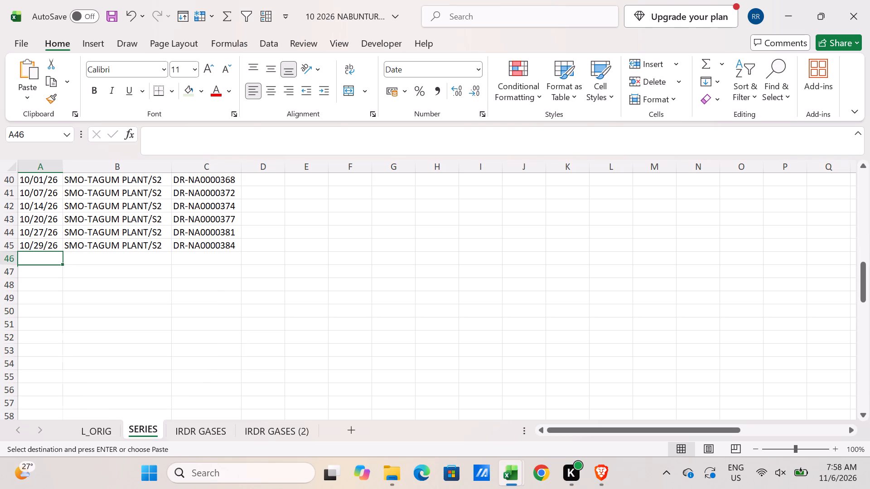
key(ctrl+v)
Delete the IRDR GASES (2) sheet.
click(275, 428)
right_click(275, 427)
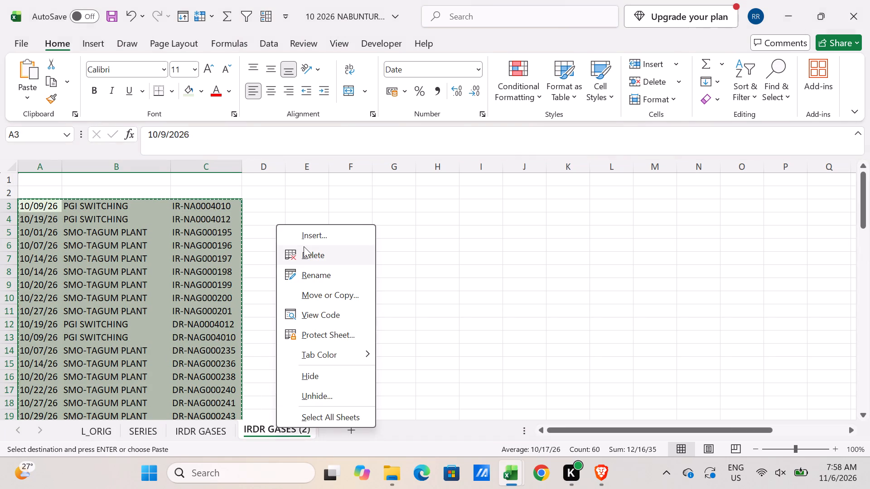
click(305, 245)
click(478, 262)
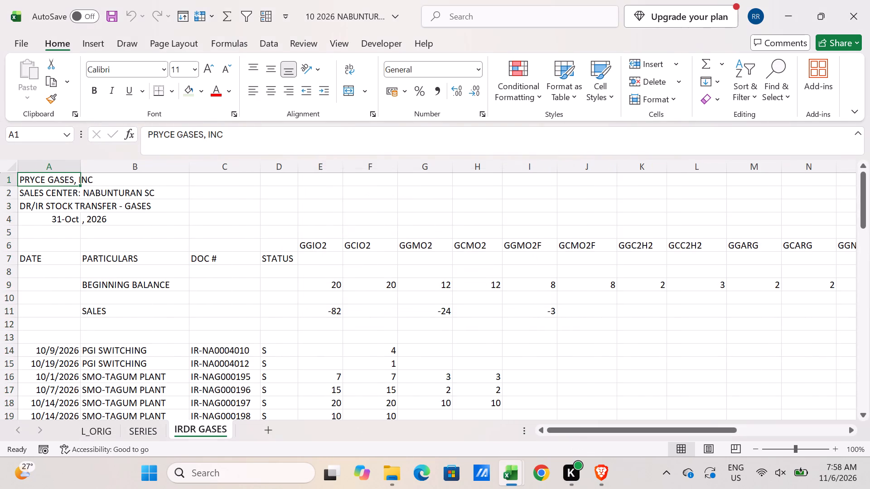
Delete blank row 23 between the LPG IR and DR lists on the SERIES sheet.
click(147, 430)
scroll(173, 358, up, 4)
scroll(229, 307, up, 5)
scroll(244, 266, up, 1)
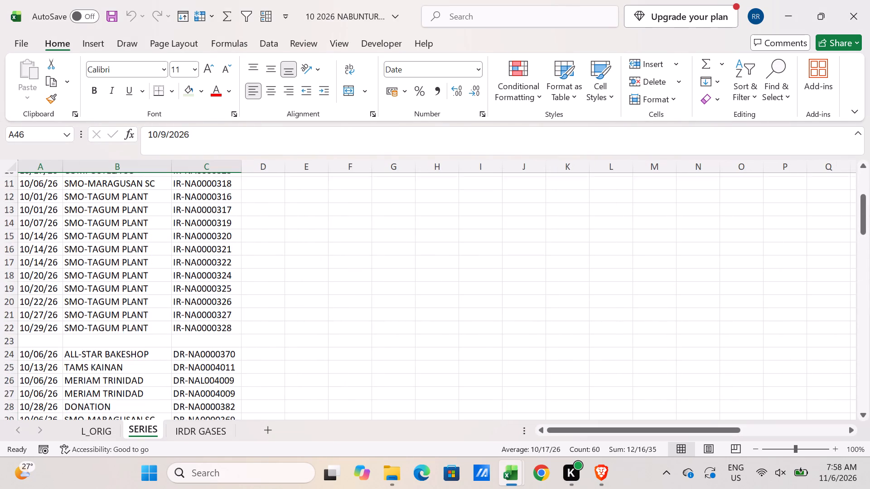
scroll(244, 267, down, 1)
click(4, 307)
click(5, 310)
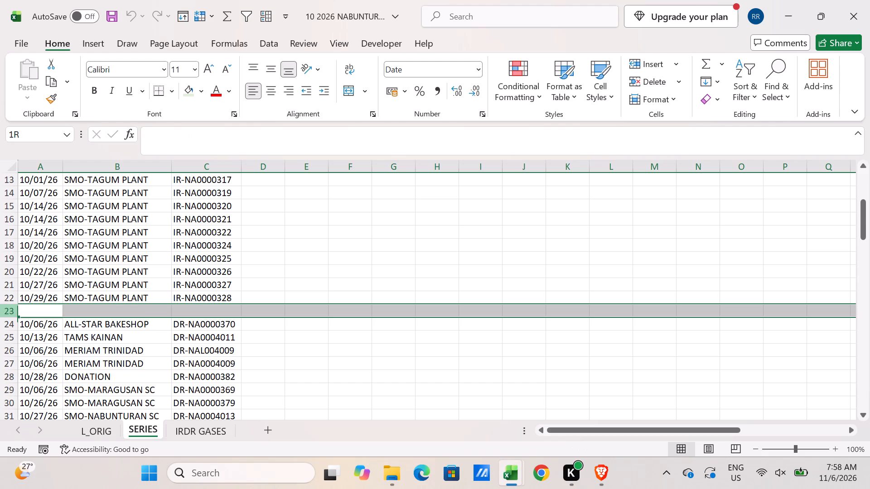
key(ctrl+minus)
Enter =RIGHT(C10,6) in D10 and fill it down to D64 to extract each document's last six characters.
scroll(74, 260, up, 2)
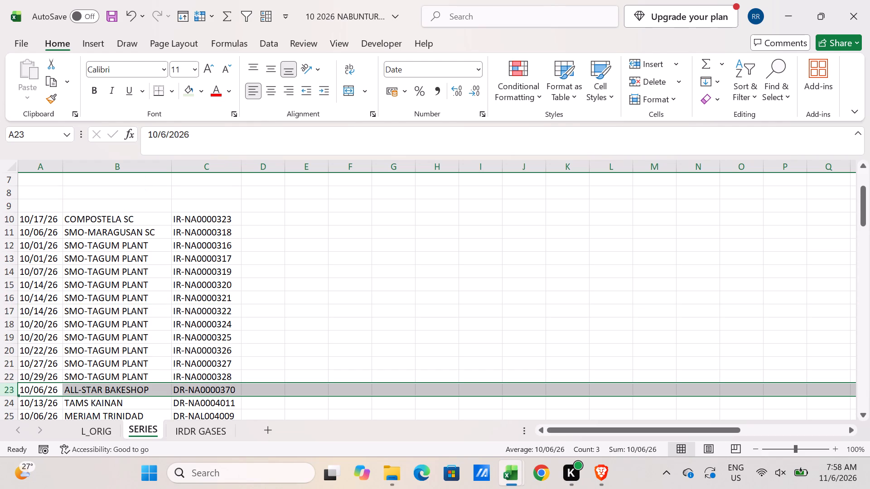
click(255, 225)
key(equal)
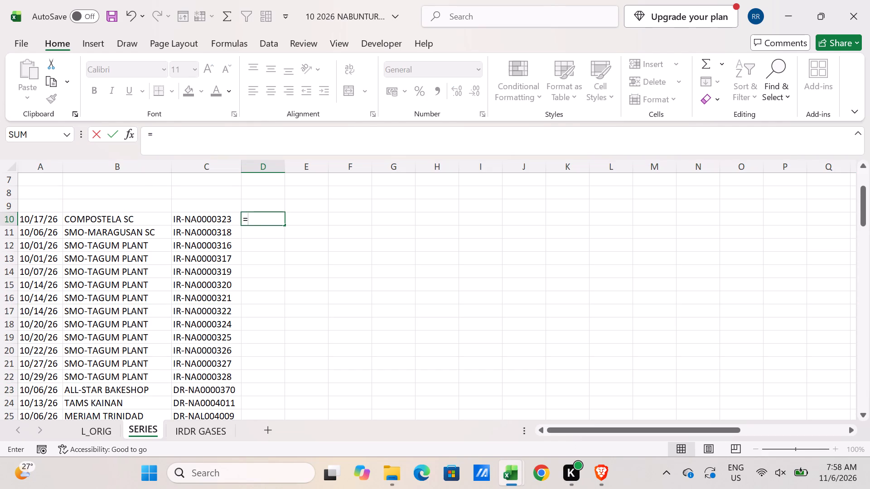
text(RIGHT)
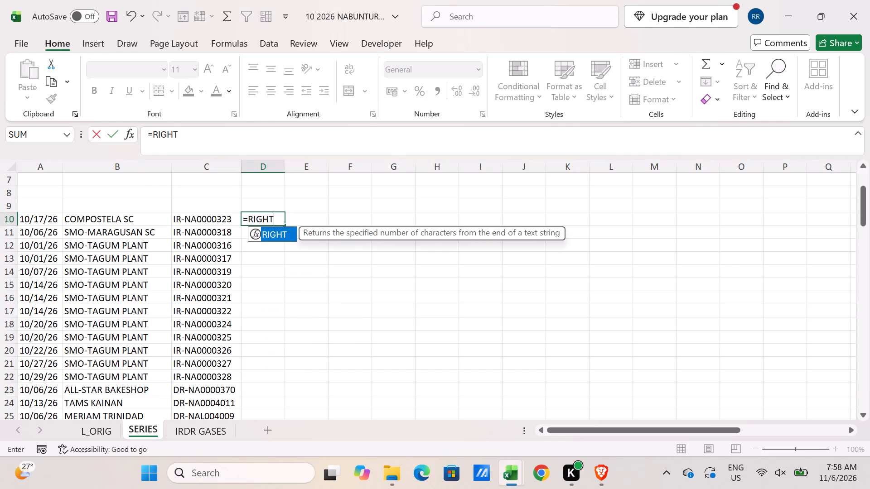
text((C)
text(10,6)
key(Return)
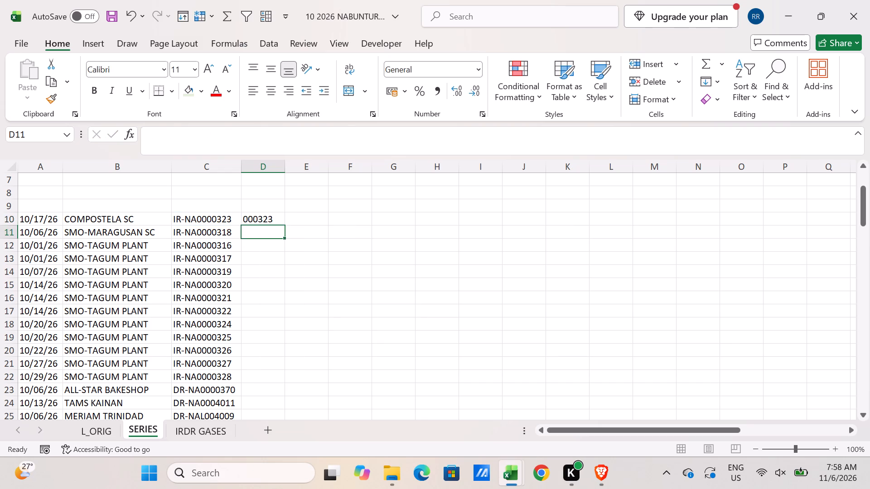
click(261, 220)
drag(285, 225, 285, 486)
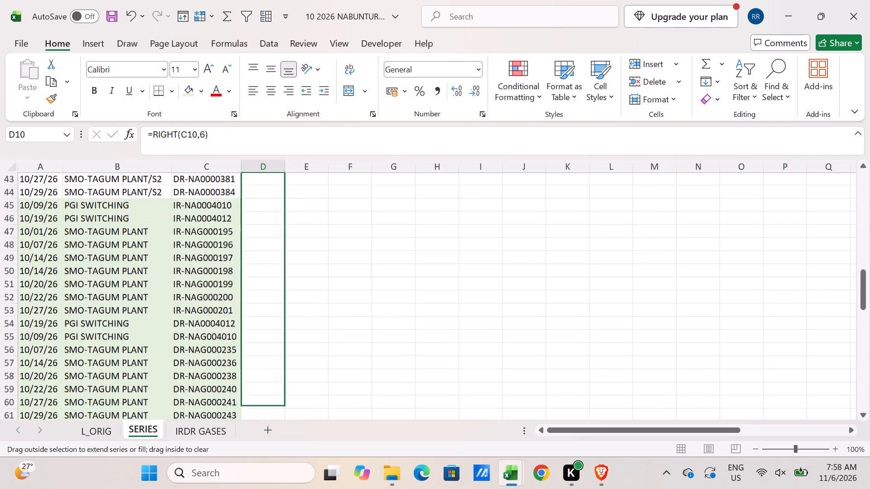
drag(285, 486, 266, 399)
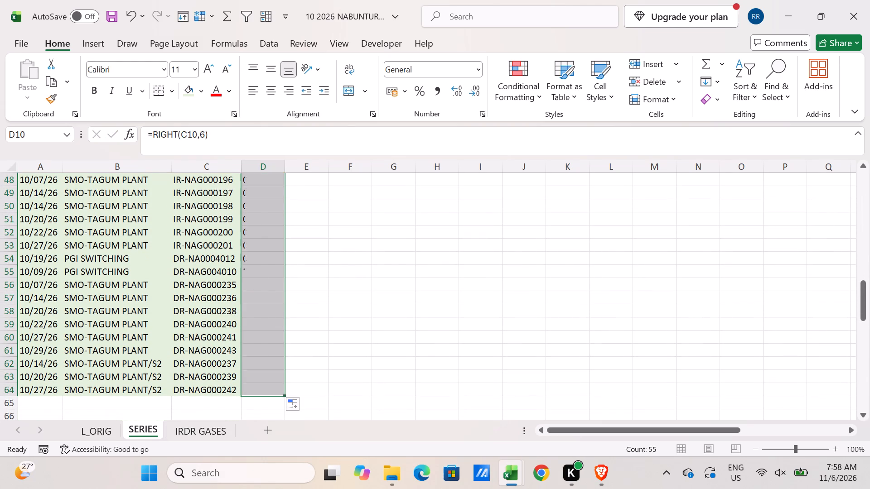
Sort entire rows 10 to 64 in ascending order by the extracted series numbers in column D.
key(shift+space)
key(alt+a)
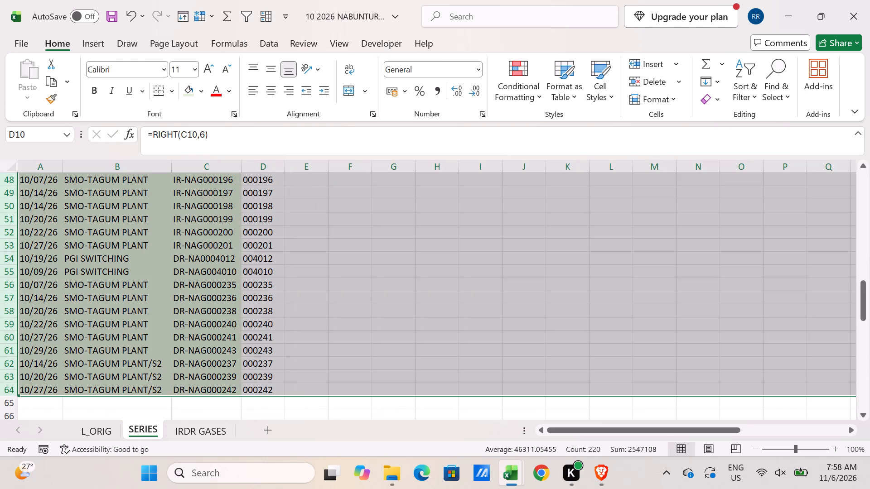
text(SA)
Insert two blank rows at row 17, between the IR-NAG and DR-NAG series, and fill them white.
scroll(290, 312, down, 1)
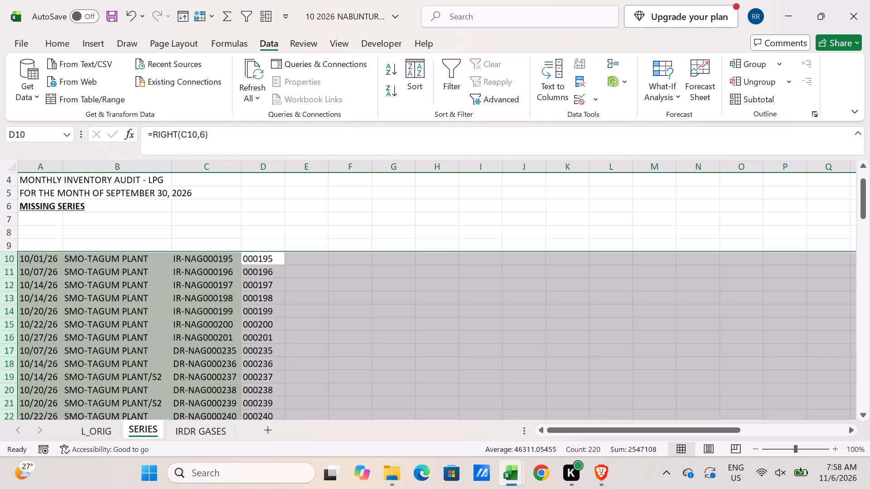
click(7, 348)
key(ctrl+shift+equal)
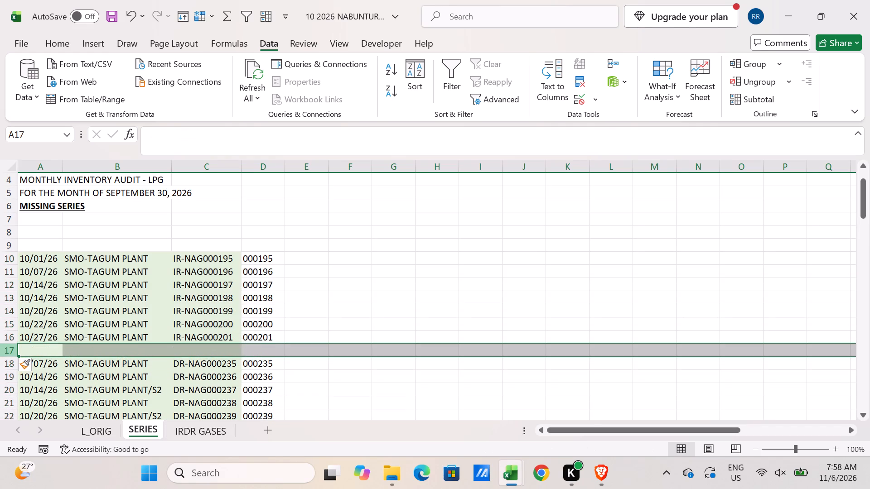
key(ctrl+shift+equal)
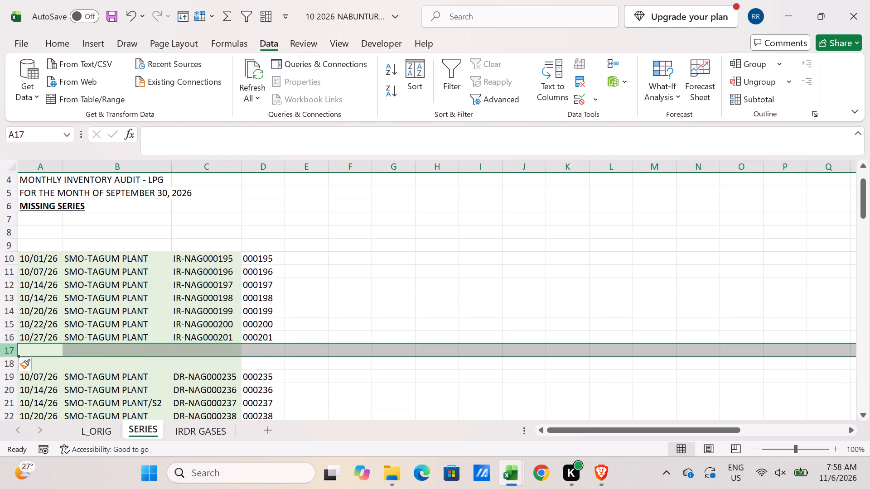
key(shift+Down)
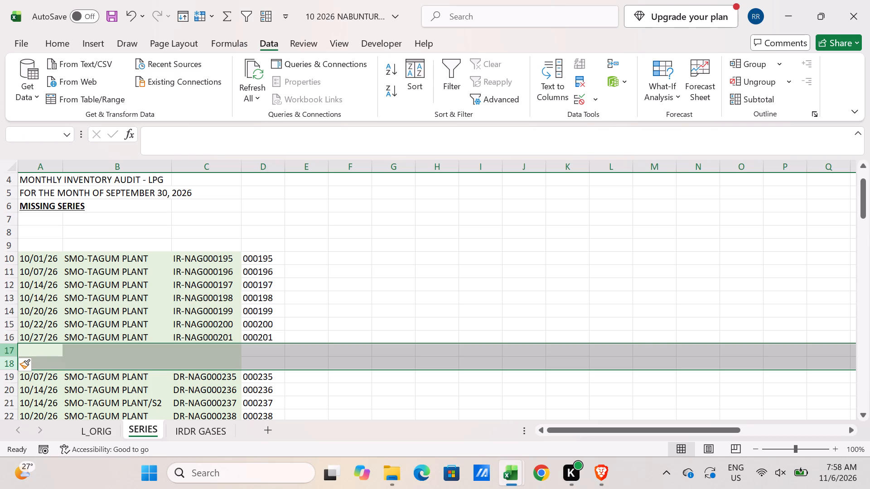
key(h)
key(grave)
key(Escape)
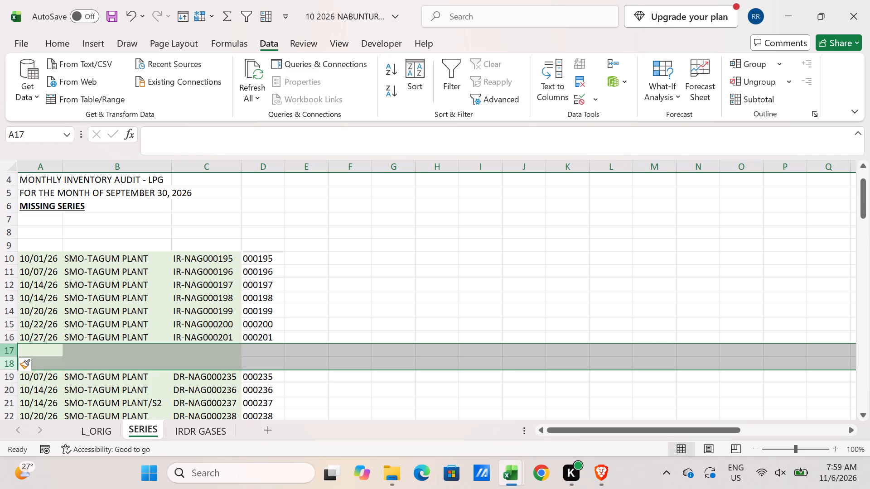
key(alt+h)
text(H)
key(space)
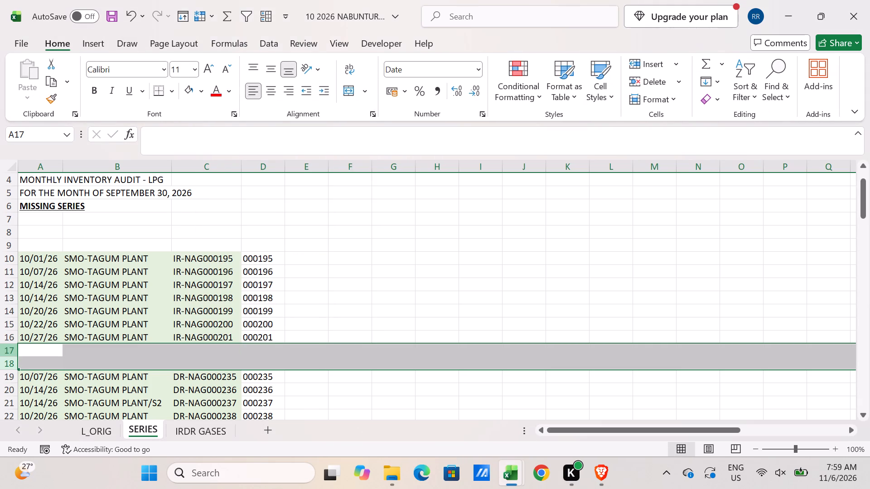
Fill the RIGHT formula from D16 down through blank cells D17 and D18.
click(254, 336)
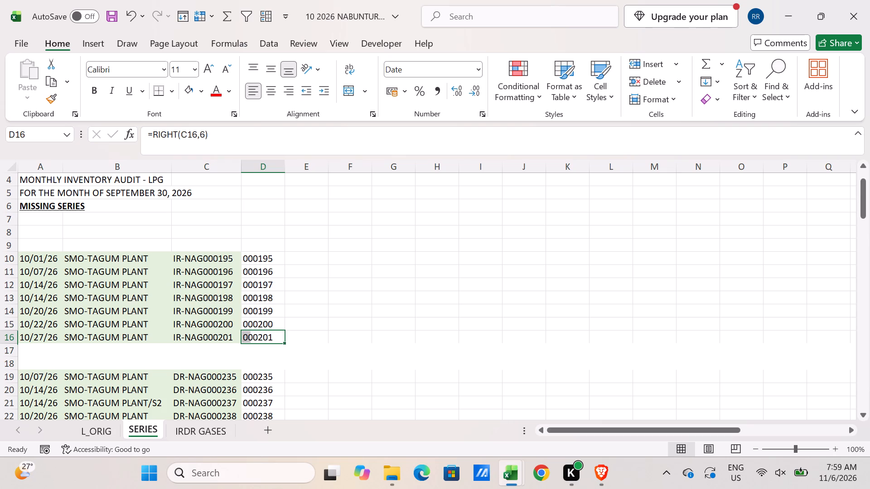
drag(285, 345, 280, 368)
Insert two blank rows at row 28, between the DR-NAG and IR-NA series, and set them to no fill.
scroll(280, 368, down, 2)
scroll(236, 355, down, 2)
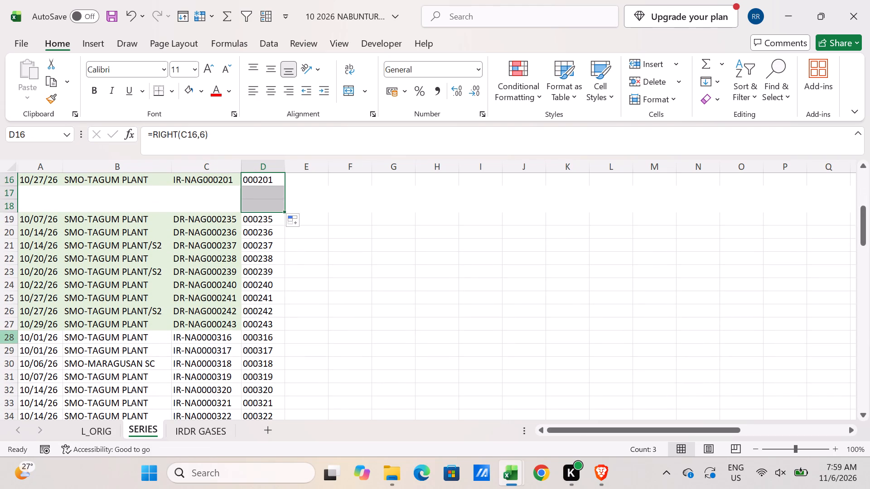
click(7, 334)
click(6, 337)
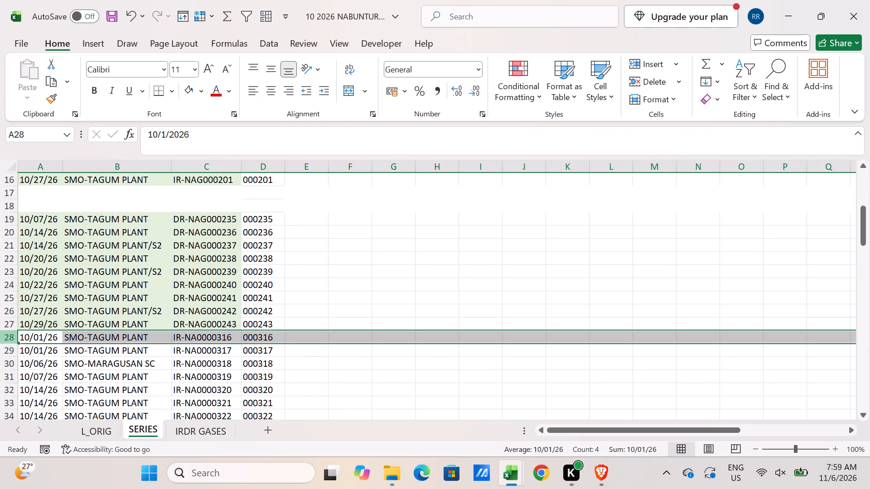
key(ctrl+shift+equal)
key(ctrl+shift+equal)
key(shift+Down)
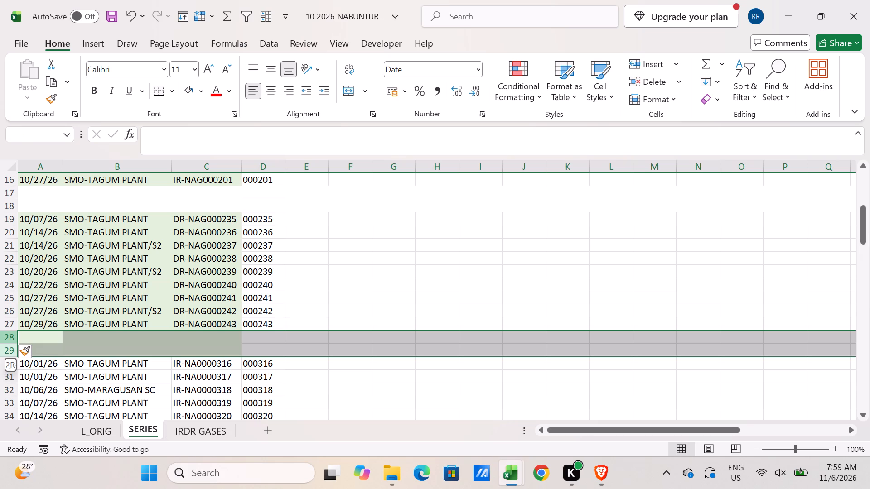
text(HHN)
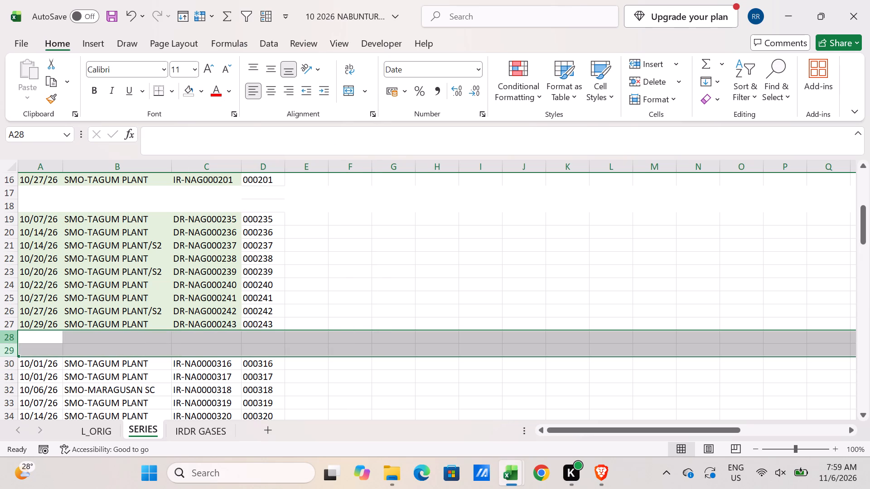
Fill the RIGHT formula from D27 down through D30, covering the two inserted rows.
scroll(327, 364, up, 1)
scroll(327, 364, down, 1)
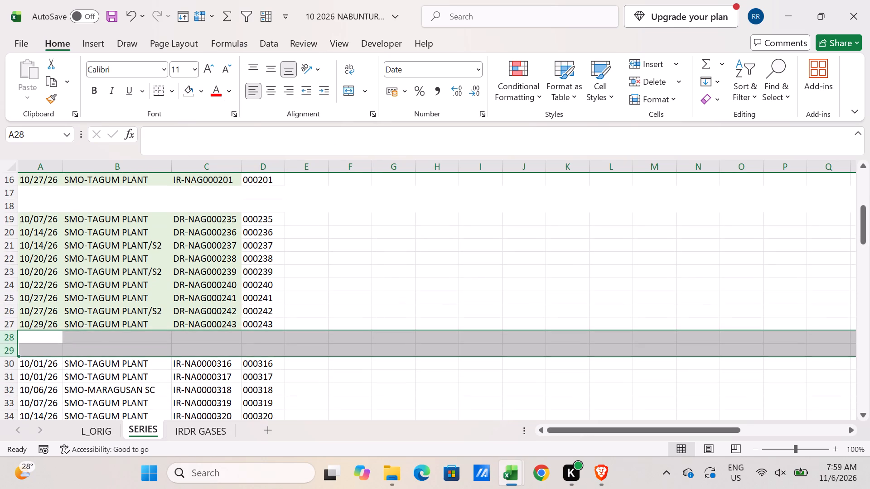
click(251, 321)
drag(285, 330, 283, 375)
Insert two blank rows at row 43, between the IR-NA and DR-NA series.
scroll(277, 375, down, 2)
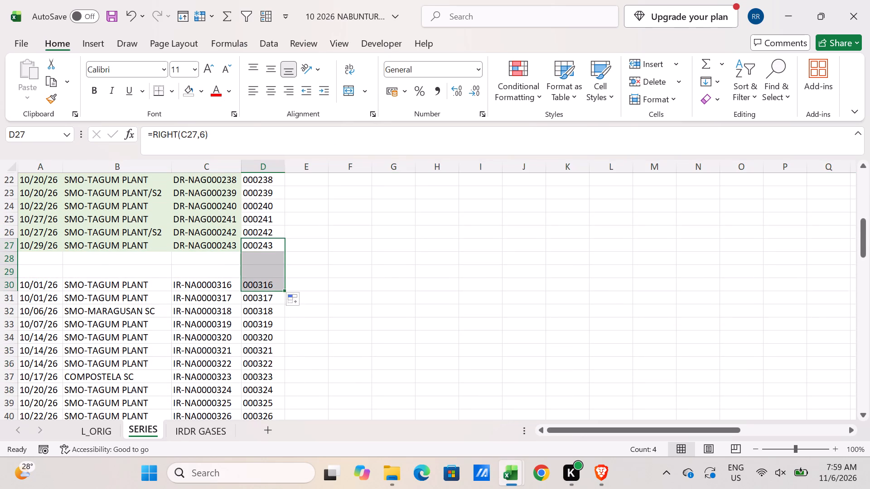
scroll(227, 361, down, 1)
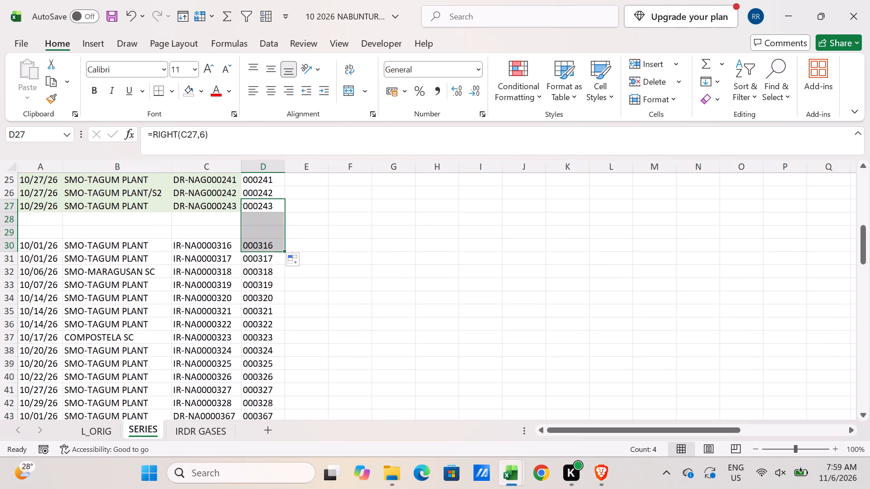
click(253, 377)
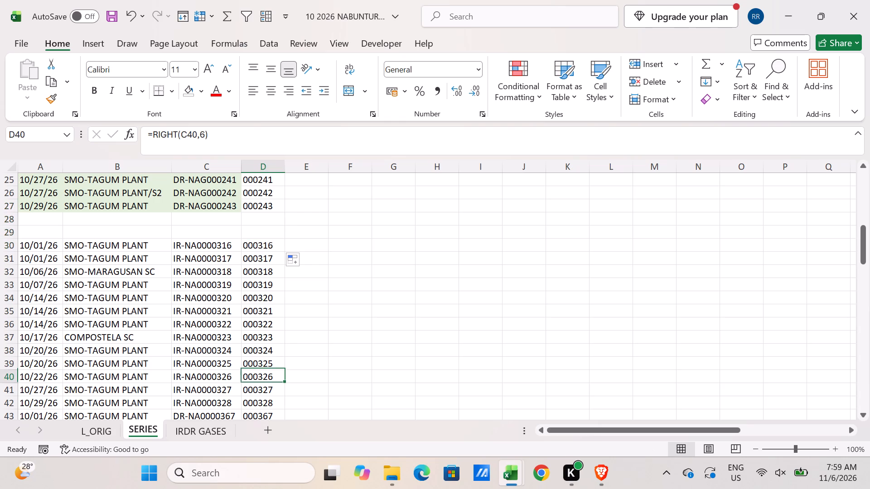
scroll(228, 404, down, 1)
click(238, 376)
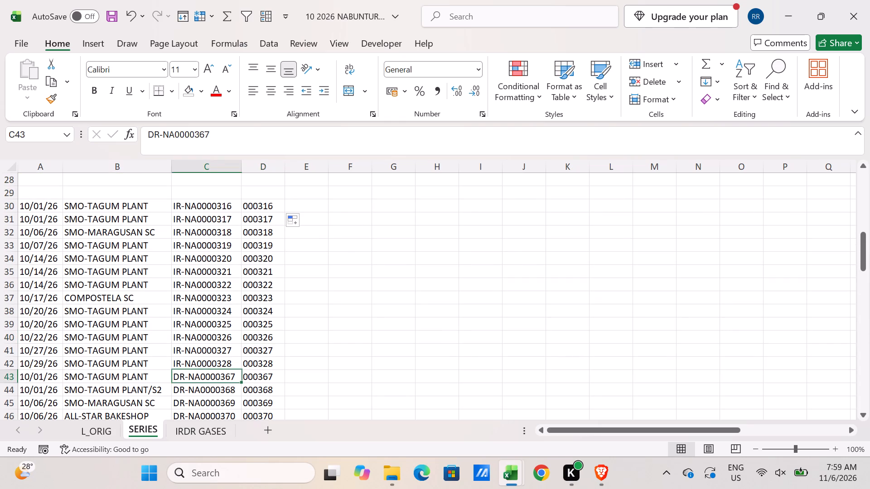
click(11, 378)
key(ctrl+shift+equal)
key(ctrl+shift+equal)
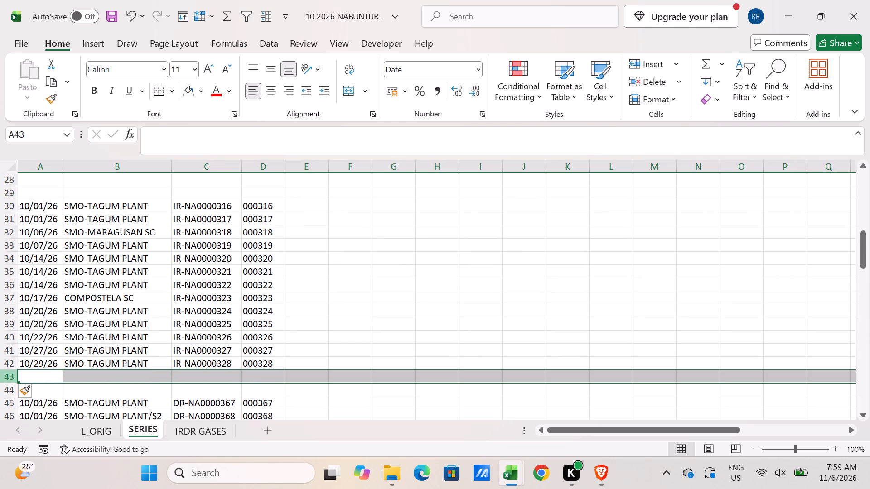
Fill the RIGHT formula from D42 down through D46, covering the two inserted rows.
scroll(146, 357, down, 1)
click(260, 321)
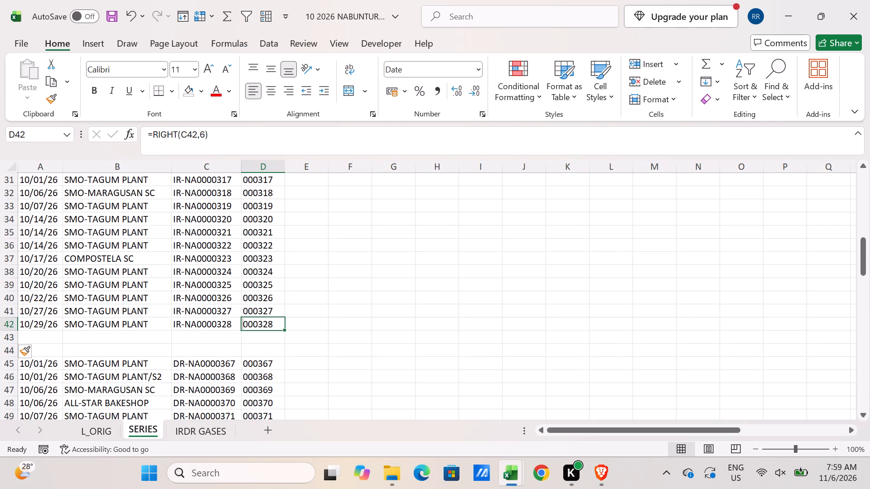
drag(282, 329, 275, 376)
scroll(270, 376, down, 3)
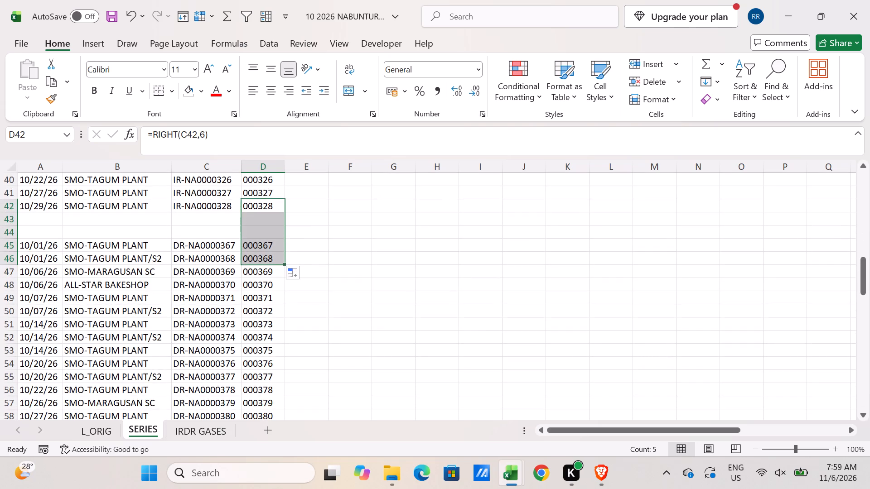
Insert two blank rows at row 63, between the DR-NA0000384 entry and the 4009 series.
scroll(251, 371, down, 5)
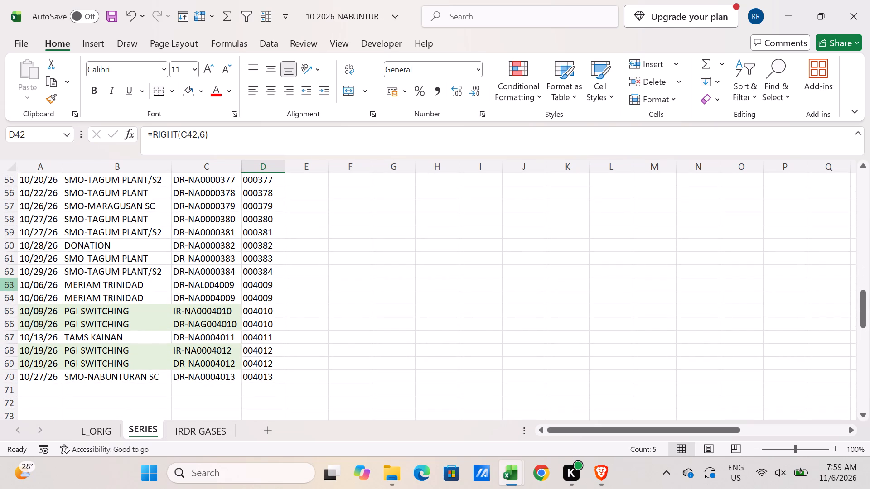
click(3, 286)
key(ctrl+shift+equal)
key(ctrl+shift+equal)
key(ctrl+shift+equal)
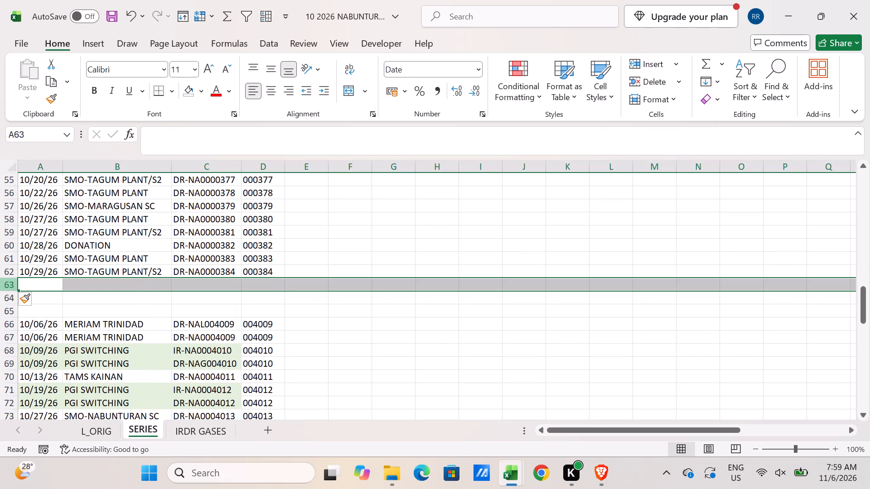
key(ctrl+minus)
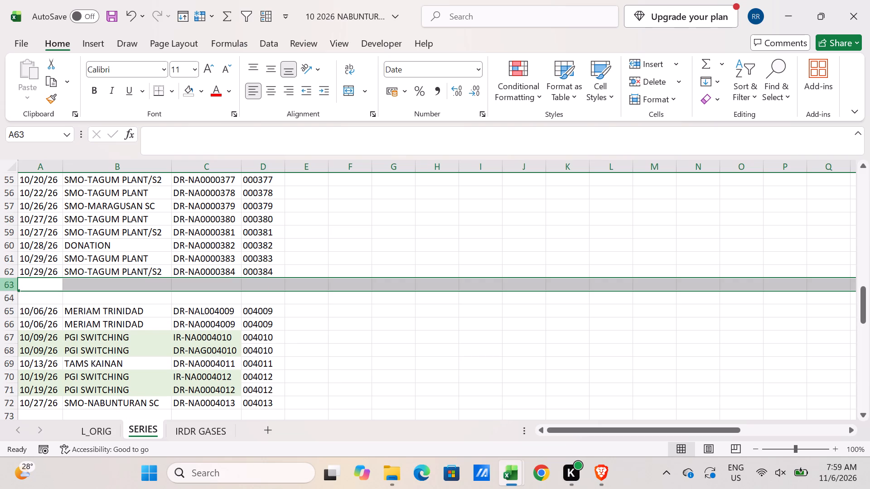
Fill the RIGHT formula from D62 down through D68, covering the two inserted rows.
click(254, 271)
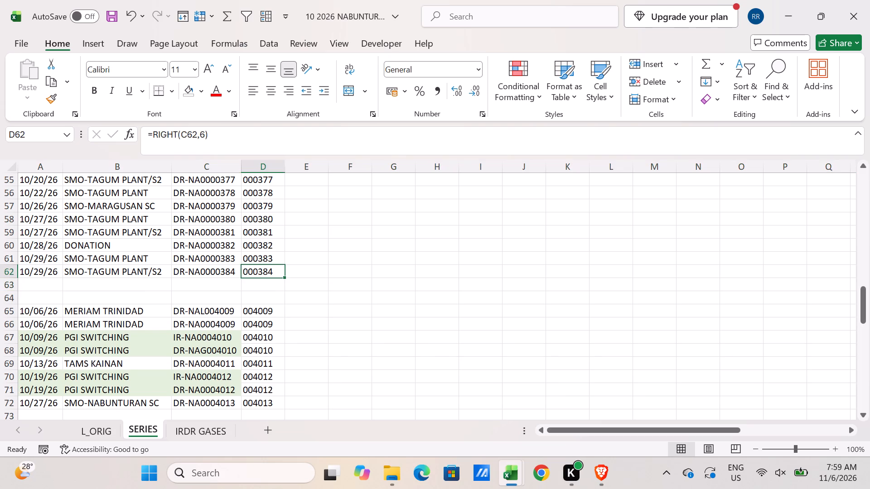
drag(282, 275, 282, 356)
Switch to the September gases population analysis workbook and expand all outline detail rows on its Nabunturan sheet.
scroll(282, 360, down, 2)
scroll(282, 360, up, 6)
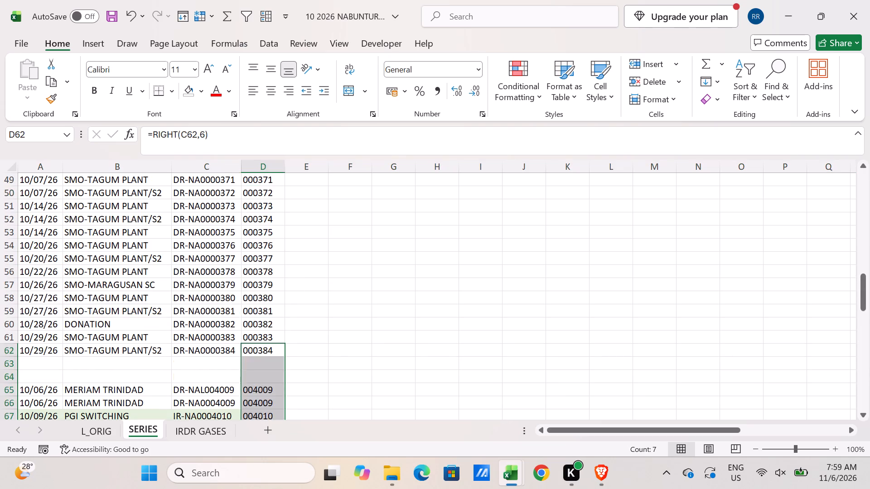
scroll(282, 360, up, 17)
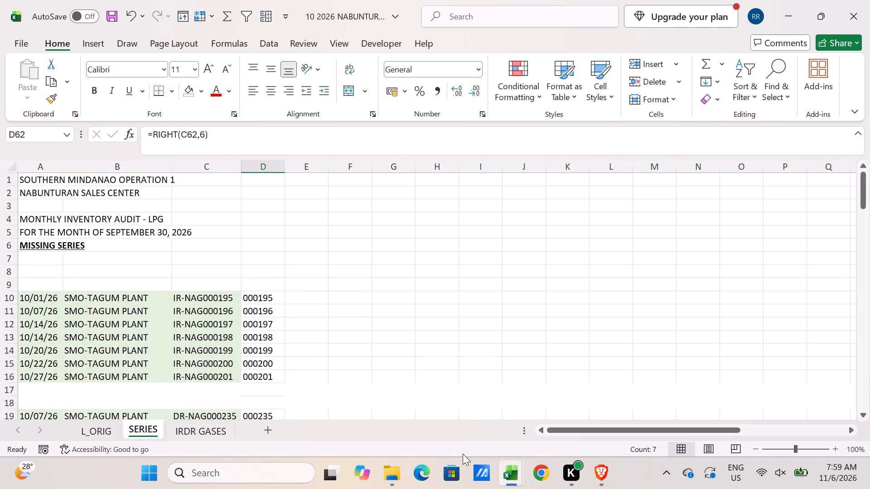
click(510, 481)
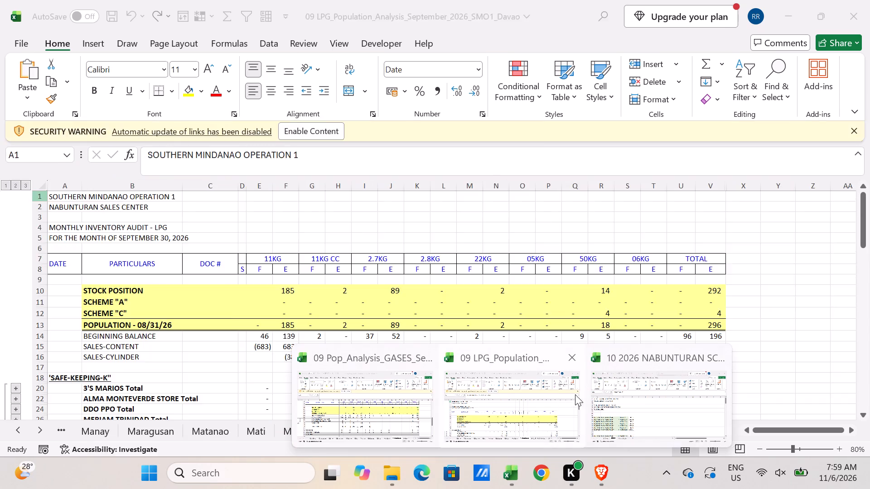
click(393, 394)
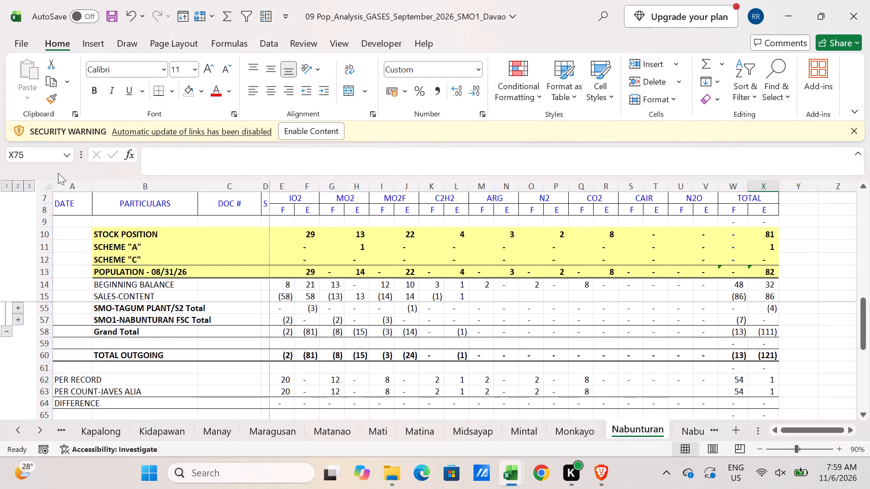
click(33, 187)
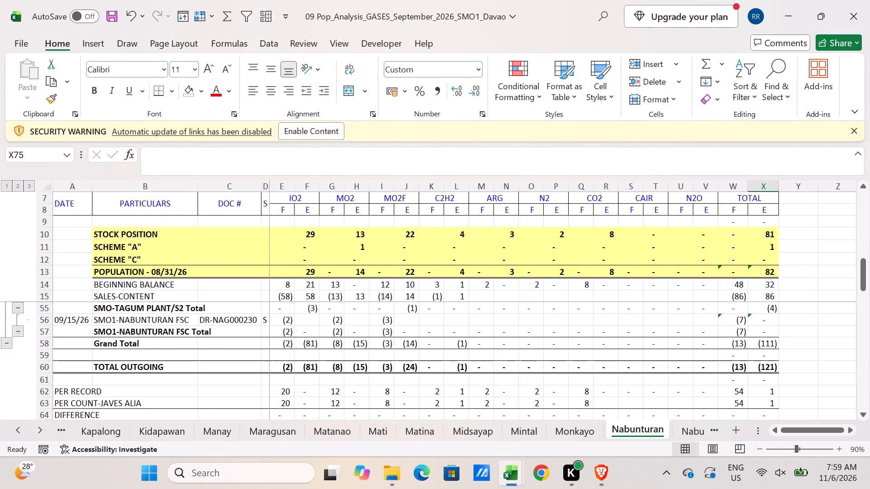
scroll(145, 292, down, 3)
scroll(207, 352, up, 3)
Find 194 on the gases Nabunturan sheet and copy its date, particulars and document number as values into A9:C9 of SERIES.
click(218, 331)
key(ctrl+f)
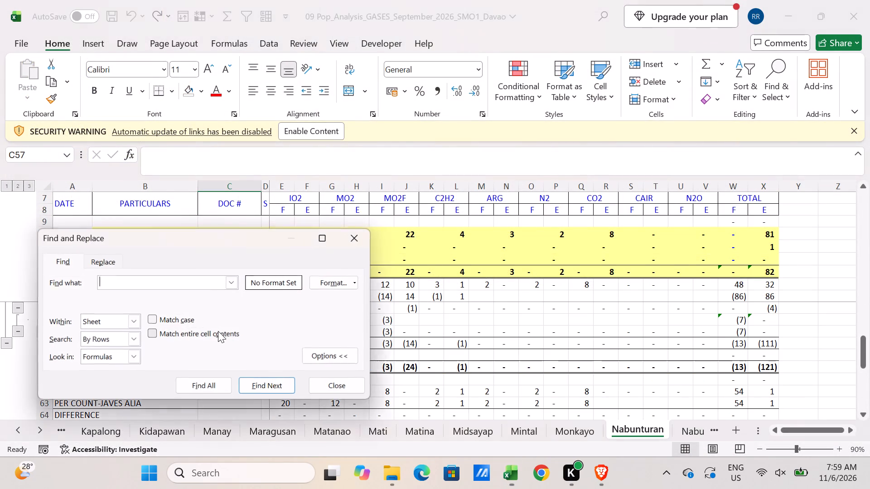
text(194)
key(Return)
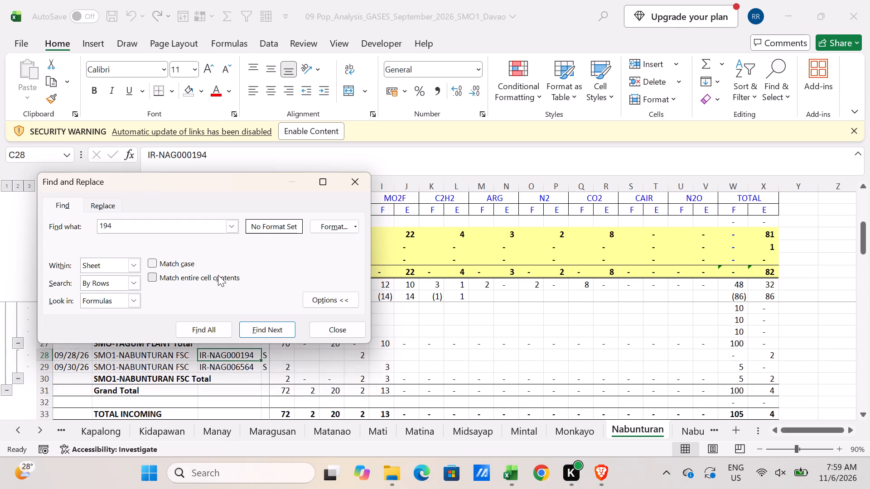
key(Escape)
key(Left)
key(Left)
key(shift+Right)
key(shift+Right)
key(ctrl+c)
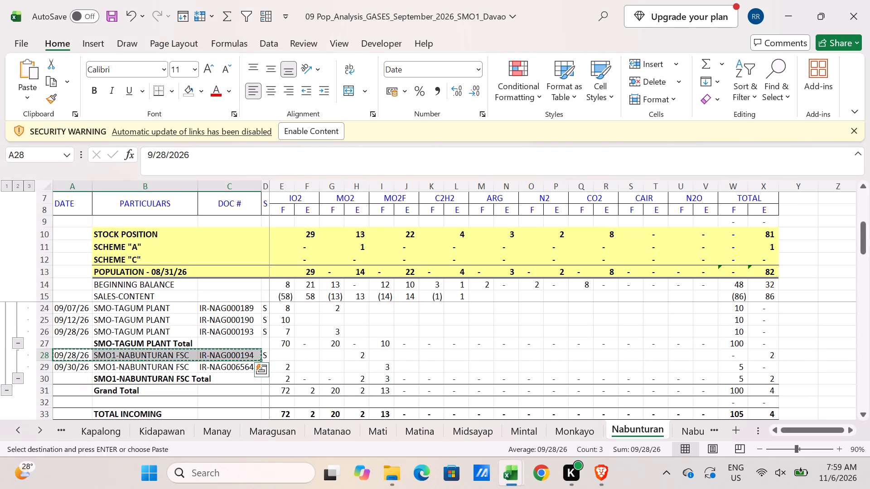
key(alt+Tab)
click(37, 283)
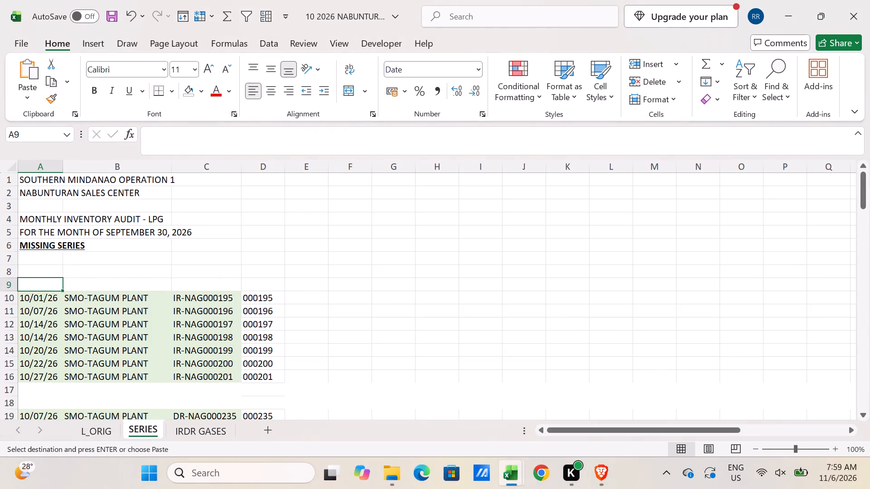
key(alt+e)
text(SV)
key(Return)
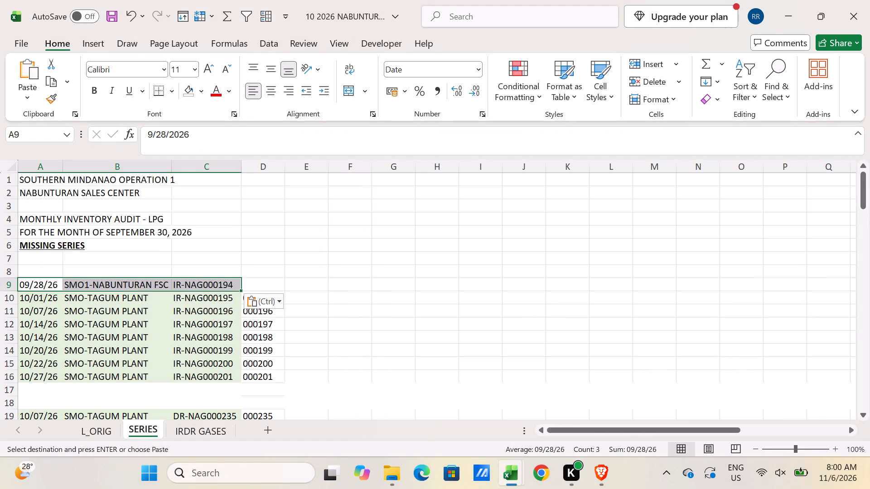
Copy the RIGHT formula from D14 into D9.
click(272, 345)
key(ctrl+c)
click(255, 278)
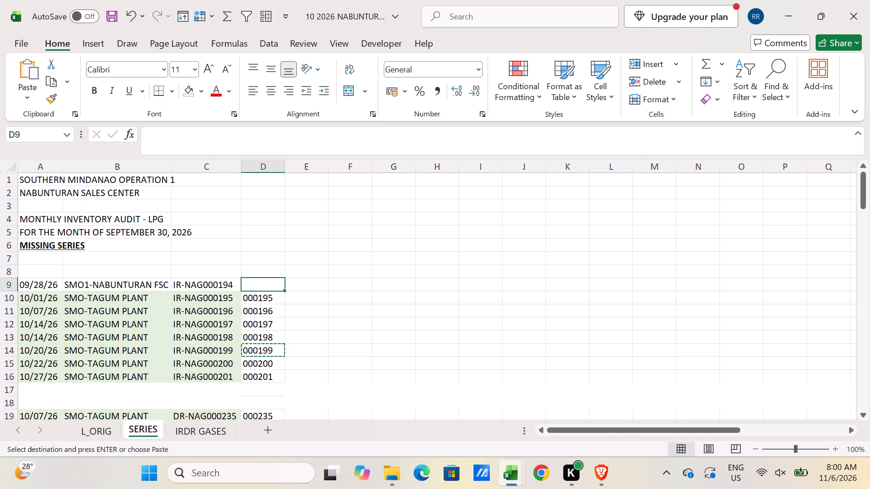
key(ctrl+v)
Highlight the IR-NAG000194 entry in A9:D9 with yellow fill.
drag(37, 284, 277, 282)
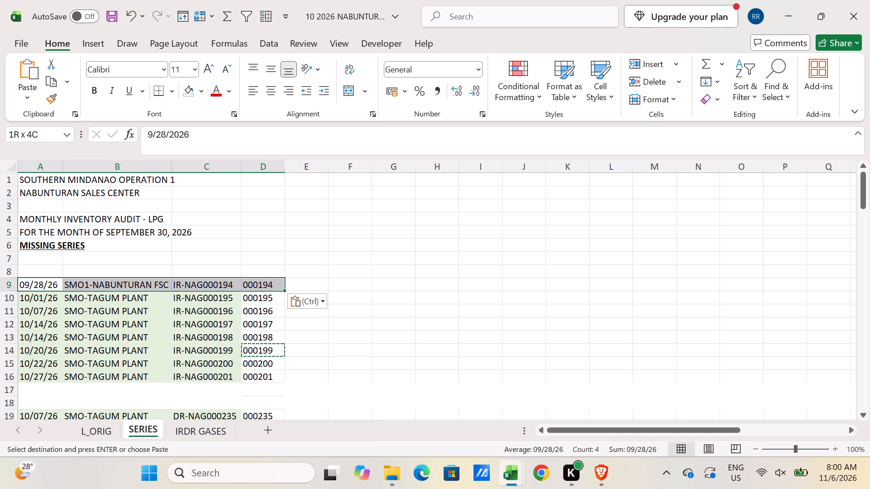
drag(277, 282, 276, 282)
click(202, 94)
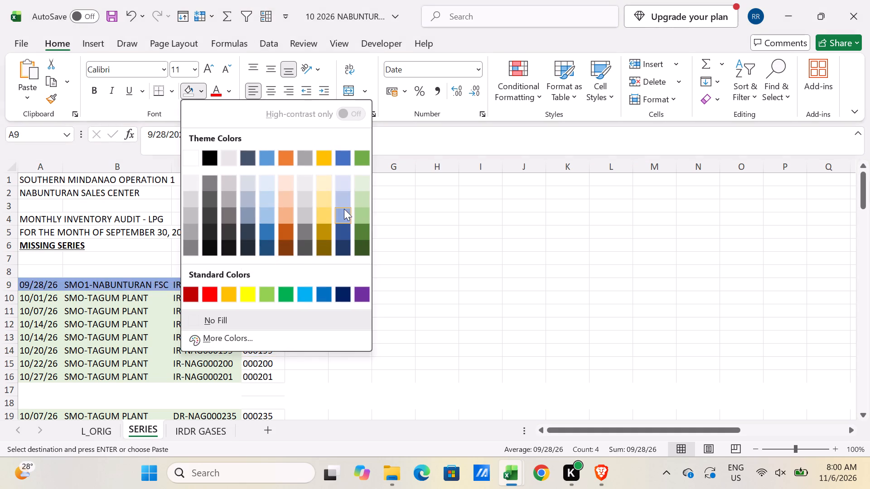
click(243, 294)
Find 234 on the gases Nabunturan sheet and copy its date, particulars and document number as values into A18:C18 of SERIES.
scroll(188, 307, down, 3)
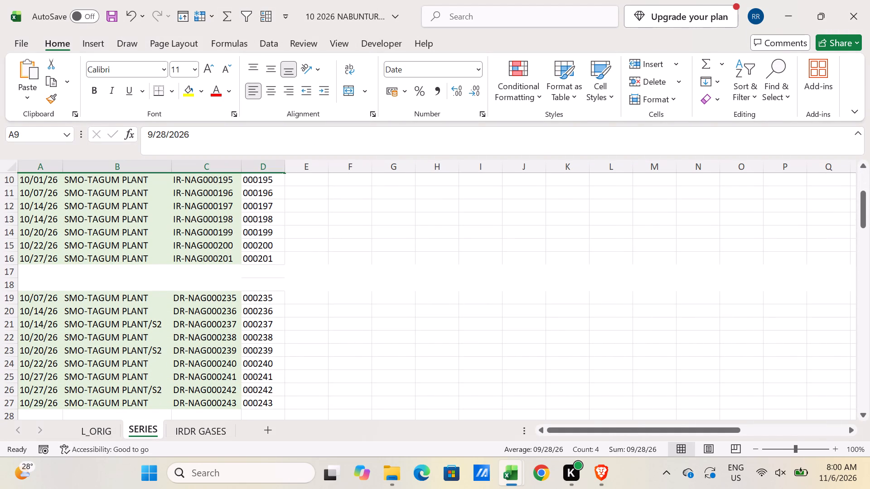
key(alt+Tab)
click(199, 382)
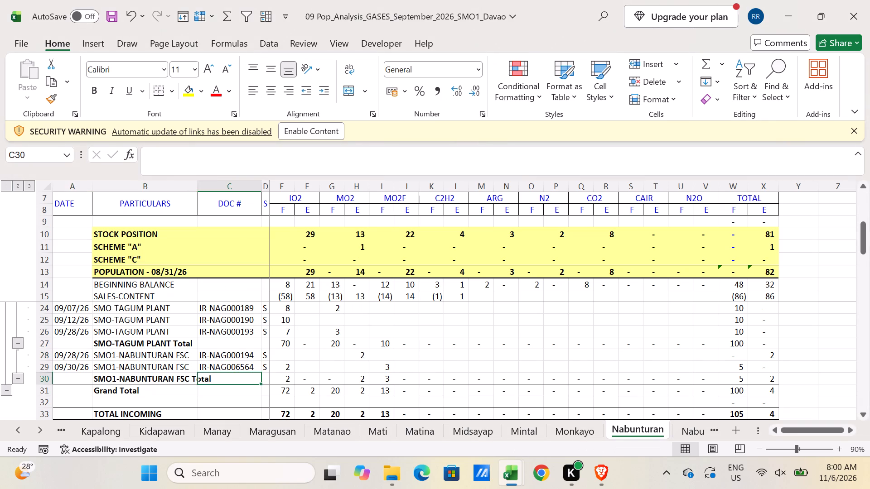
key(ctrl+f)
text(234)
key(Return)
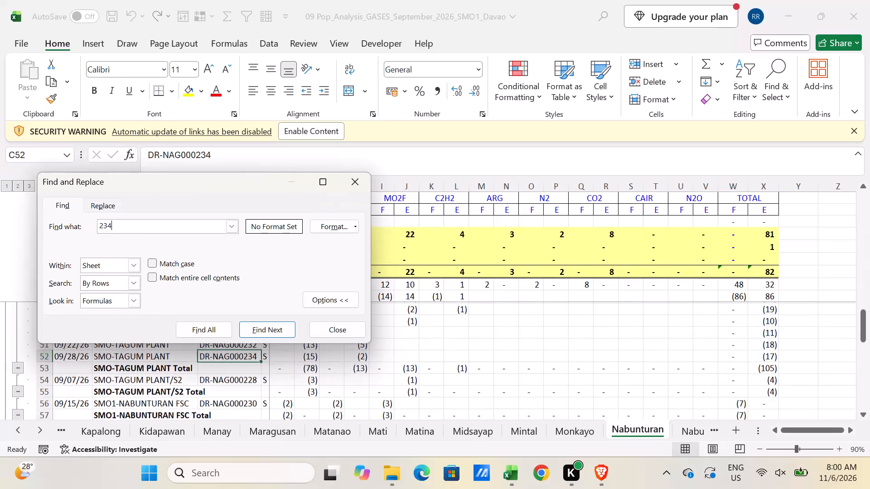
key(Escape)
key(Left)
key(Left)
key(shift+Right)
key(shift+Right)
key(ctrl+c)
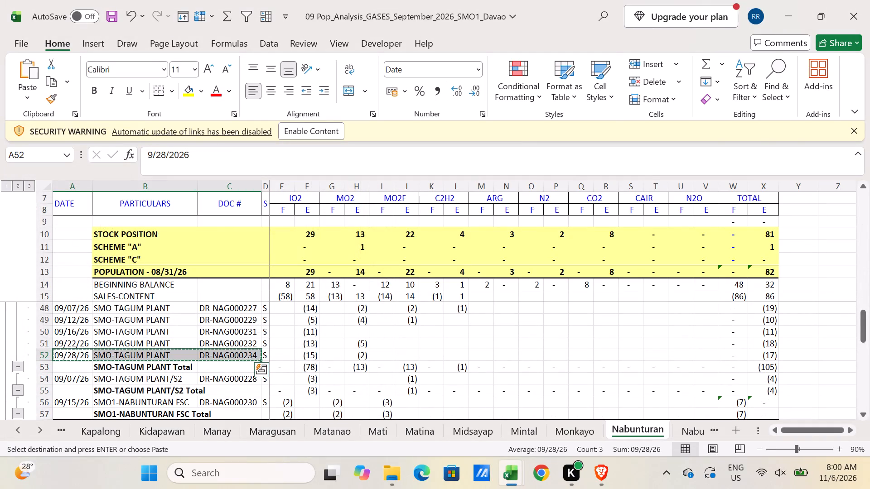
key(alt+Tab)
click(42, 285)
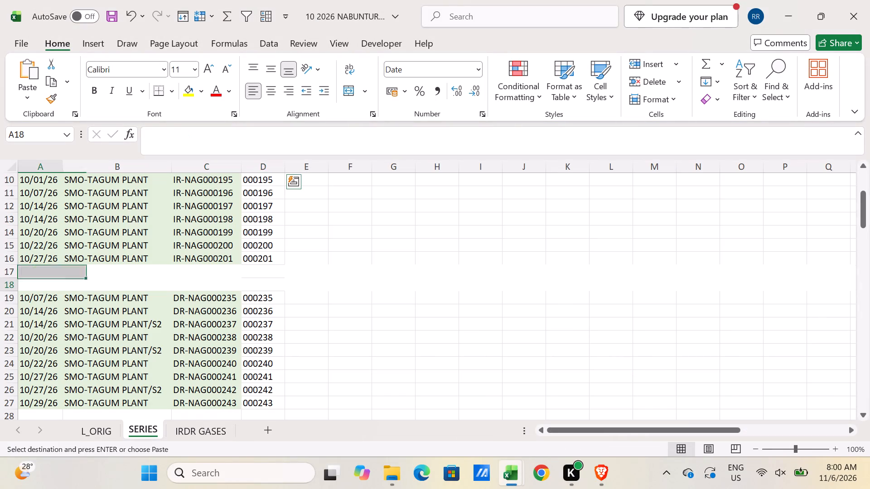
key(alt+e)
text(SV)
key(Return)
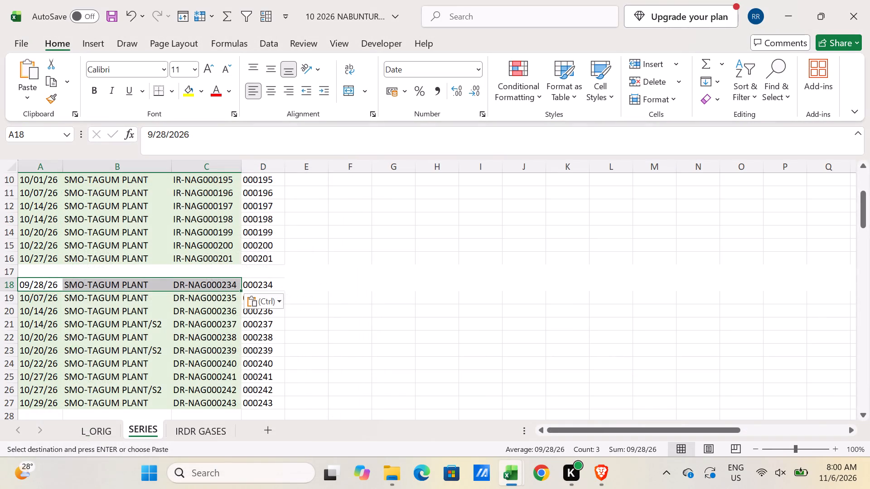
Highlight the DR-NAG000234 entry in A18:D18 with yellow fill.
shift+click(264, 287)
click(195, 89)
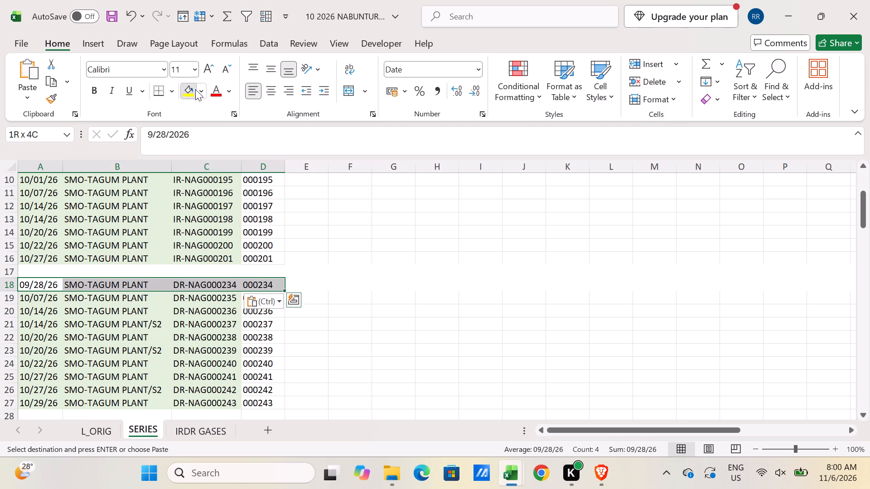
Switch to the September LPG population analysis workbook and expand all outline detail rows on its Nabunturan sheet.
scroll(225, 241, down, 3)
click(258, 344)
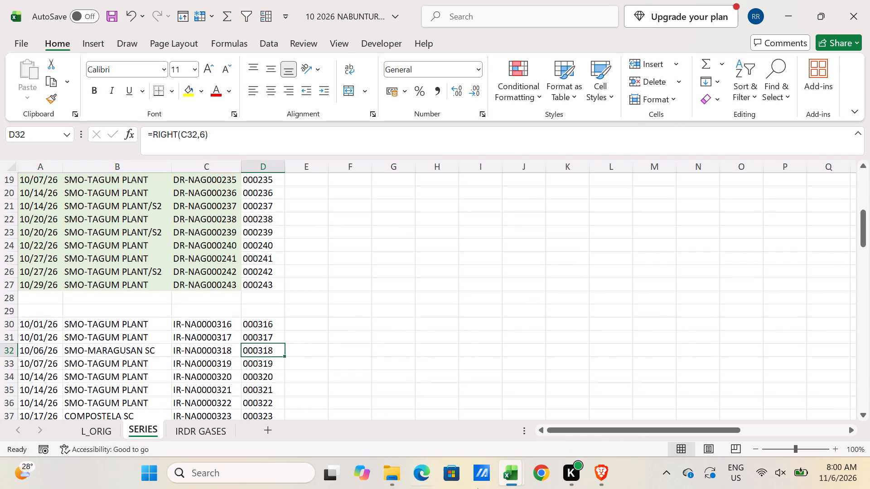
click(519, 470)
click(474, 410)
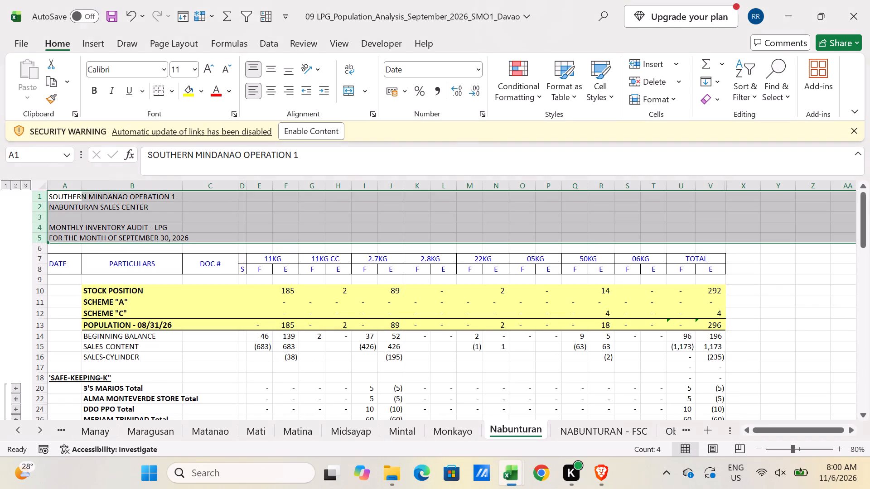
click(25, 184)
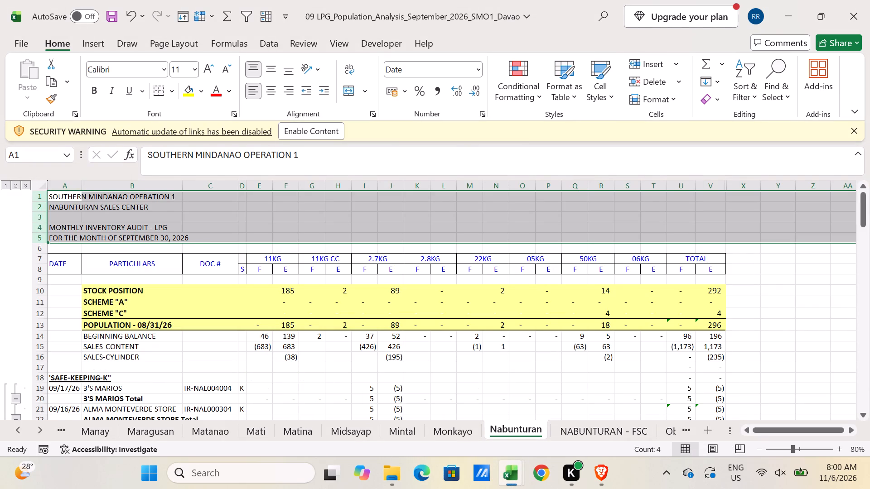
Find 315 on the LPG Nabunturan sheet and copy its date, particulars and document number as values into A29:C29 of SERIES.
click(206, 359)
key(ctrl+f)
text(315)
key(Return)
key(Escape)
key(Left)
key(Left)
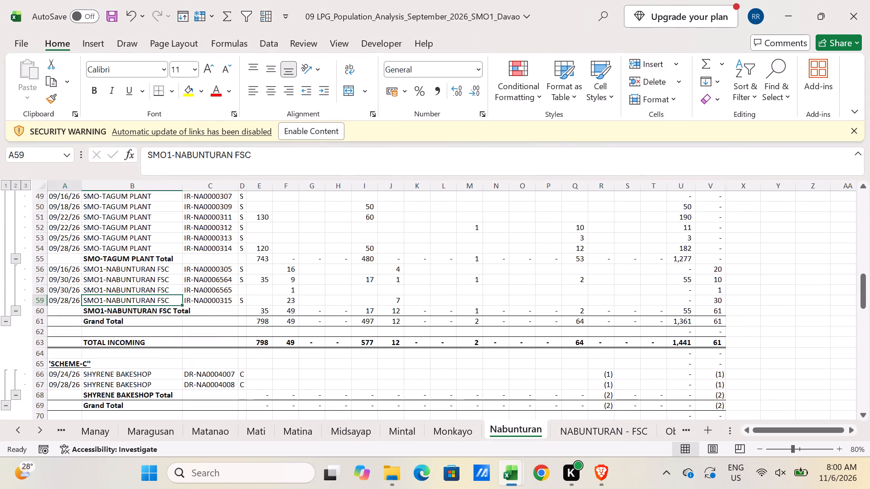
key(shift+Right)
key(shift+Right)
key(ctrl+c)
key(alt+Tab)
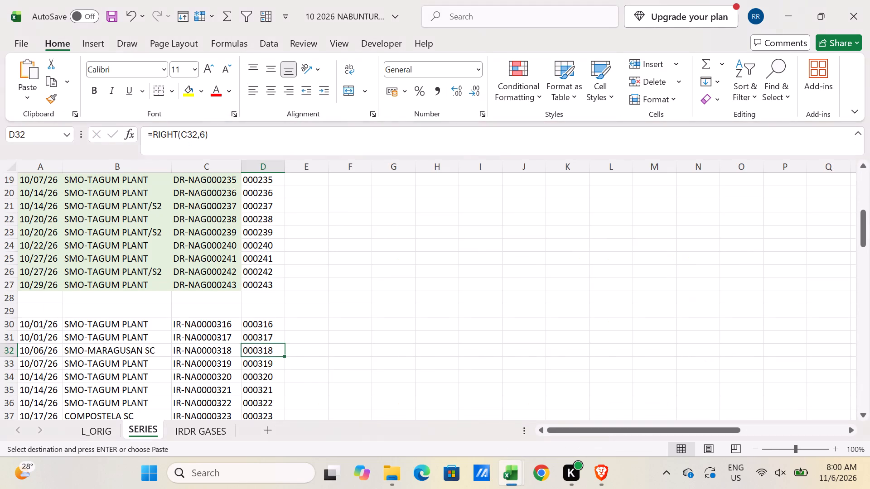
click(32, 313)
key(alt+e)
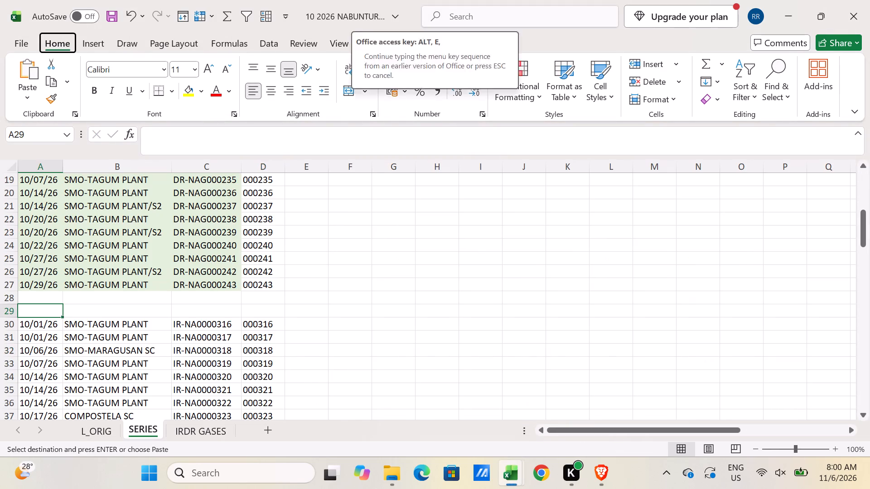
text(SV)
key(Return)
key(Escape)
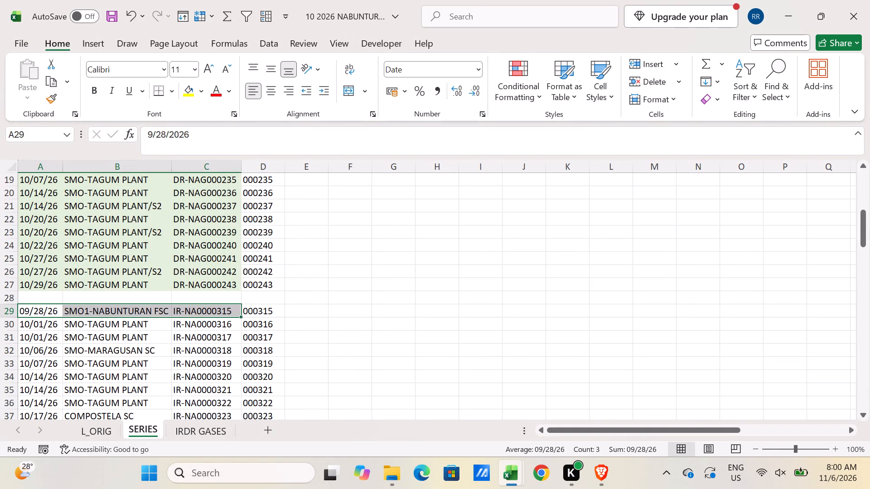
Highlight the IR-NA0000315 entry in A29:D29 with yellow fill.
shift+click(260, 315)
click(185, 91)
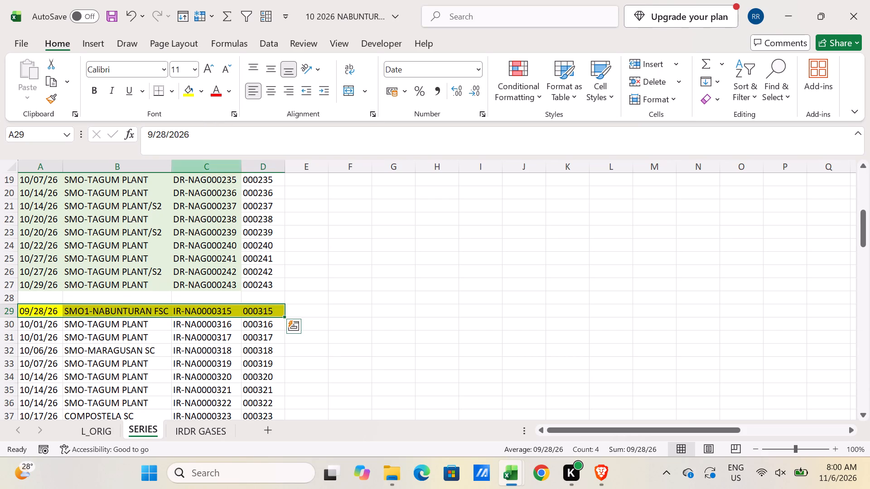
Find 366 on the LPG Nabunturan sheet and copy its date, particulars and document number as values into A44:C44 of SERIES.
scroll(243, 313, down, 5)
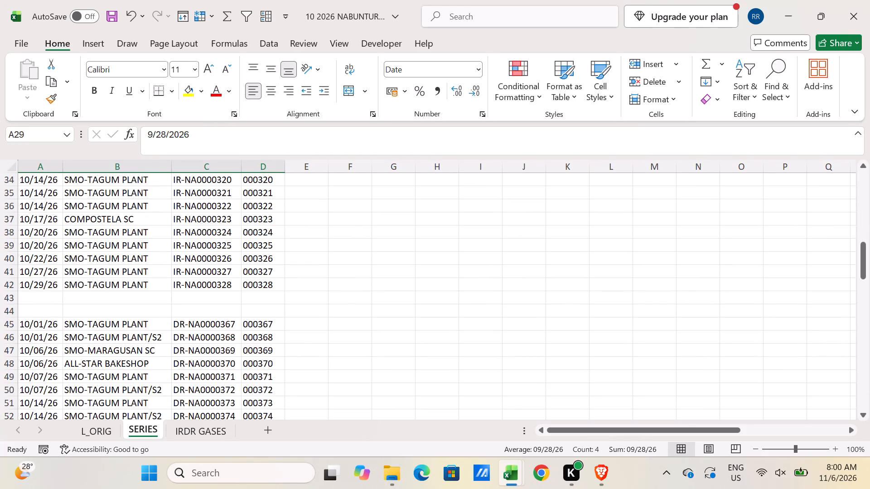
click(242, 321)
key(alt+Tab)
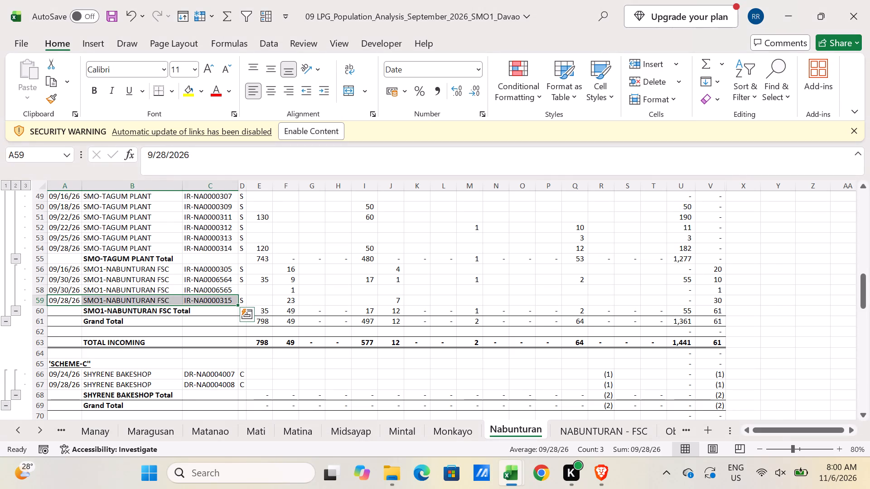
click(199, 395)
key(ctrl+f)
text(366)
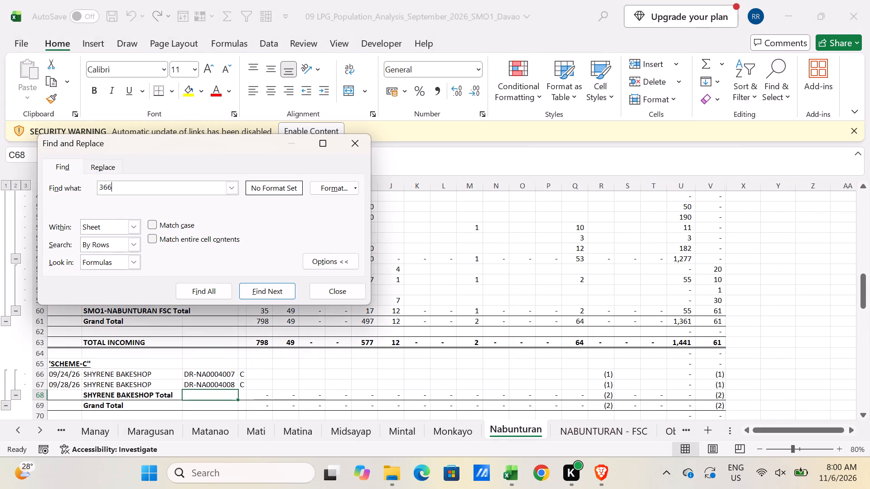
key(Return)
key(Escape)
key(Left)
key(Left)
key(shift+Right)
key(shift+Right)
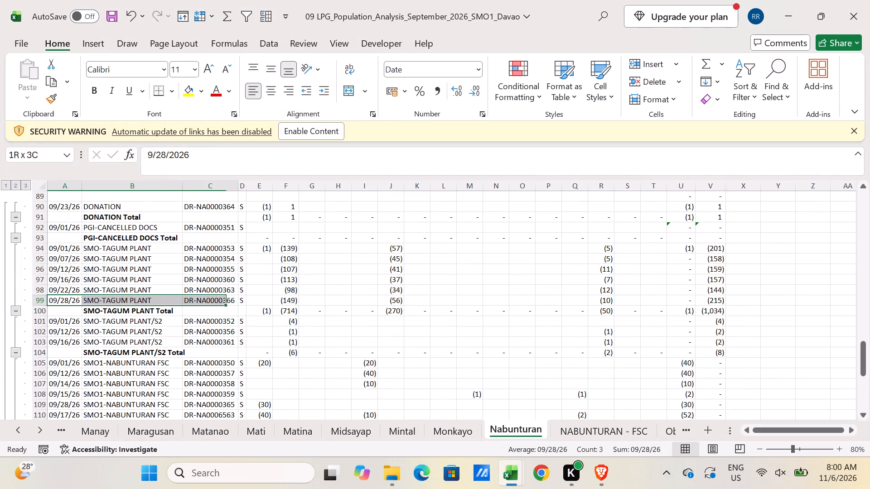
key(ctrl+c)
key(alt+Tab)
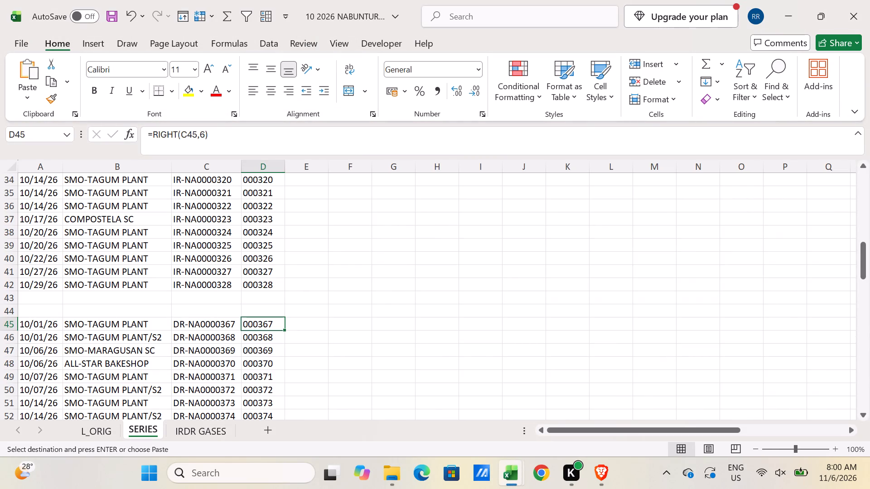
click(44, 307)
key(alt+e)
text(SV)
key(Return)
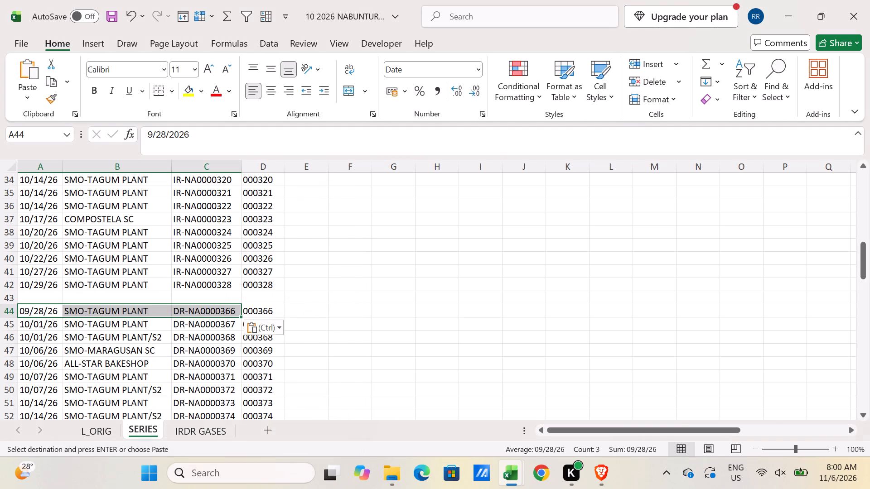
Highlight the DR-NA0000366 entry in A44:D44 with yellow fill.
shift+click(254, 312)
click(181, 85)
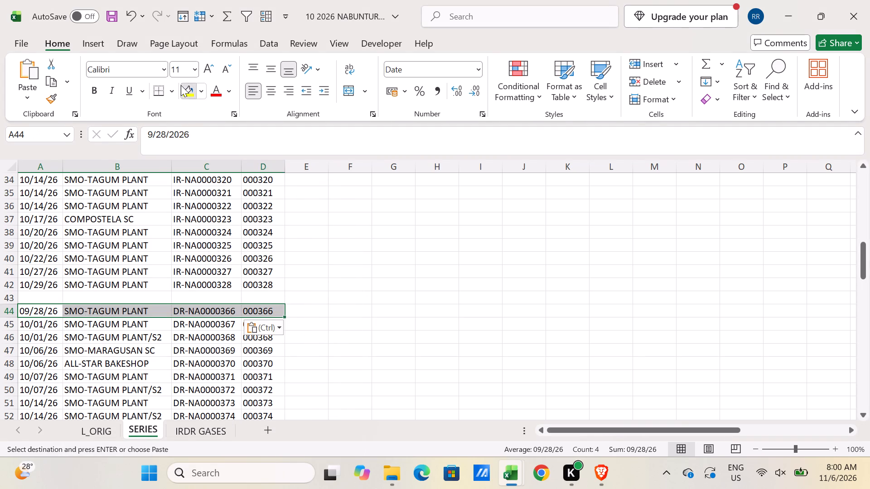
Find 4008 on the LPG Nabunturan sheet and copy its date, particulars and document number as values into A64:C64 of SERIES.
scroll(184, 245, down, 7)
click(251, 331)
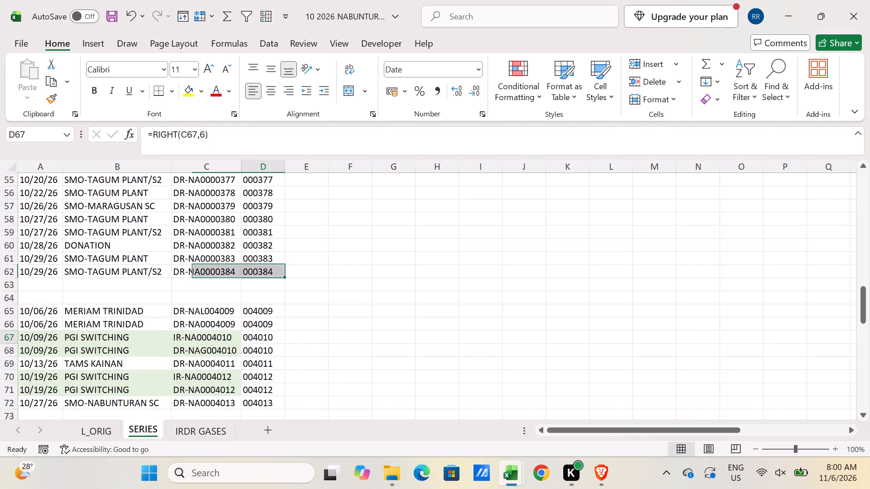
key(alt+Tab)
click(225, 369)
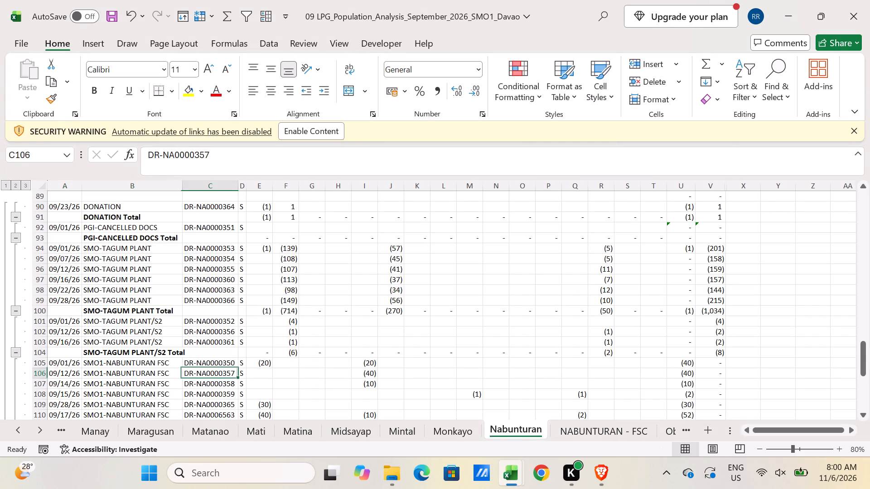
key(ctrl+f)
text(4008)
key(Return)
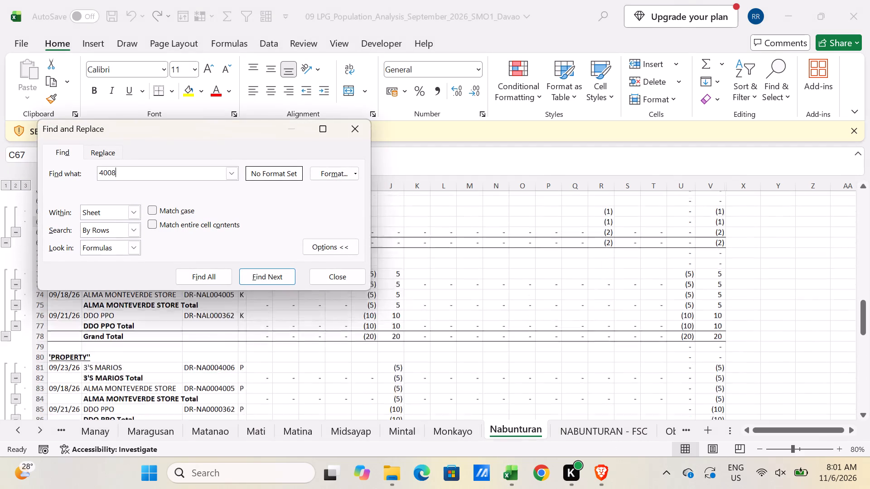
key(Escape)
key(Left)
key(Left)
key(shift+Right)
key(shift+Right)
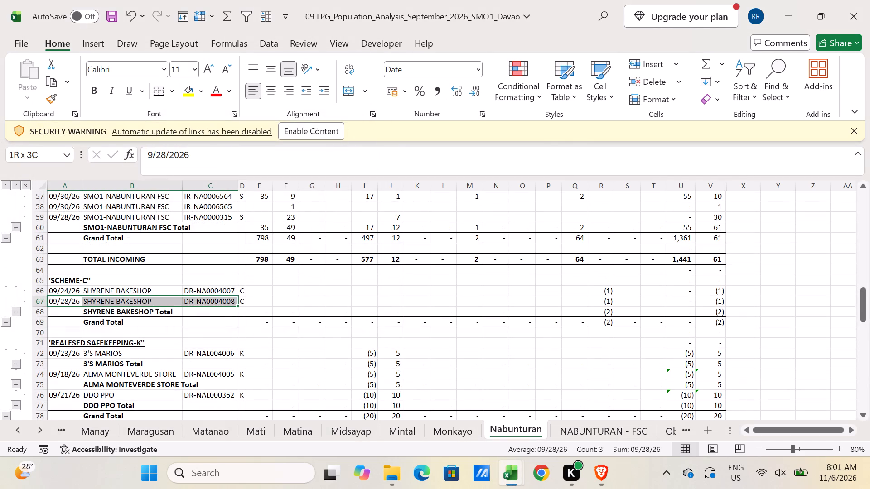
key(ctrl+c)
key(alt+Tab)
click(42, 298)
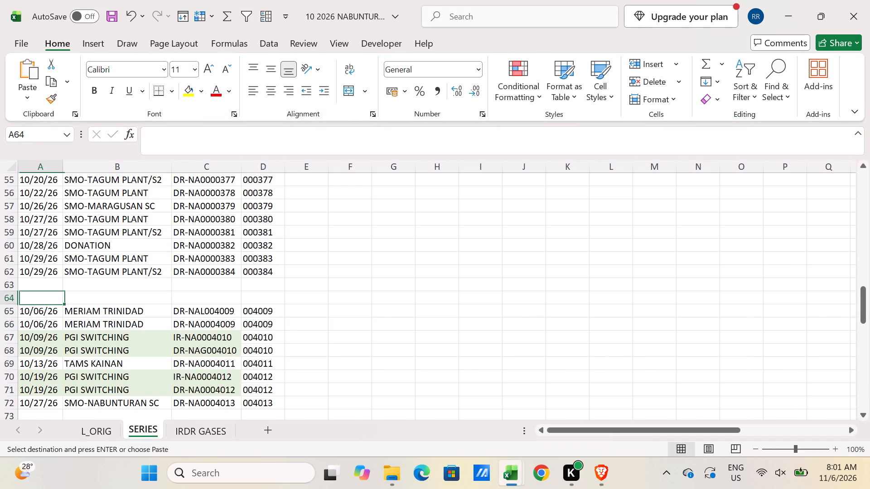
key(alt+e)
text(SV)
key(Return)
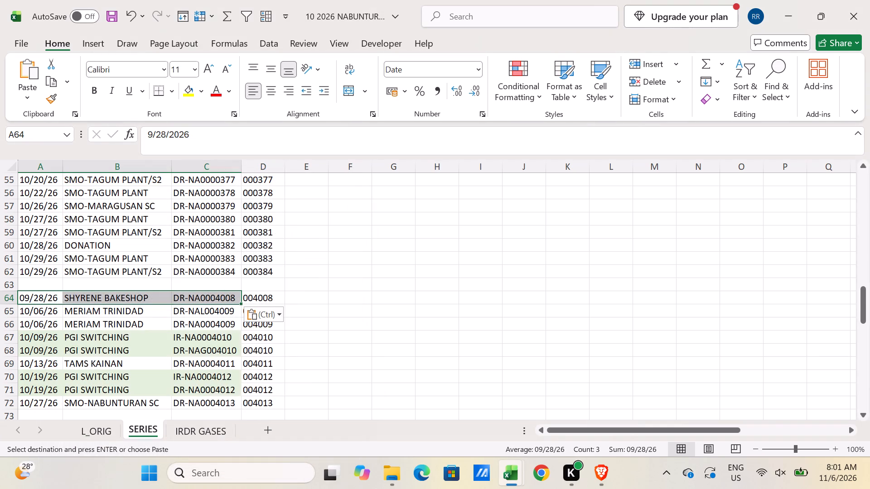
Highlight the DR-NA0004008 entry in A64:D64 with yellow fill.
shift+click(273, 295)
click(188, 94)
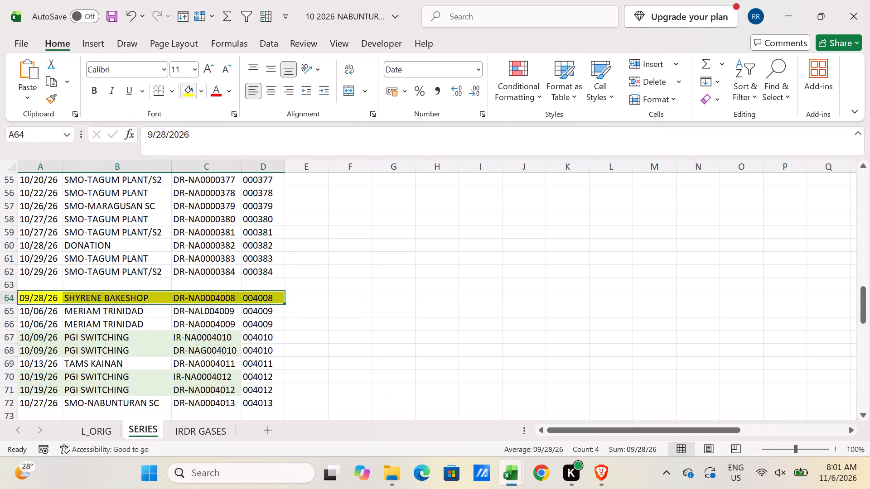
Move the series entries in A38:D72 beside the first list, starting at cell F9.
scroll(217, 259, down, 3)
scroll(217, 259, up, 6)
scroll(140, 257, up, 3)
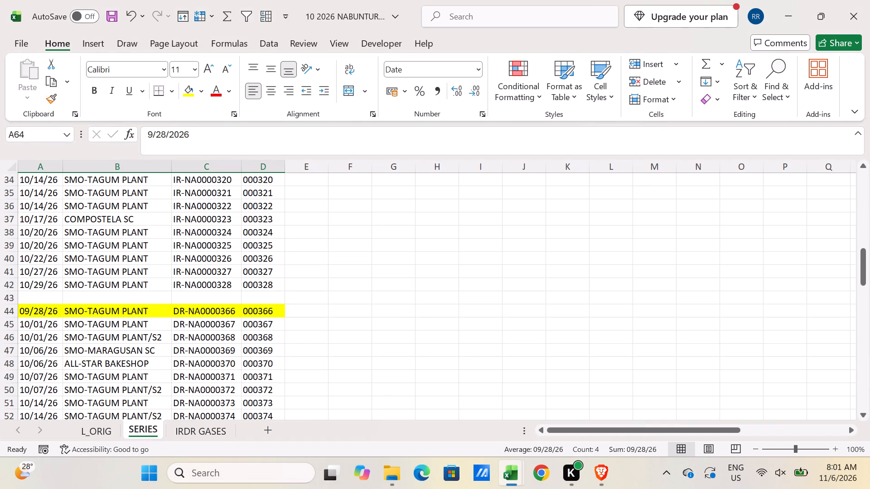
scroll(133, 257, up, 1)
scroll(20, 295, up, 3)
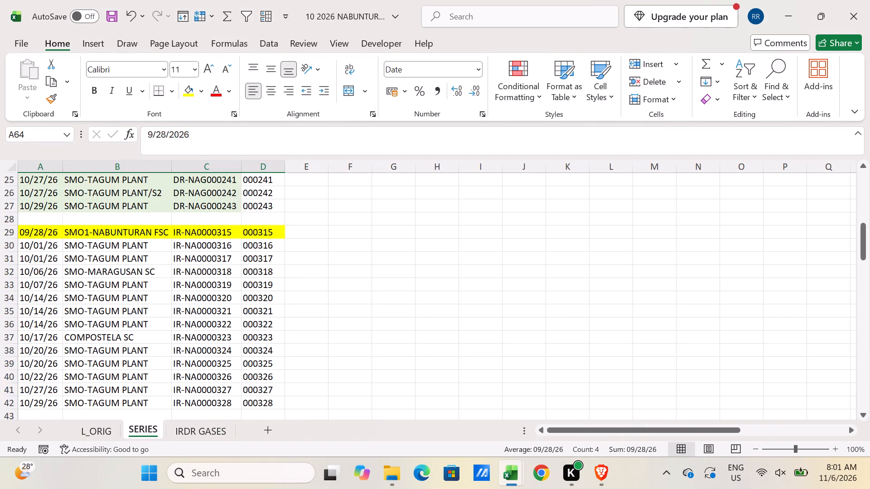
scroll(20, 295, down, 2)
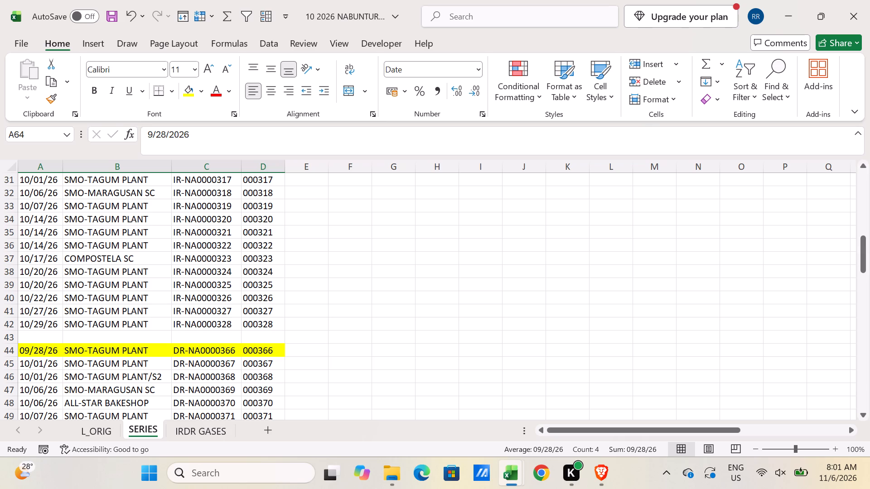
click(22, 274)
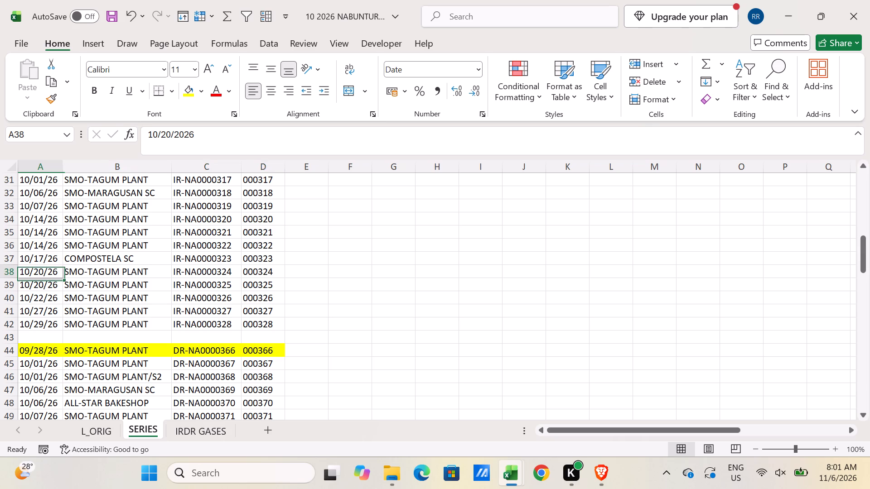
scroll(198, 356, down, 8)
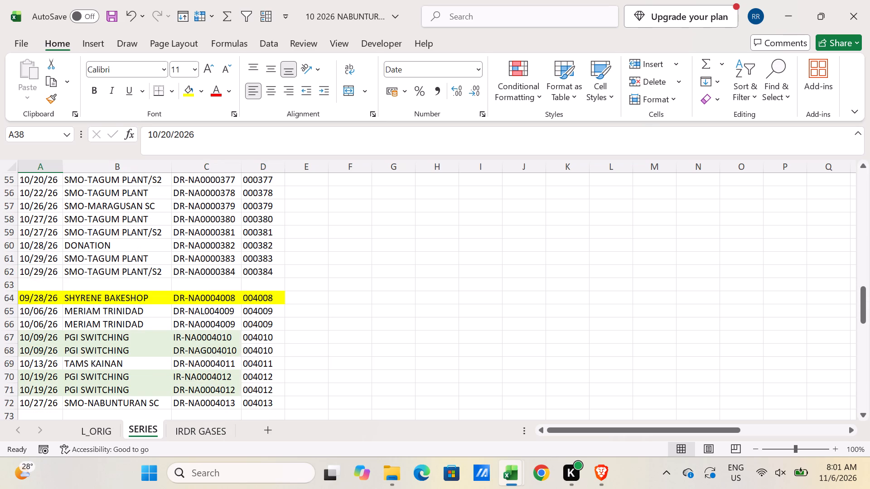
scroll(237, 378, down, 1)
shift+click(254, 364)
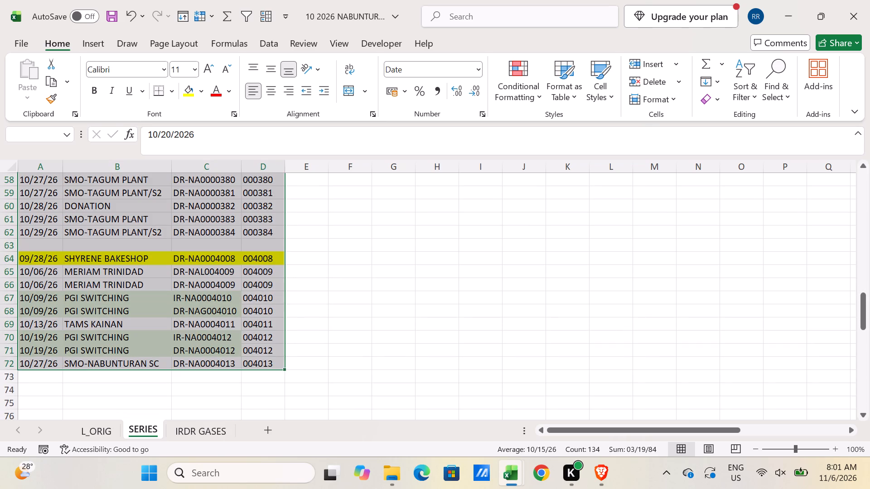
key(ctrl+x)
scroll(254, 364, up, 4)
scroll(300, 228, up, 3)
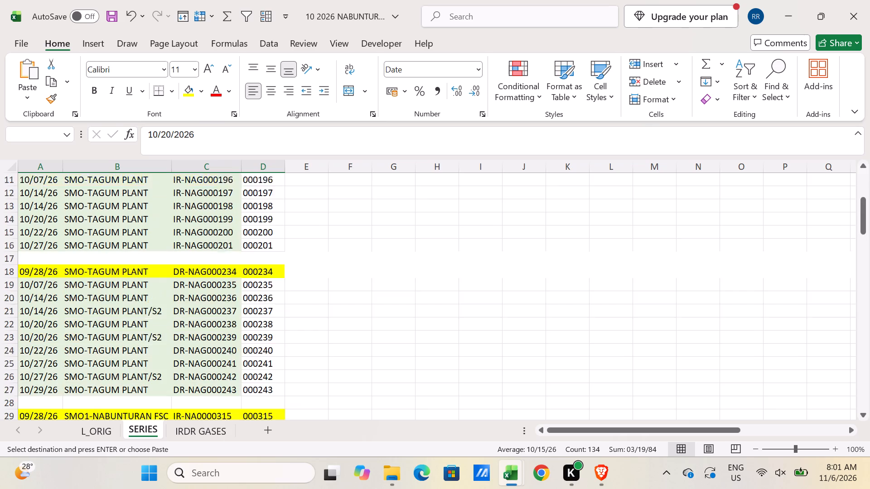
click(340, 197)
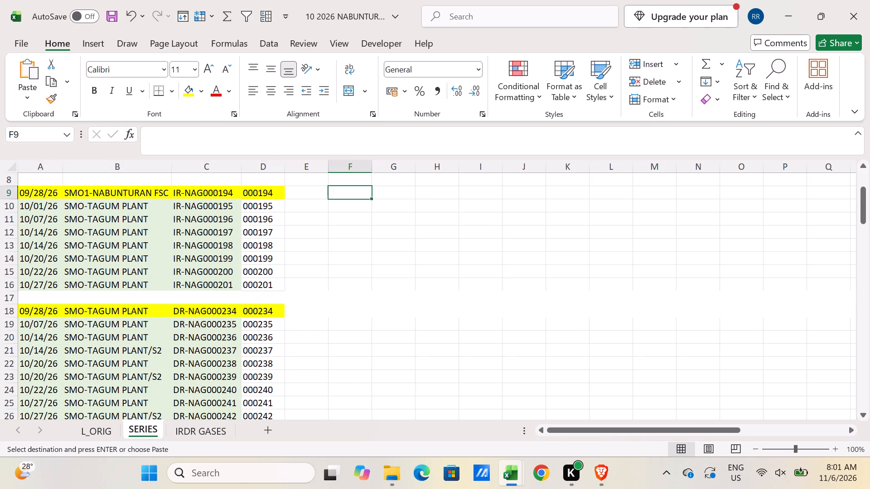
key(ctrl+v)
Autofit columns F to I to the moved entries and narrow the blank column E.
key(alt+h)
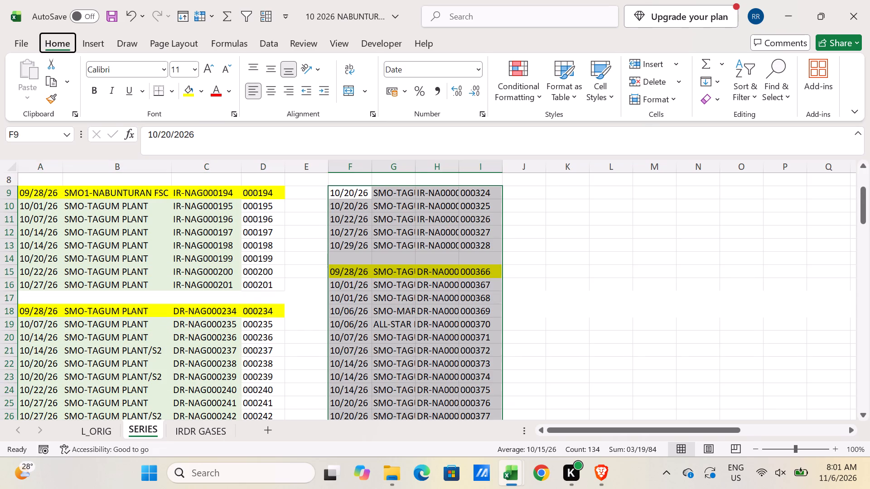
key(alt+o)
key(i)
drag(334, 166, 323, 167)
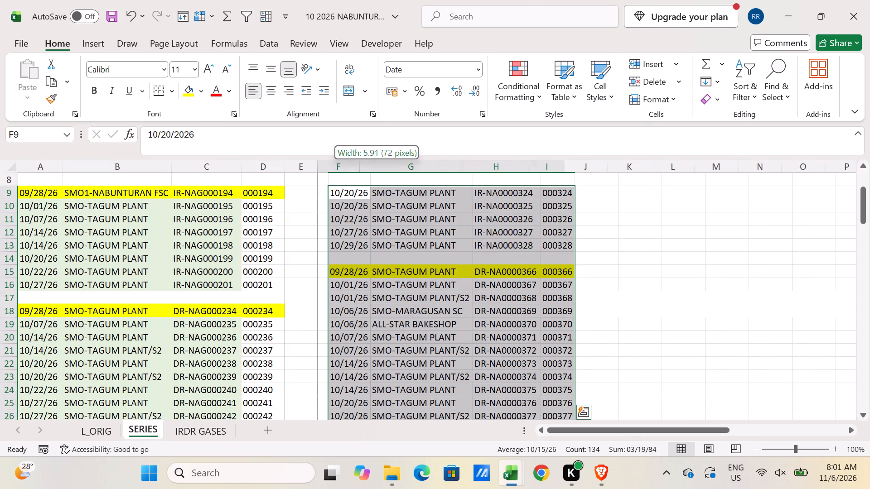
drag(323, 167, 304, 172)
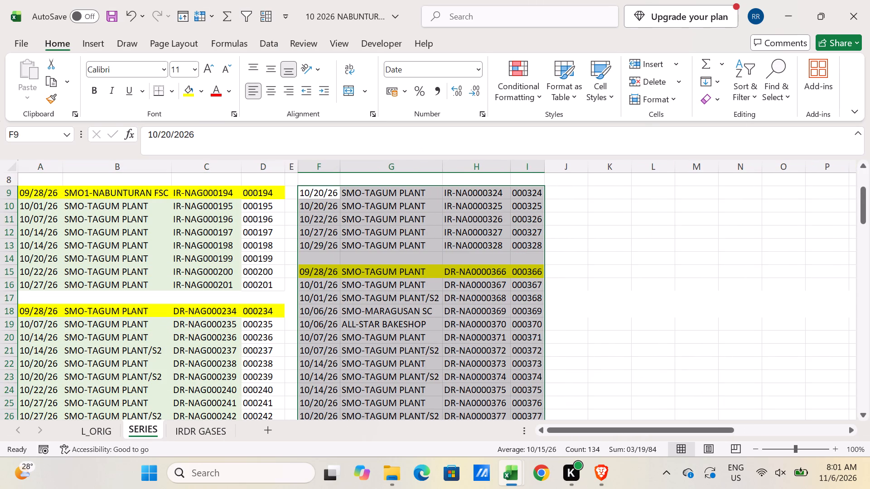
Set up SERIES for printing at 1 page wide, in portrait orientation on Letter paper.
click(186, 47)
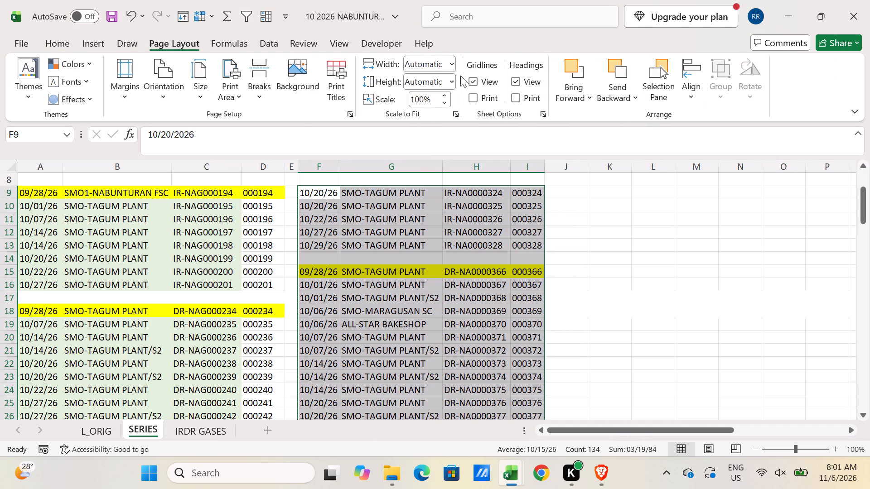
click(449, 63)
click(440, 96)
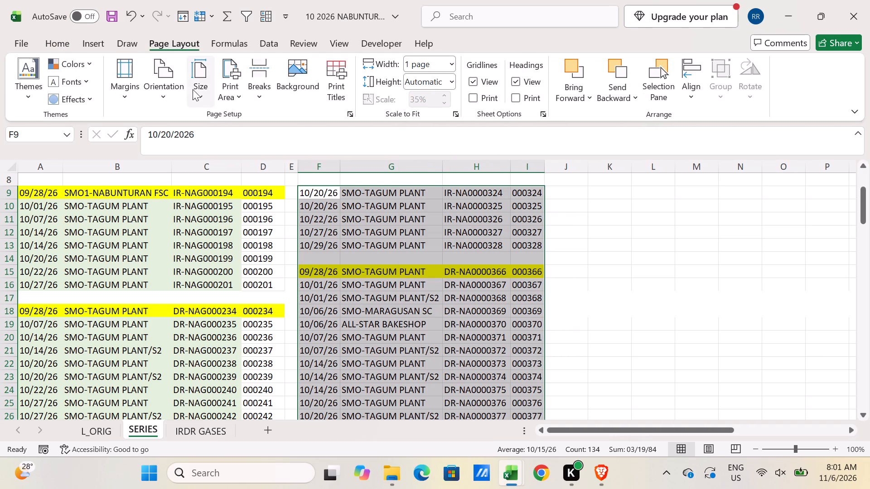
click(177, 97)
click(187, 121)
click(199, 92)
click(229, 115)
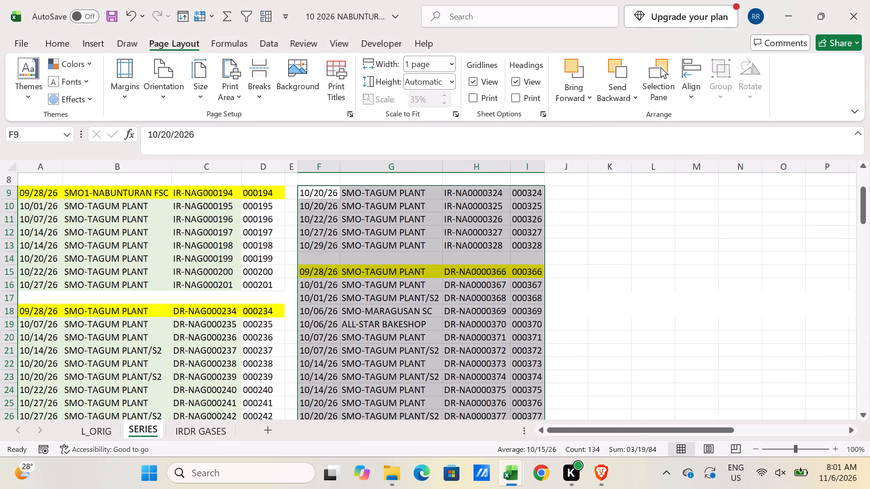
Check the print preview of the SERIES sheet.
key(ctrl+p)
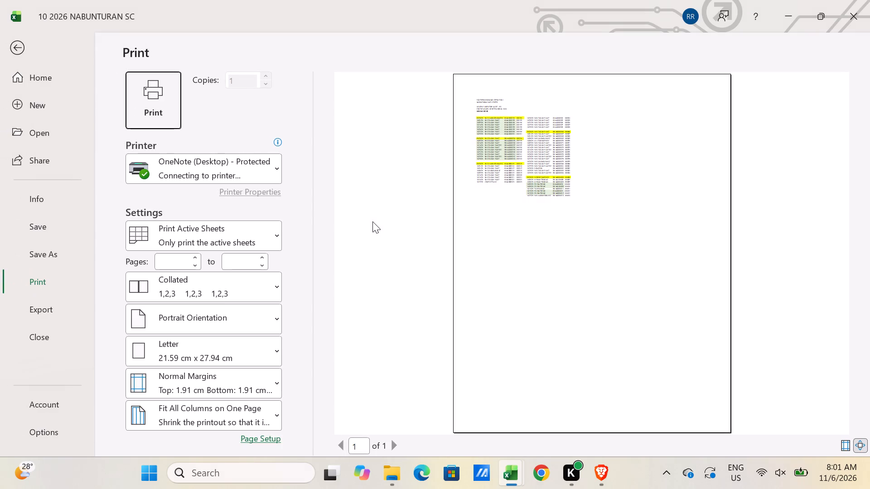
key(Escape)
Look over the heading and the two side-by-side series lists on SERIES.
scroll(292, 300, down, 14)
scroll(167, 310, down, 4)
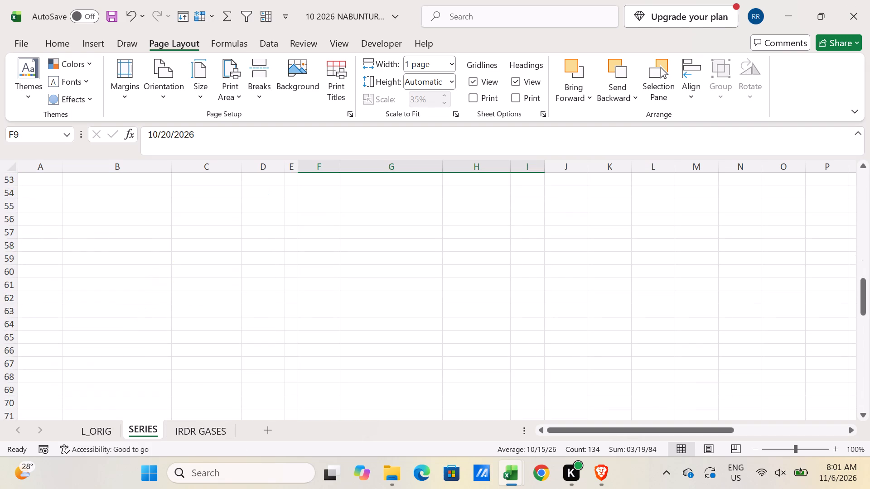
scroll(122, 306, down, 4)
scroll(128, 307, up, 20)
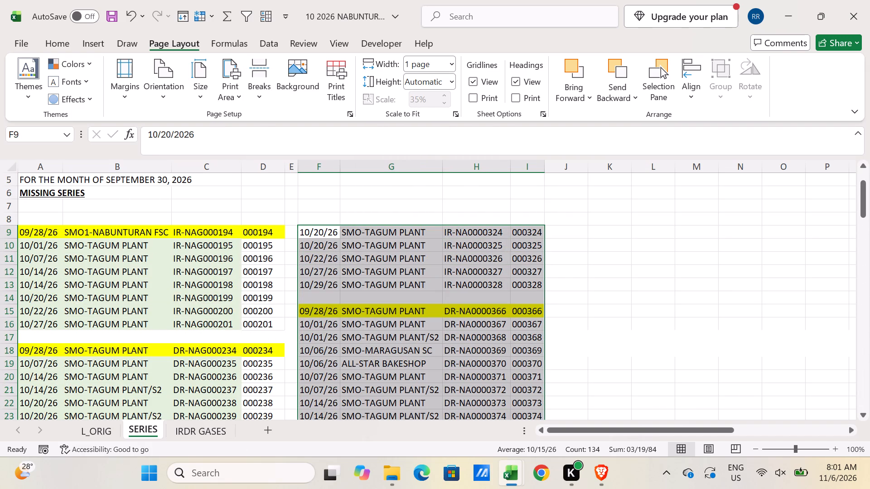
scroll(251, 222, up, 3)
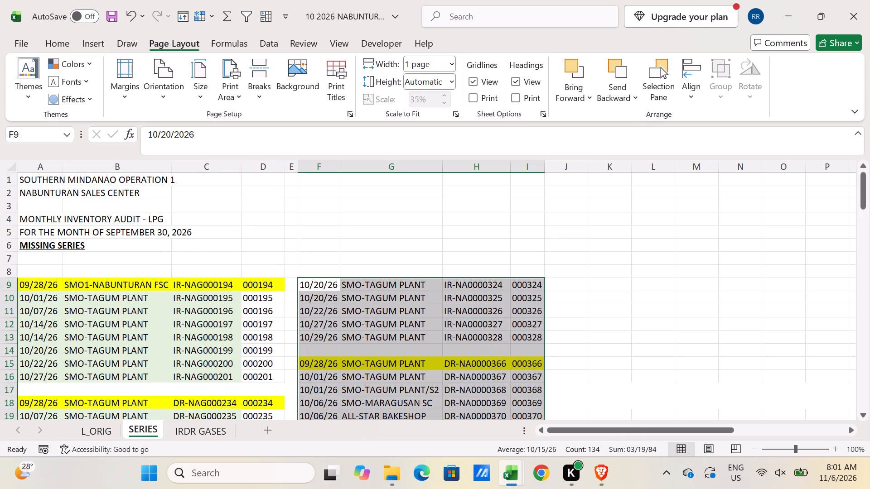
click(253, 235)
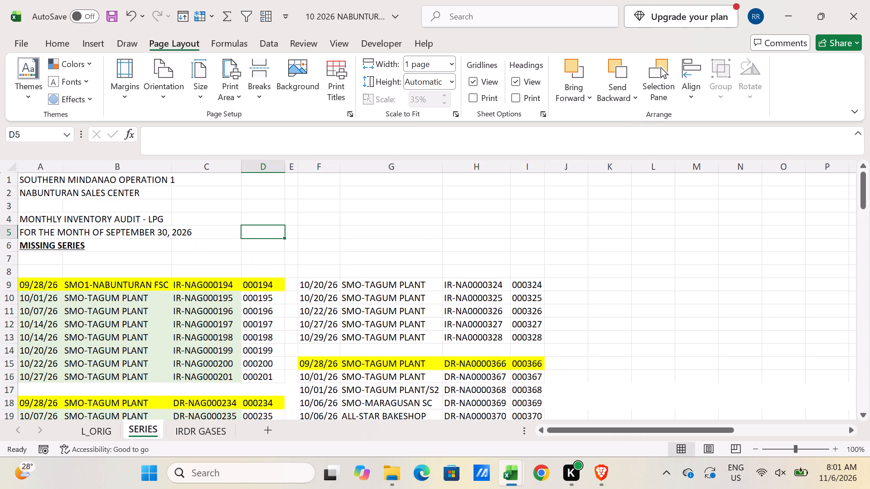
scroll(253, 235, down, 4)
click(623, 240)
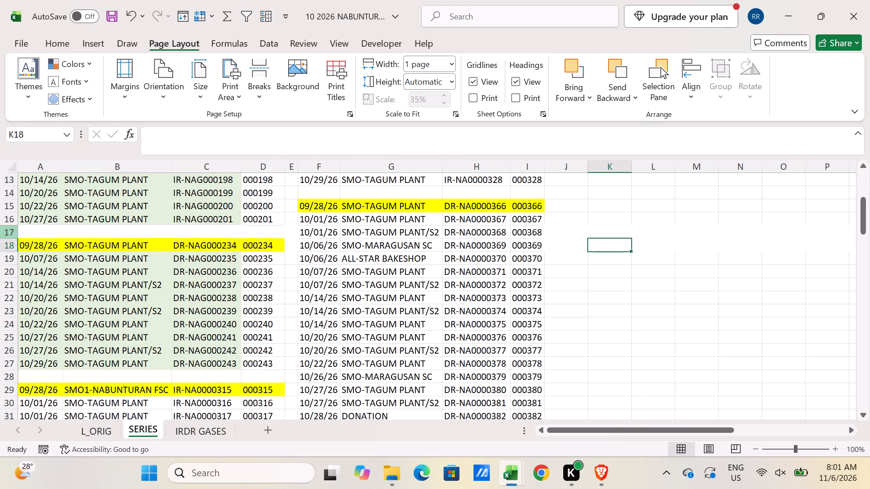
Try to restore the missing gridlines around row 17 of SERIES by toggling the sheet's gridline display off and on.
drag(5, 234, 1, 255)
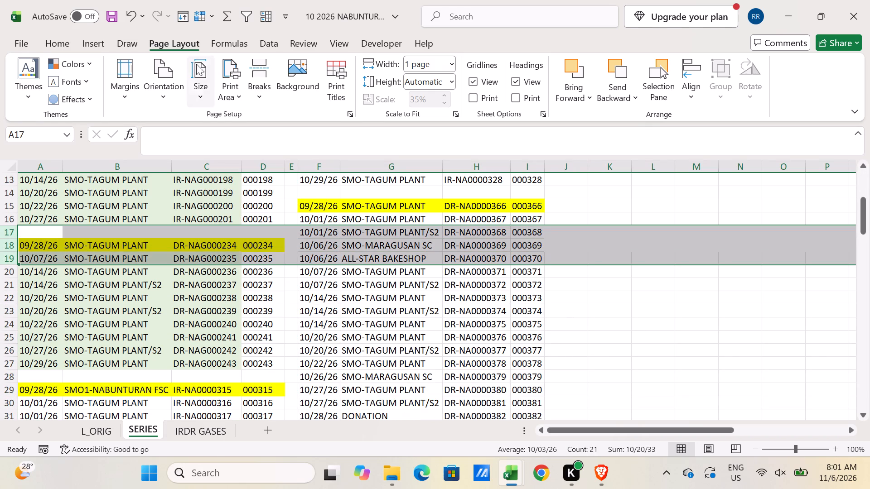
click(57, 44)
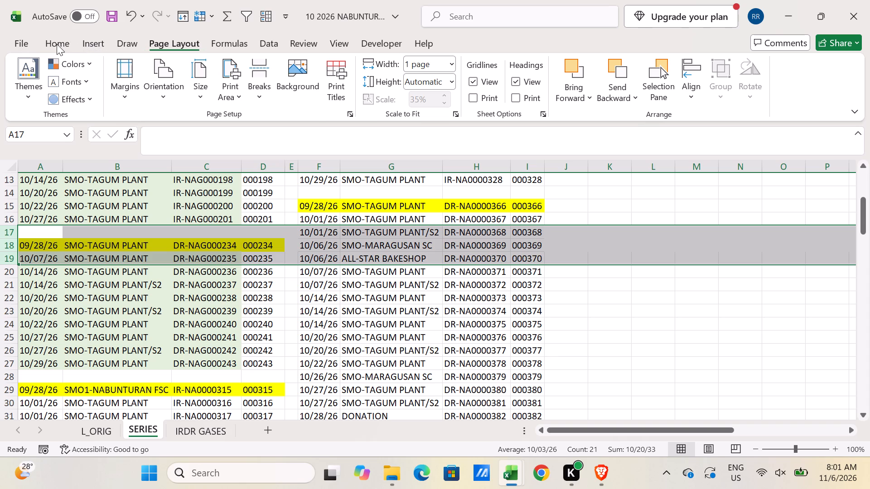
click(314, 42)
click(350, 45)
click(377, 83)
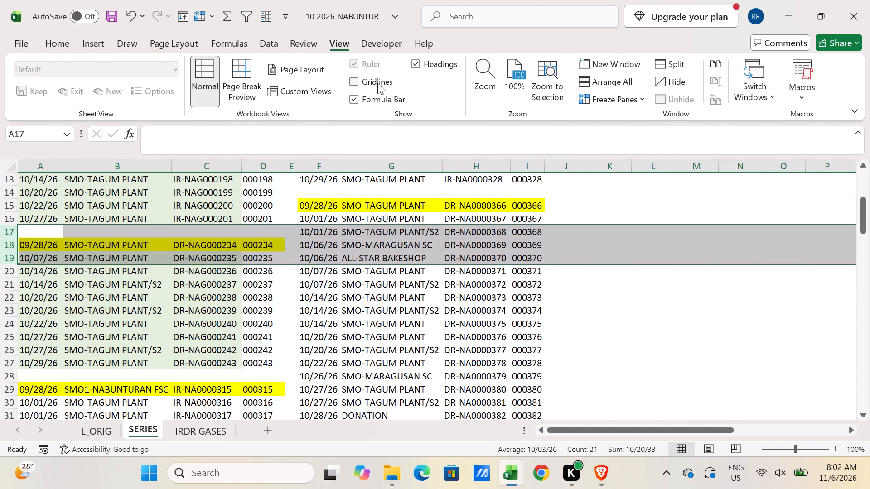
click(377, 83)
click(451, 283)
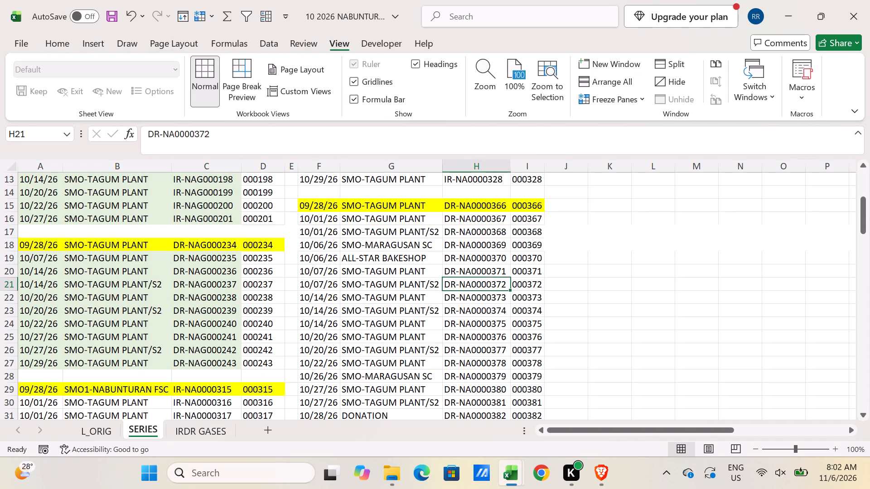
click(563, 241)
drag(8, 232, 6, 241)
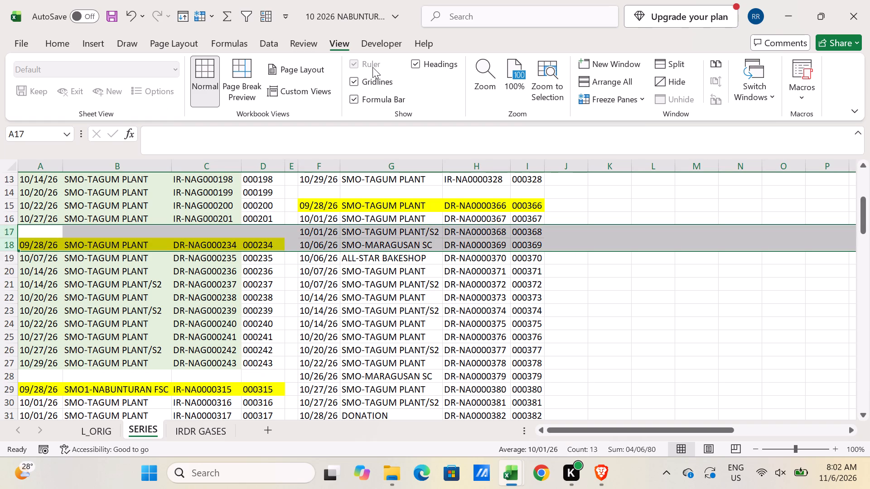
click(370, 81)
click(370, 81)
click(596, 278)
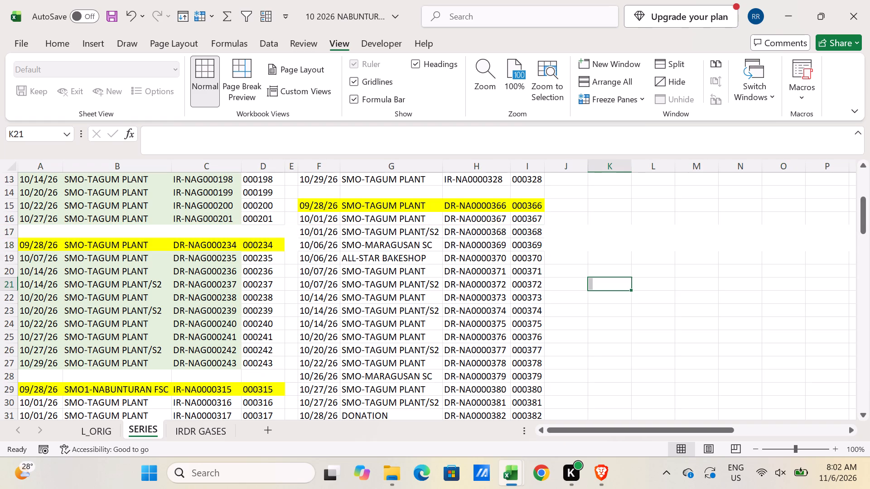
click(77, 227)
Check the print preview of the SERIES sheet.
scroll(214, 223, up, 3)
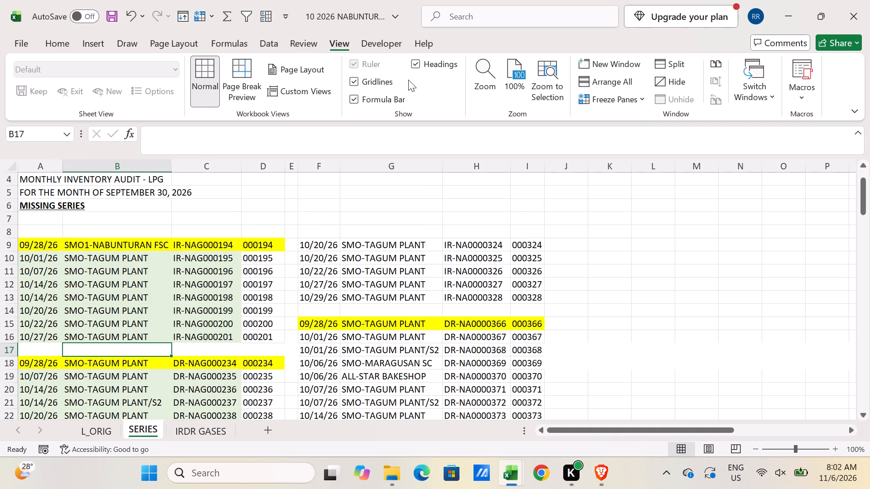
click(300, 174)
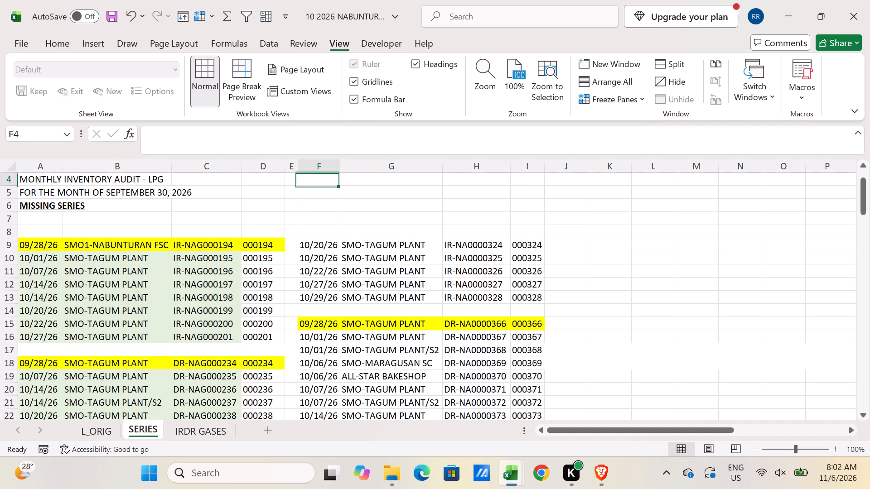
key(ctrl+p)
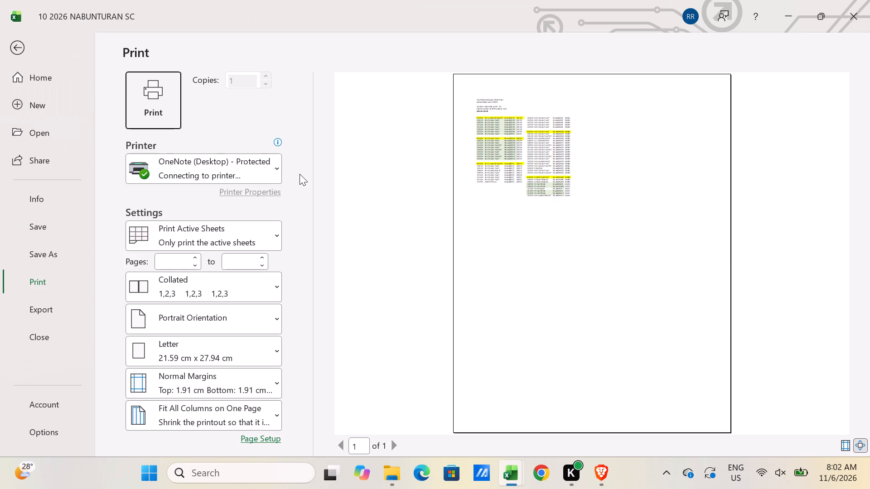
key(Escape)
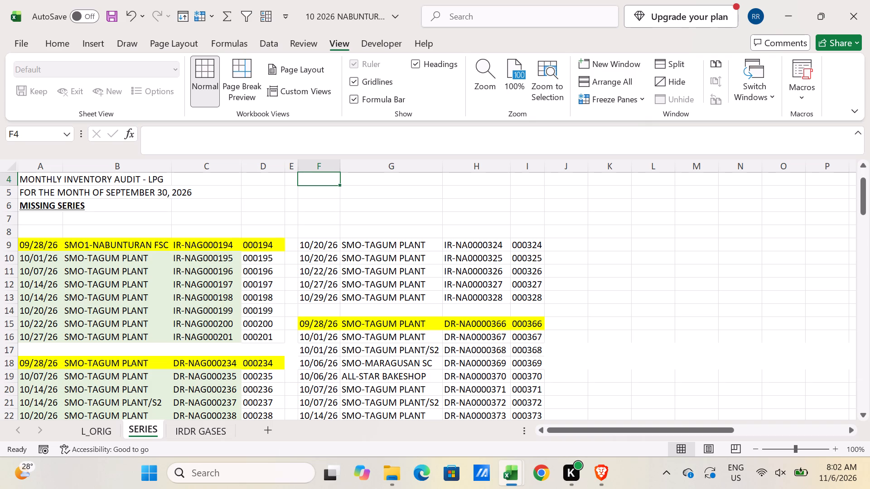
Delete the empty columns J to L beside the series lists, repeating the deletion to clear the unused columns.
drag(553, 163, 672, 163)
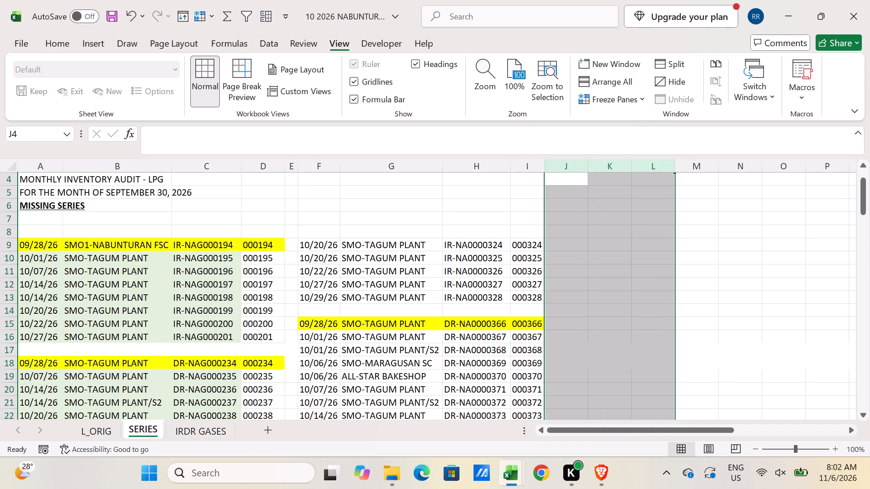
key(ctrl+minus)
key(ctrl+minus)
key(ctrl+minus)
key(ctrl+minus)
key(ctrl+minus)
key(ctrl+minus)
key(ctrl+minus)
key(ctrl+minus)
key(ctrl+minus)
key(ctrl+minus)
key(ctrl+minus)
key(ctrl+minus)
key(ctrl+minus)
key(ctrl+minus)
key(ctrl+minus)
key(ctrl+minus)
key(ctrl+minus)
key(ctrl+minus)
key(ctrl+minus)
key(ctrl+minus)
key(ctrl+minus)
key(ctrl+minus)
key(ctrl+minus)
key(ctrl+minus)
Delete the empty rows 44 to 52 below the last series entry, repeating the deletion several times.
scroll(462, 197, down, 7)
scroll(195, 229, up, 1)
scroll(178, 232, down, 1)
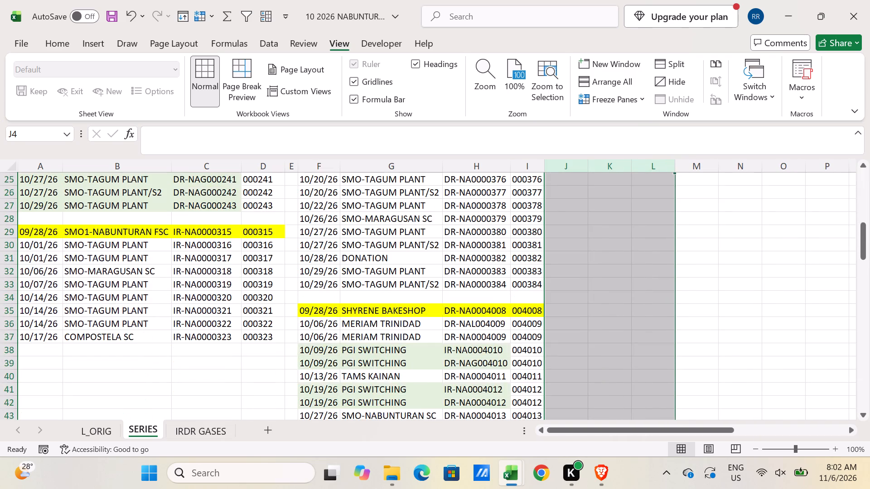
scroll(104, 248, down, 5)
scroll(104, 248, up, 2)
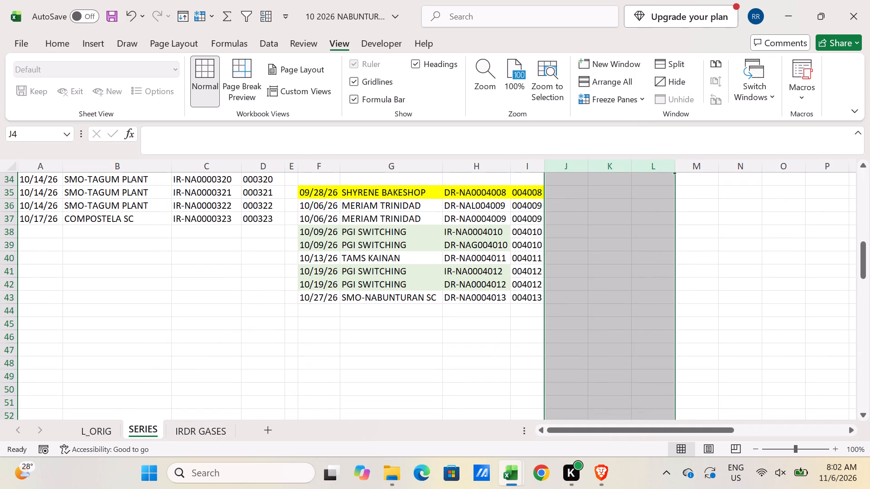
scroll(54, 292, up, 2)
scroll(54, 292, down, 2)
click(10, 316)
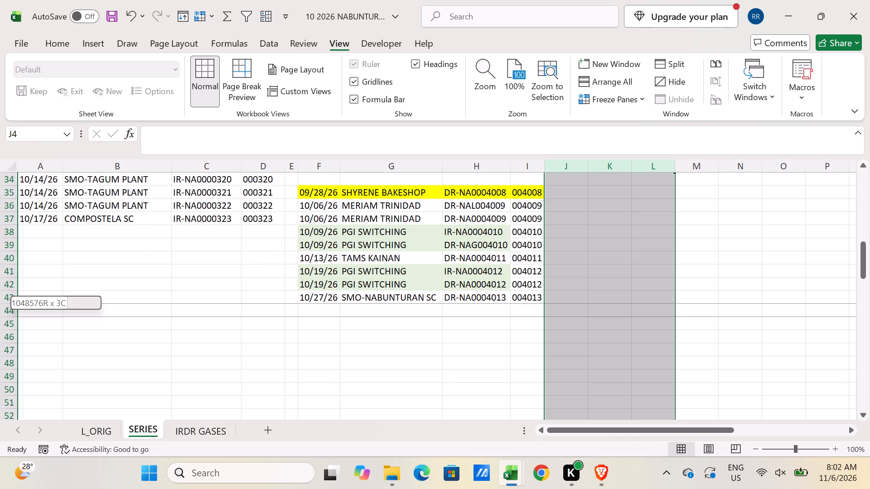
drag(13, 312, 13, 456)
key(ctrl+minus)
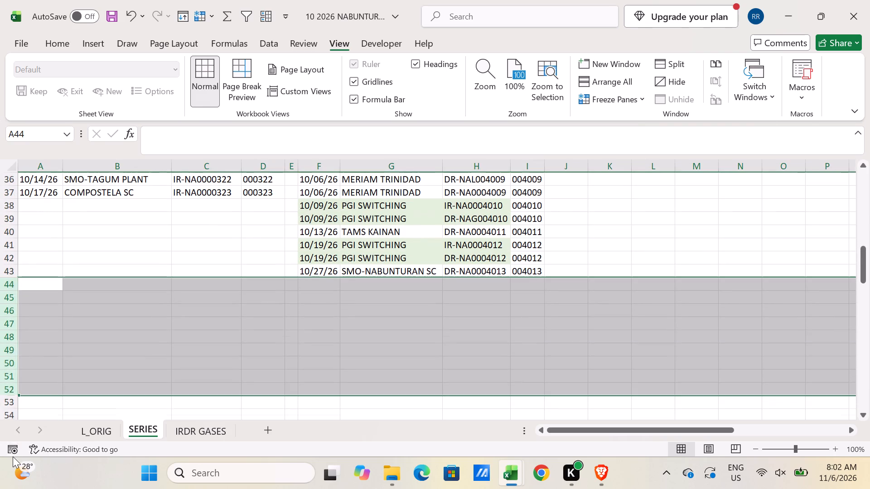
key(ctrl+minus)
key(ctrl+minus)
key(ctrl+minus)
key(ctrl+minus)
key(ctrl+minus)
key(ctrl+minus)
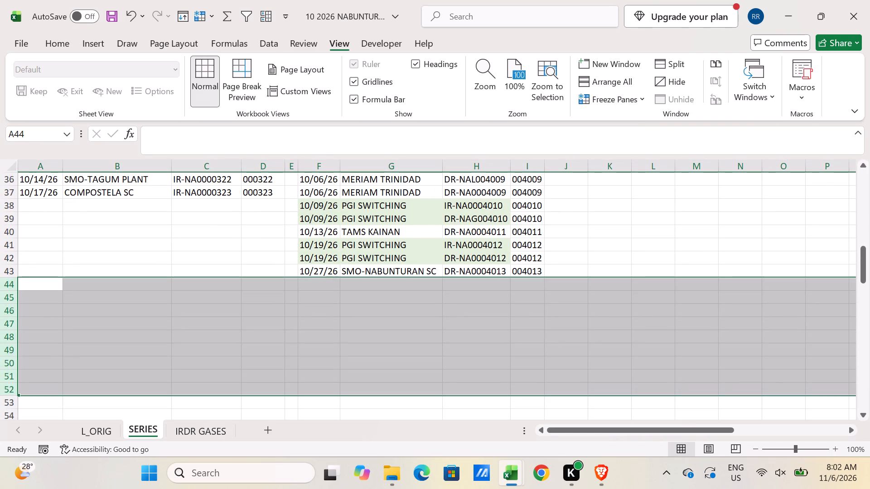
Delete the empty columns J to T beyond the series lists, repeating the deletion several times.
drag(567, 169, 869, 145)
drag(565, 165, 869, 146)
key(ctrl+minus)
key(ctrl+minus)
key(ctrl+minus)
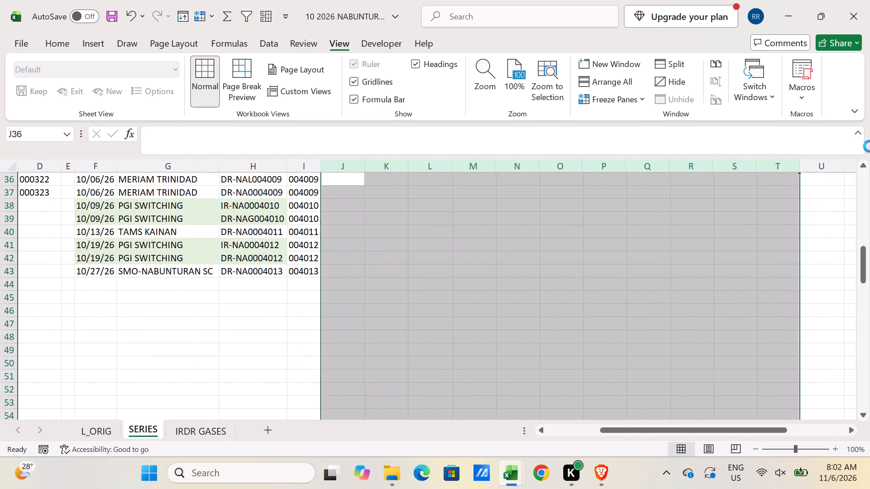
key(ctrl+minus)
key(ctrl+minus)
key(ctrl+minus)
key(ctrl+minus)
key(ctrl+minus)
key(ctrl+minus)
key(ctrl+minus)
Recheck the print preview of SERIES and look over the sheet for what shrinks the printout.
key(ctrl+p)
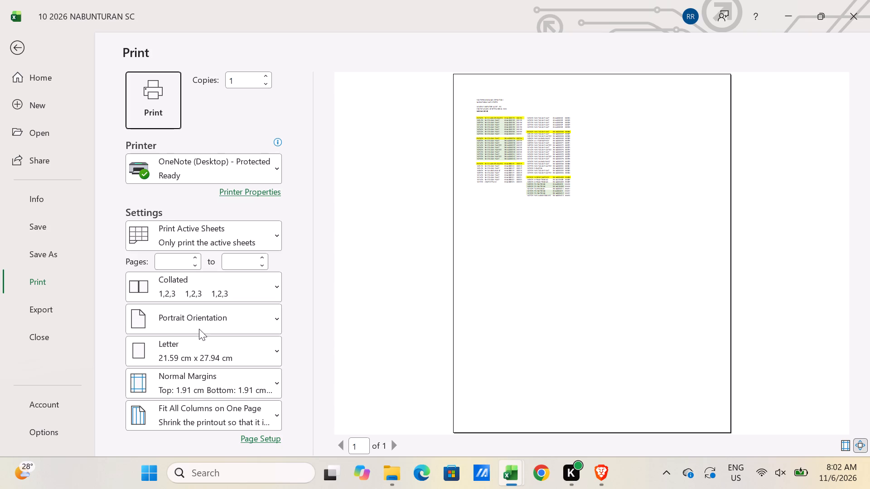
key(Escape)
scroll(295, 182, up, 3)
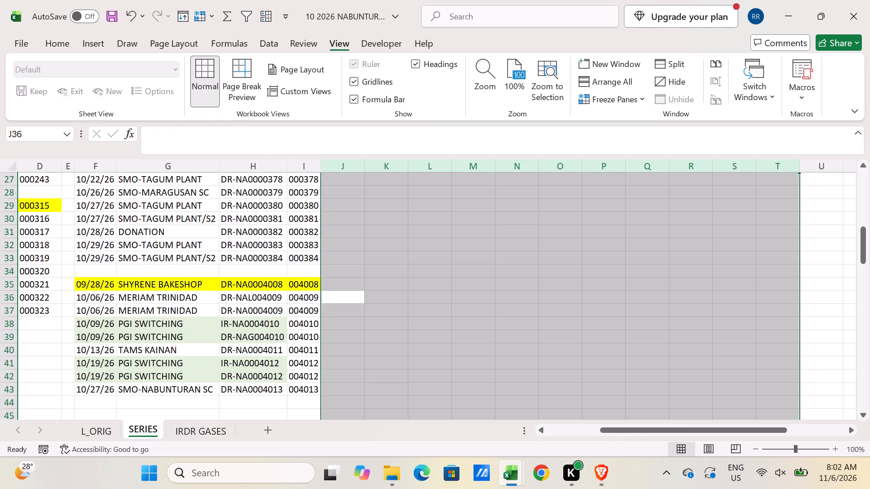
click(192, 221)
scroll(212, 213, up, 12)
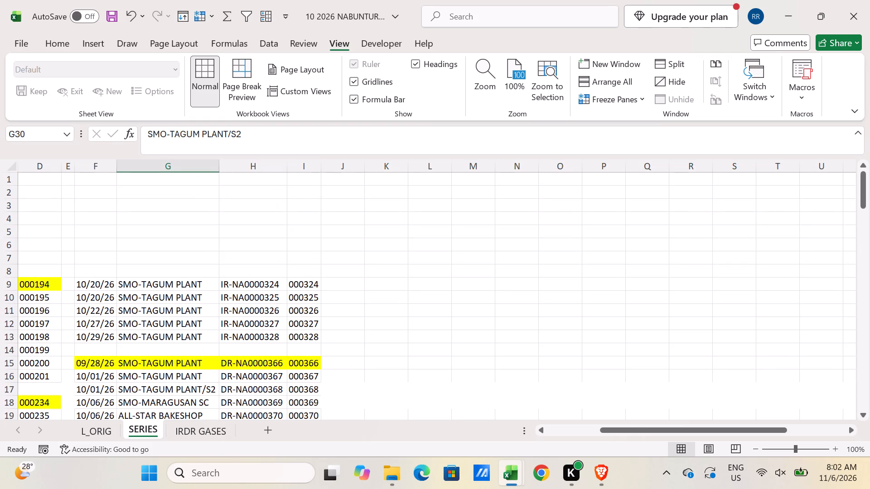
scroll(236, 213, up, 4)
drag(412, 276, 0, 256)
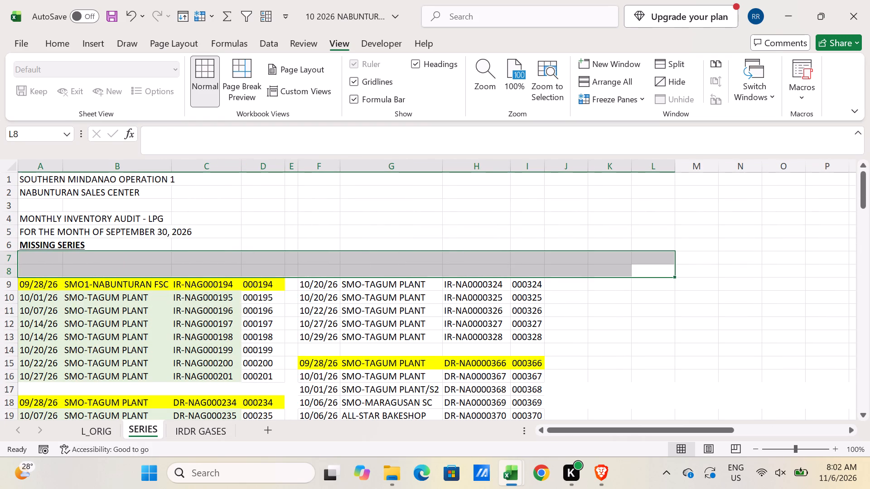
key(ctrl+p)
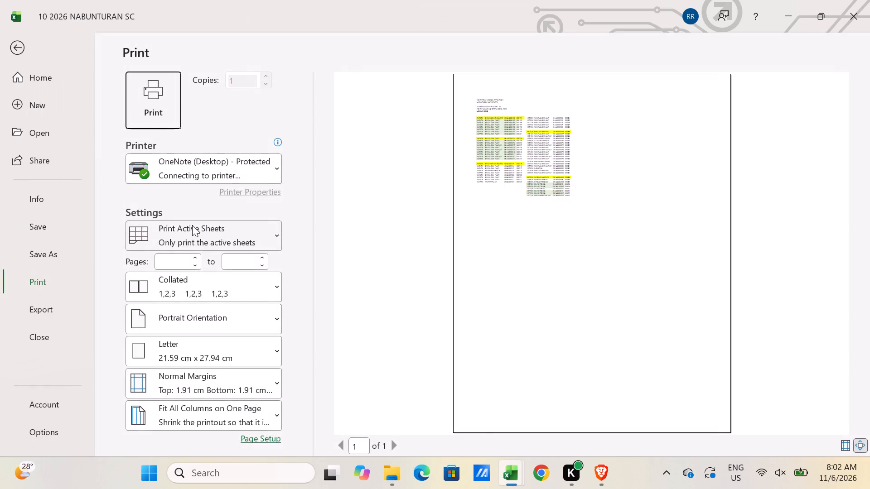
key(Escape)
Set the print area of SERIES to A1:I43, covering the heading and both series lists.
click(24, 177)
scroll(390, 268, down, 4)
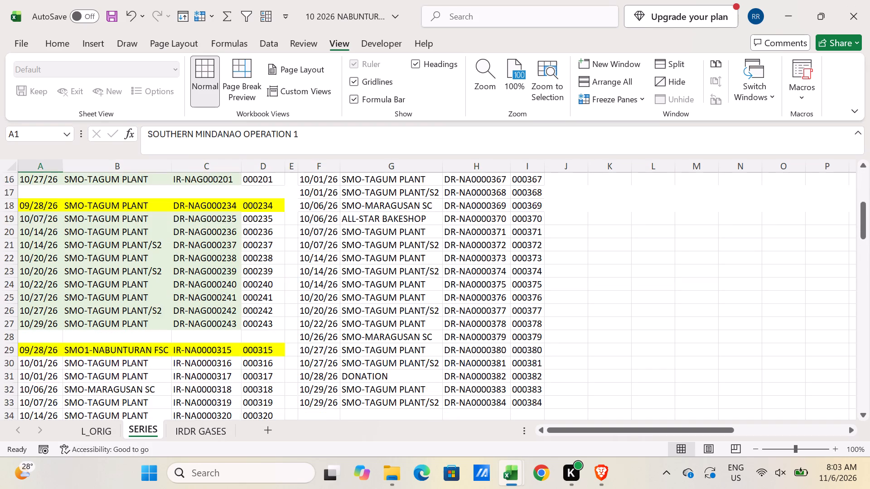
scroll(400, 292, down, 10)
scroll(511, 297, up, 2)
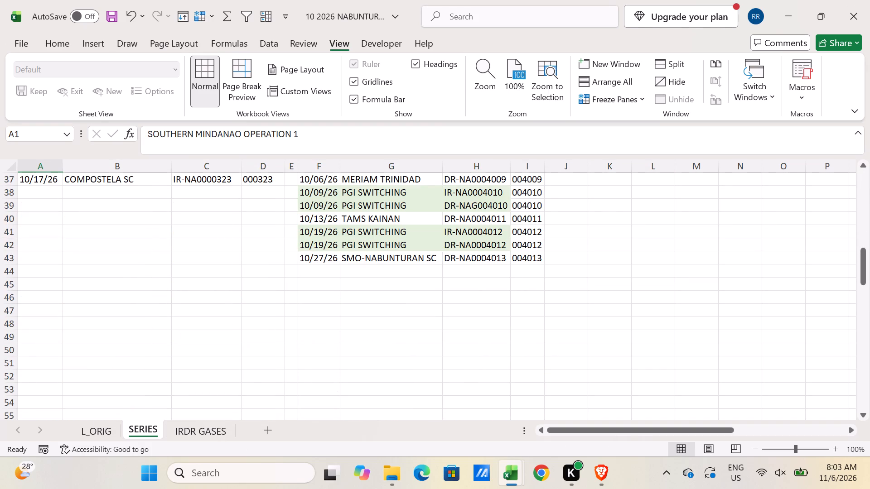
shift+click(540, 261)
click(55, 37)
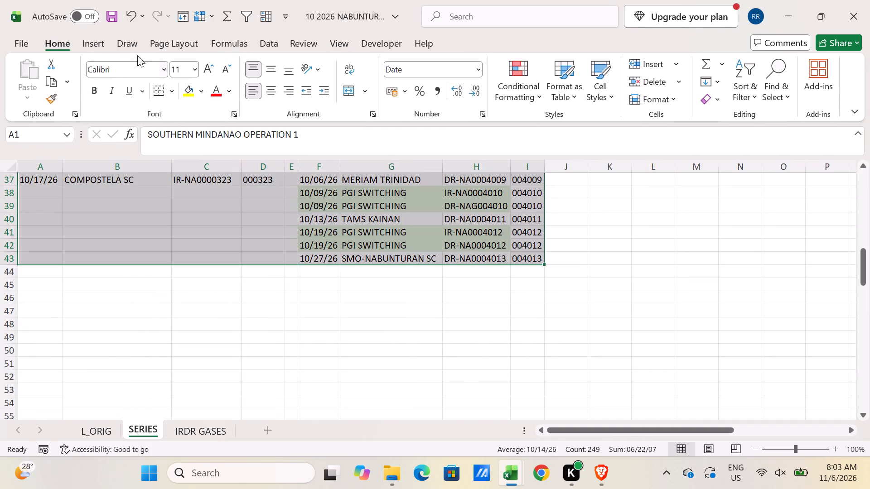
click(180, 44)
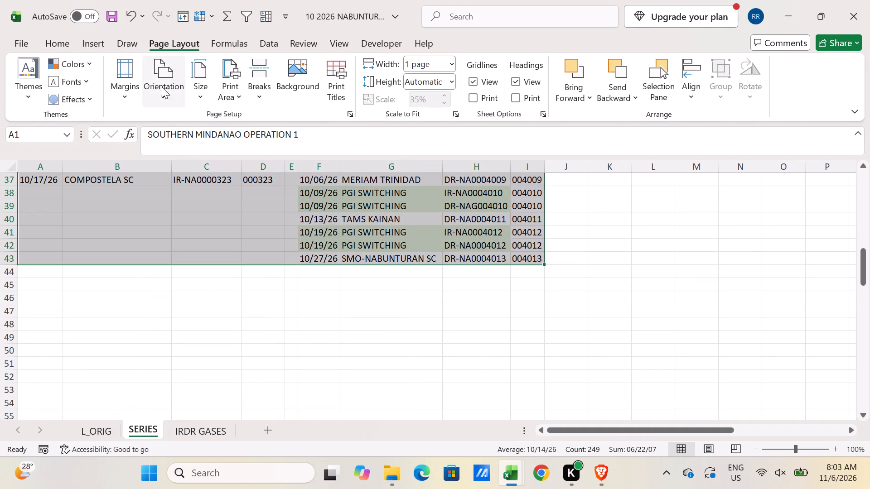
click(227, 99)
click(248, 120)
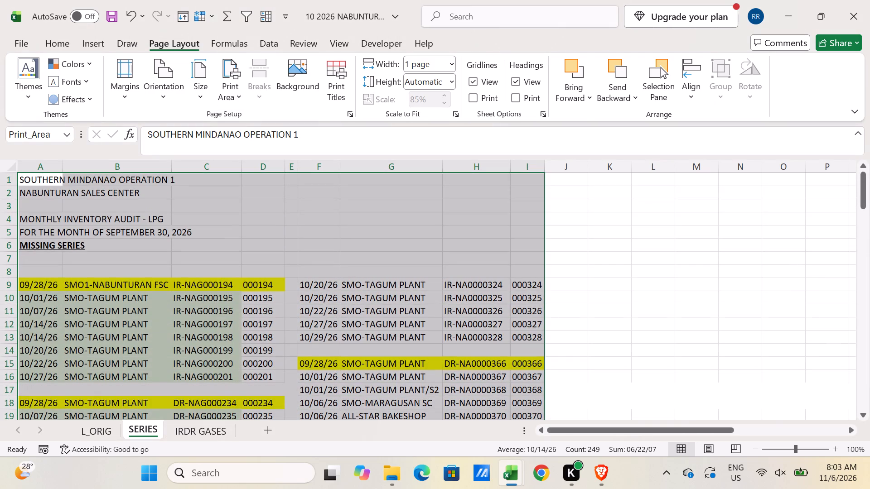
Check the print preview of SERIES with the new print area and look over the lists down to their last entries.
key(ctrl+p)
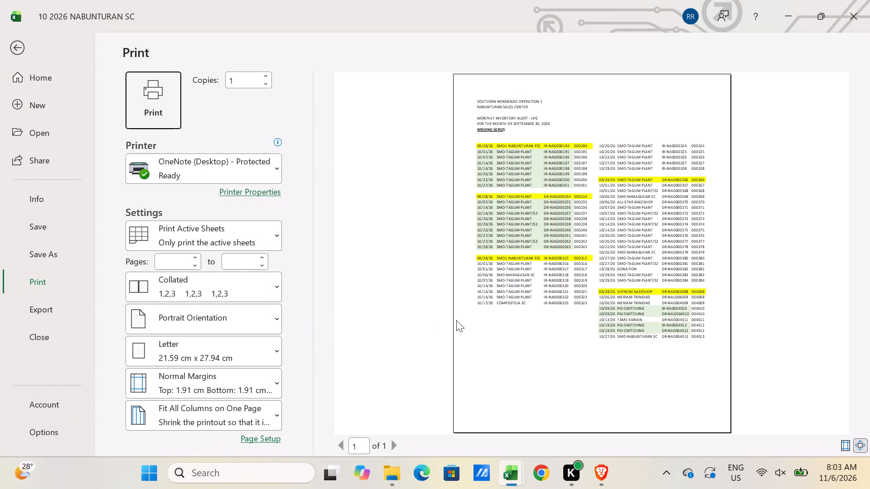
key(Escape)
scroll(455, 305, down, 4)
click(465, 280)
scroll(371, 346, down, 2)
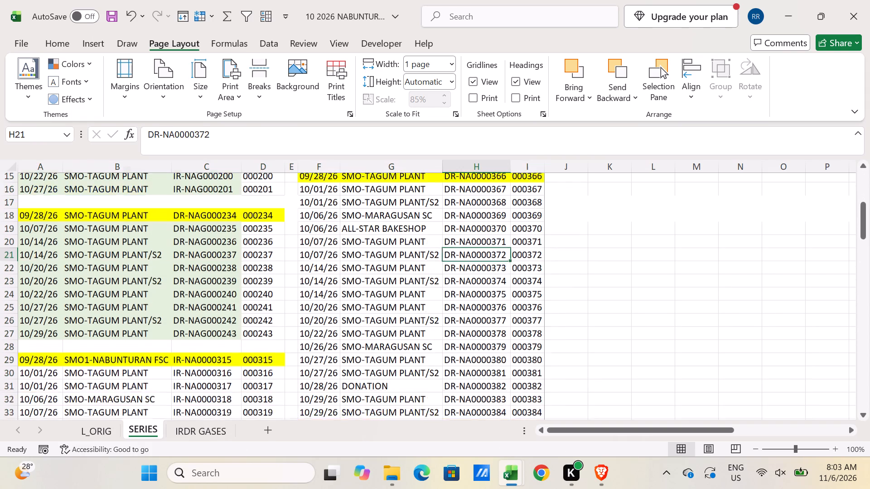
scroll(371, 346, down, 6)
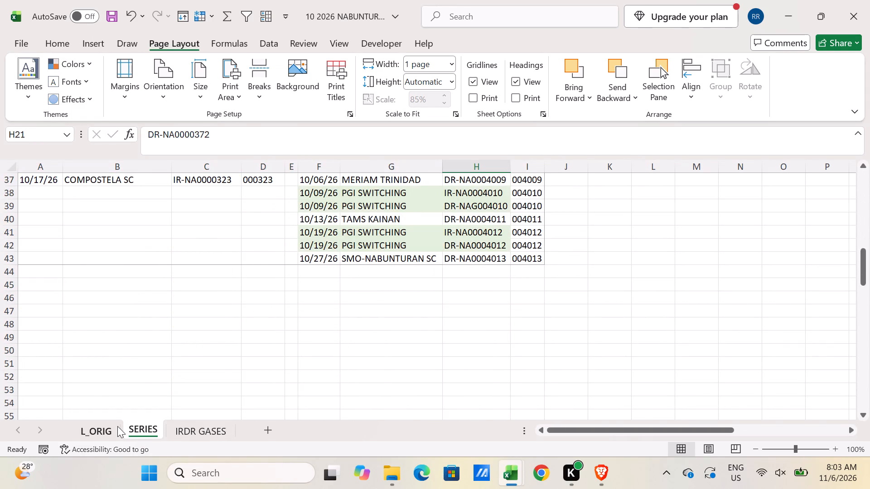
Duplicate the L_ORIG sheet between SERIES and IRDR GASES, and rename the copy as L_CONT_CYL.
drag(117, 426, 213, 427)
double_click(213, 427)
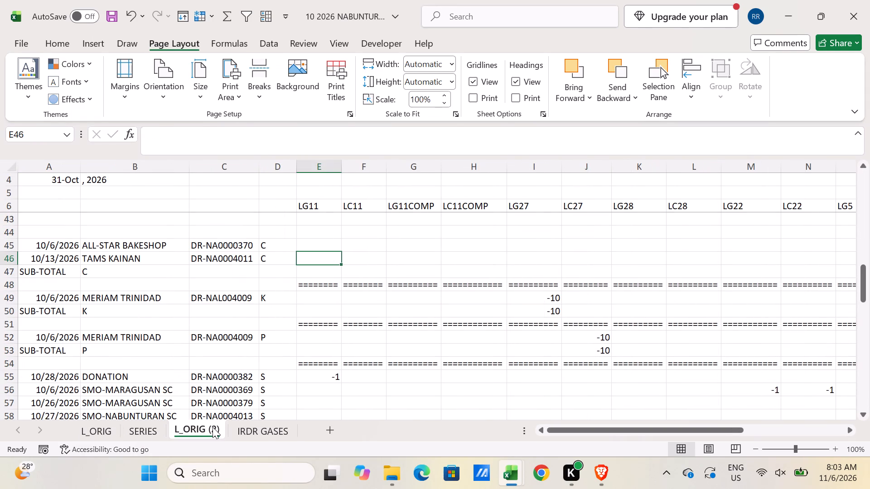
text(l_cont)
key(BackSpace)
key(BackSpace)
key(BackSpace)
key(BackSpace)
key(BackSpace)
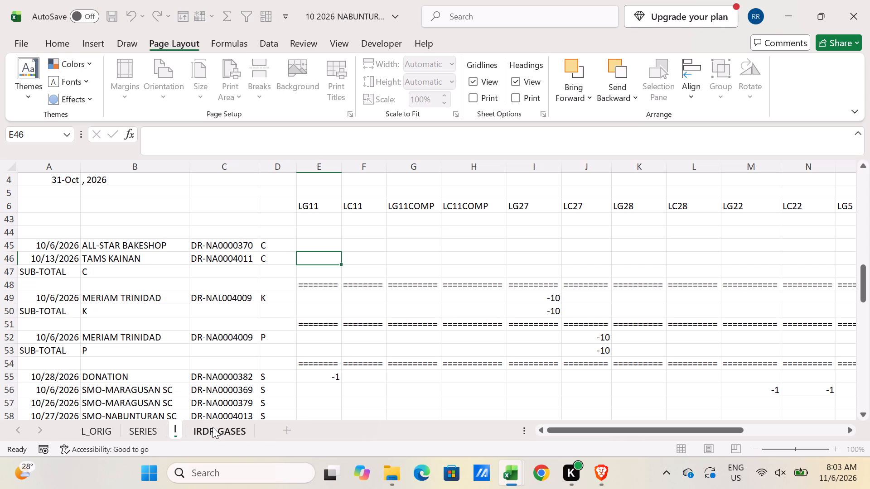
key(BackSpace)
text(L_CONT_CYL)
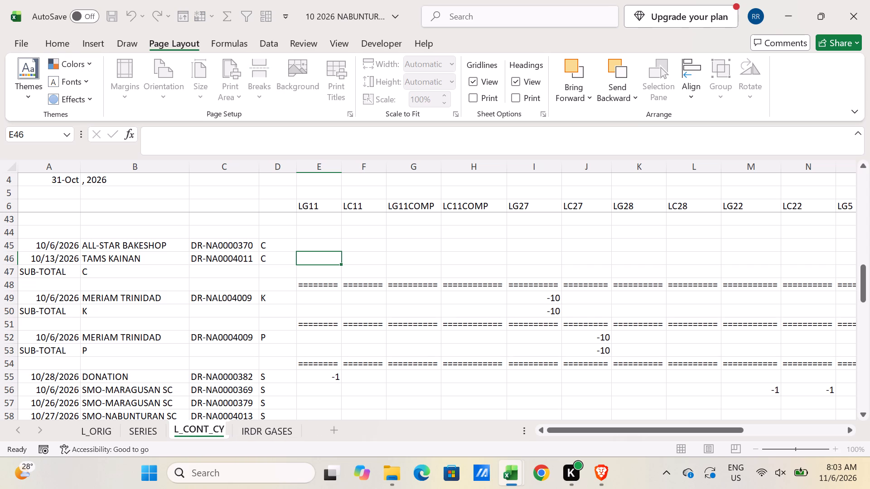
key(Return)
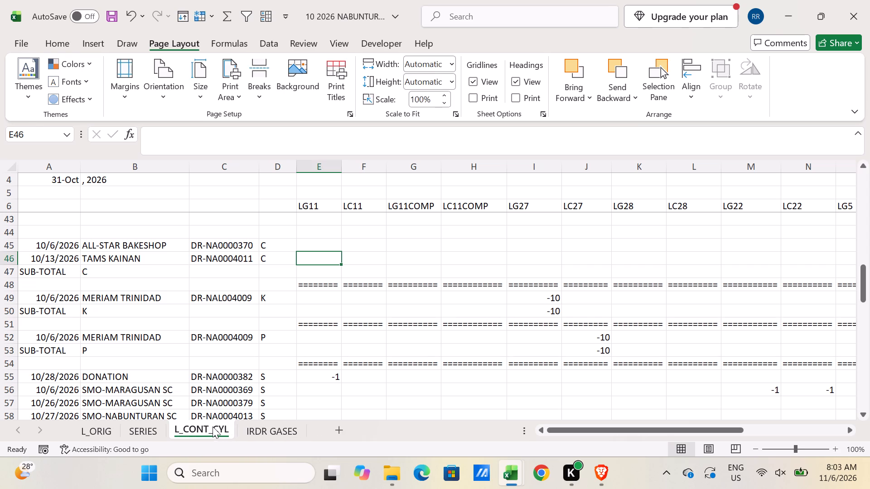
Format column A of L_CONT_CYL with the 03/14/12 date type and left-align it.
click(49, 168)
right_click(49, 168)
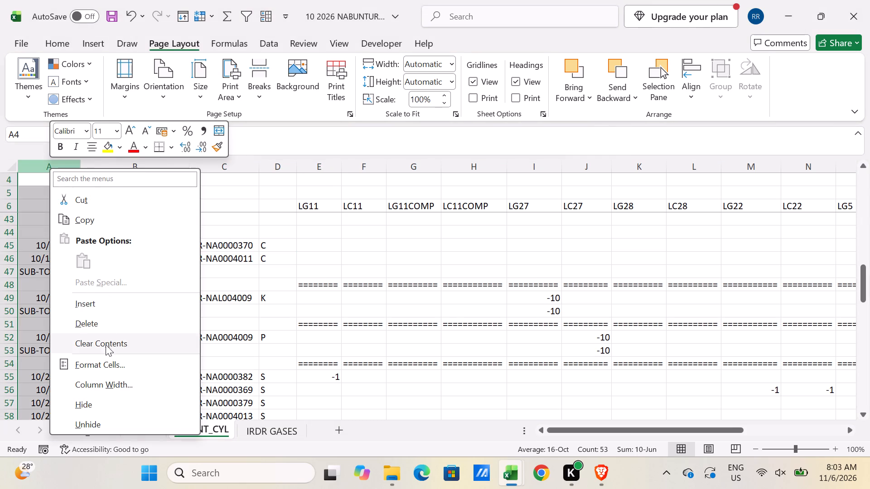
click(106, 361)
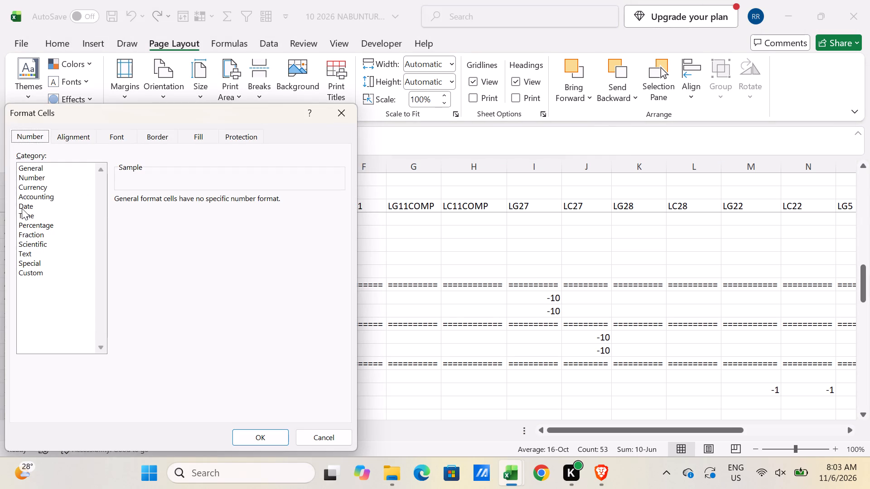
click(22, 208)
click(146, 250)
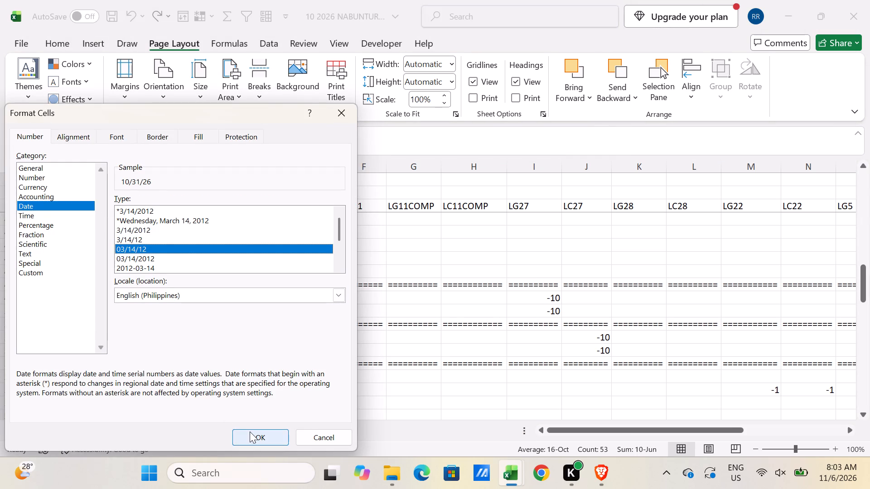
click(250, 431)
click(54, 44)
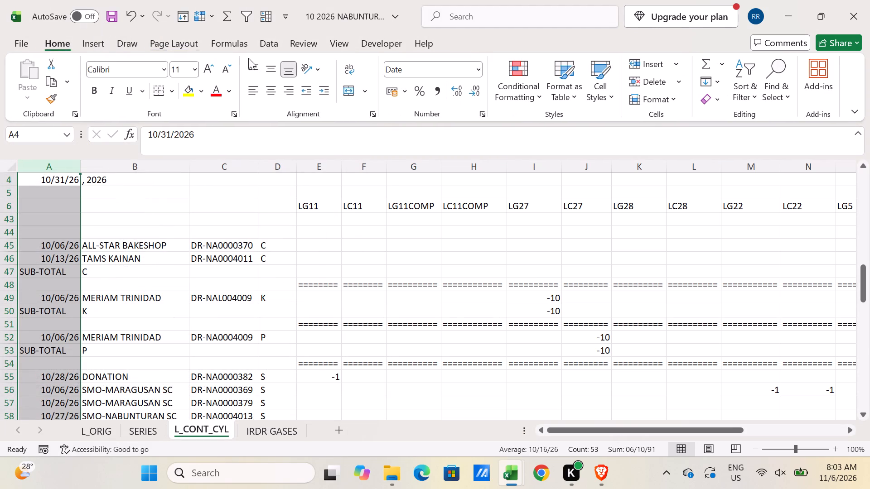
click(256, 89)
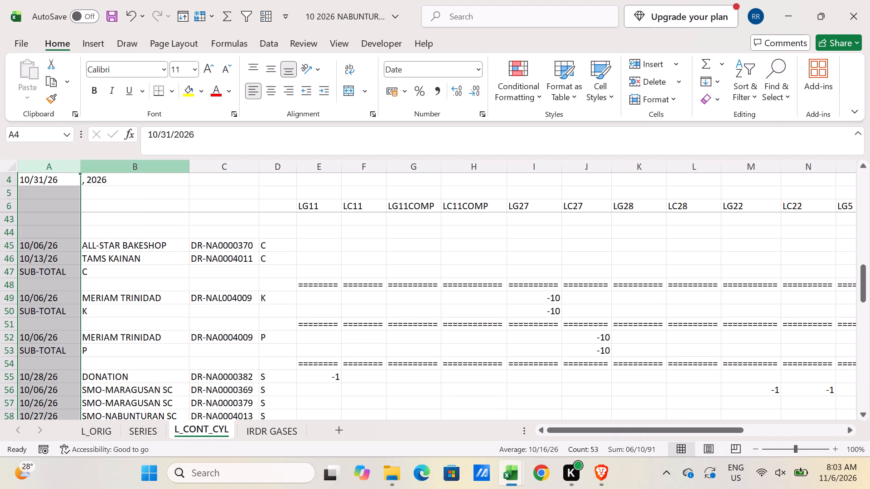
Narrow columns A and D of L_CONT_CYL to suit the short dates and the one-letter status codes.
drag(84, 168, 68, 168)
scroll(84, 276, up, 4)
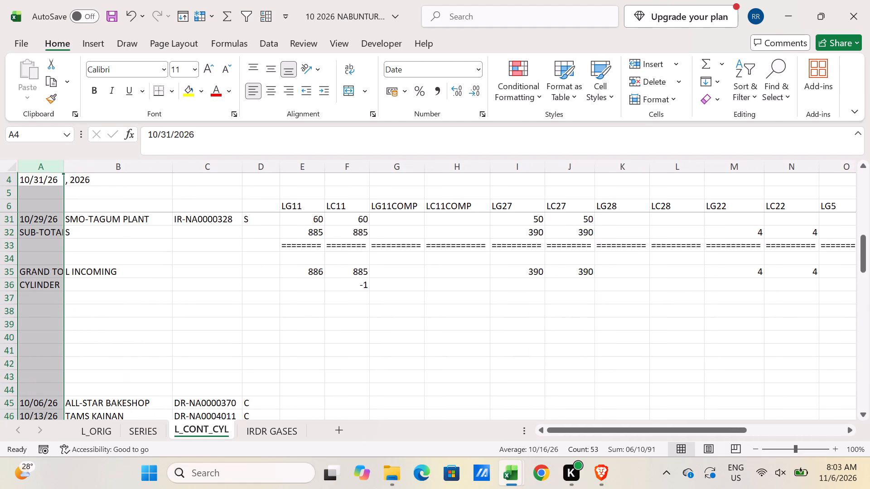
scroll(84, 276, up, 4)
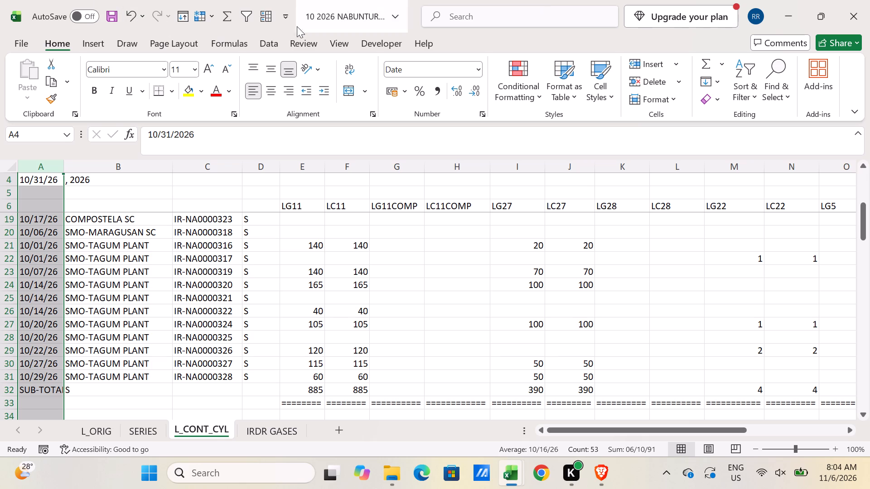
scroll(0, 51, up, 1)
scroll(239, 197, up, 2)
drag(279, 166, 264, 172)
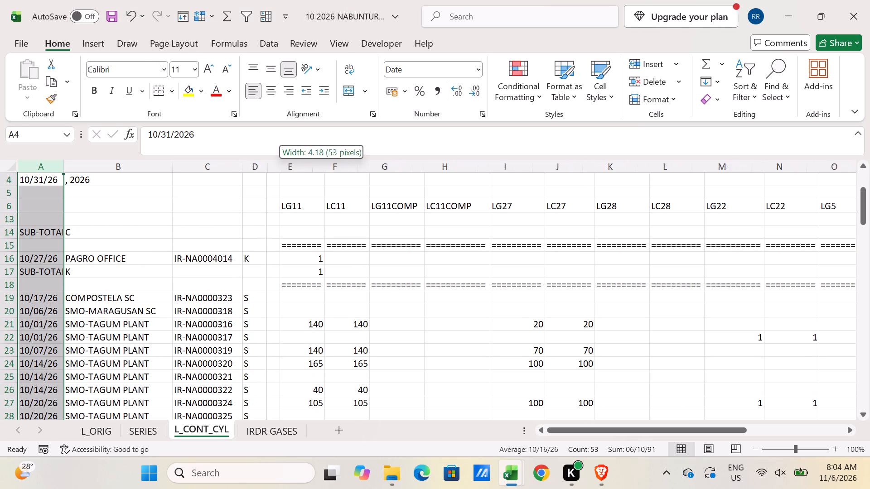
drag(264, 172, 253, 178)
scroll(255, 192, up, 3)
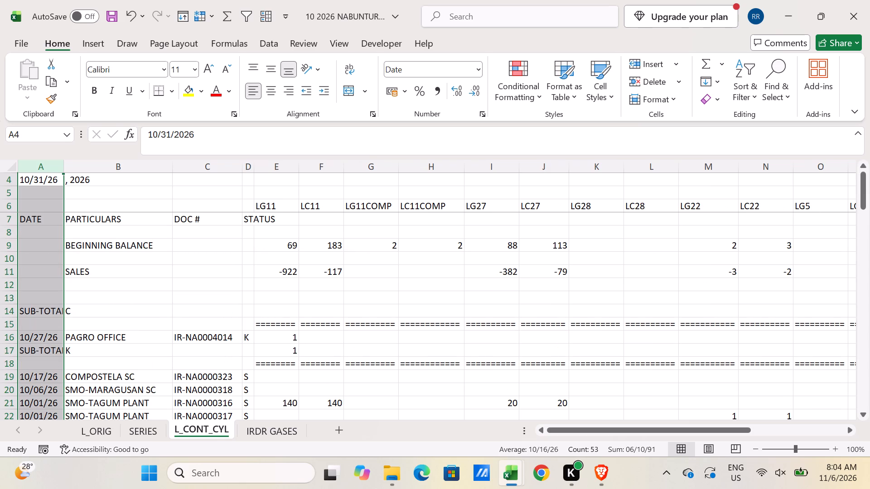
click(828, 230)
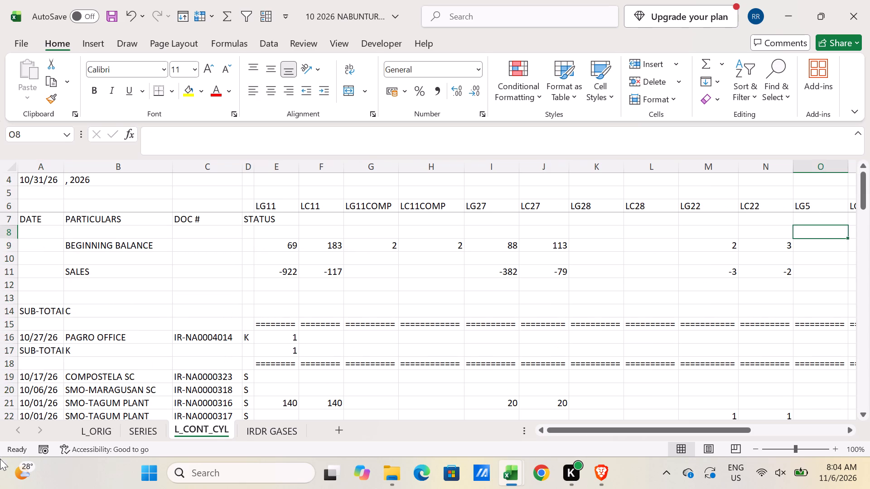
On the SERIES sheet, freeze the heading rows above row 7.
click(148, 435)
scroll(101, 280, up, 4)
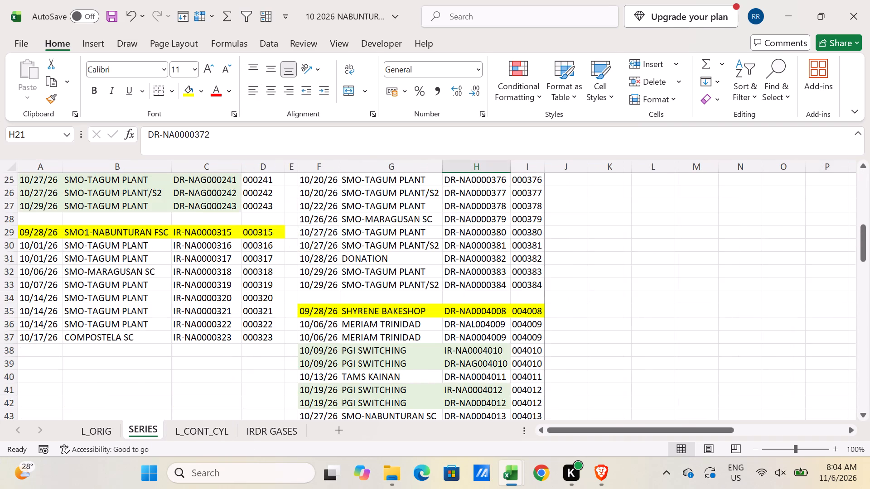
scroll(101, 279, up, 15)
click(10, 261)
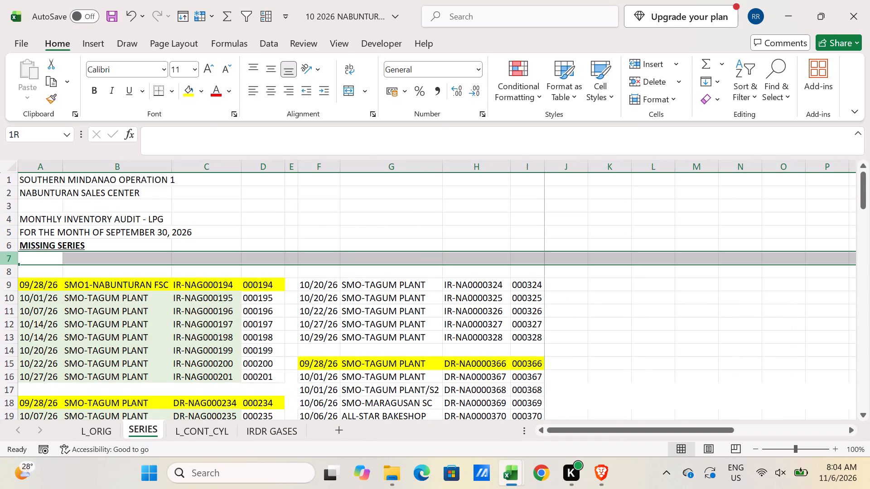
click(202, 18)
click(206, 38)
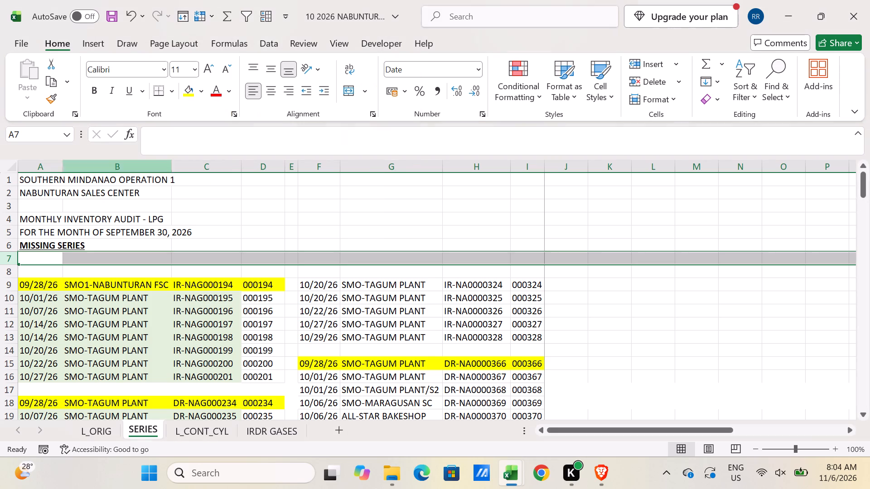
Remove "- LPG" from the SERIES heading in A4, leaving MONTHLY INVENTORY AUDIT.
click(35, 219)
drag(311, 139, 291, 139)
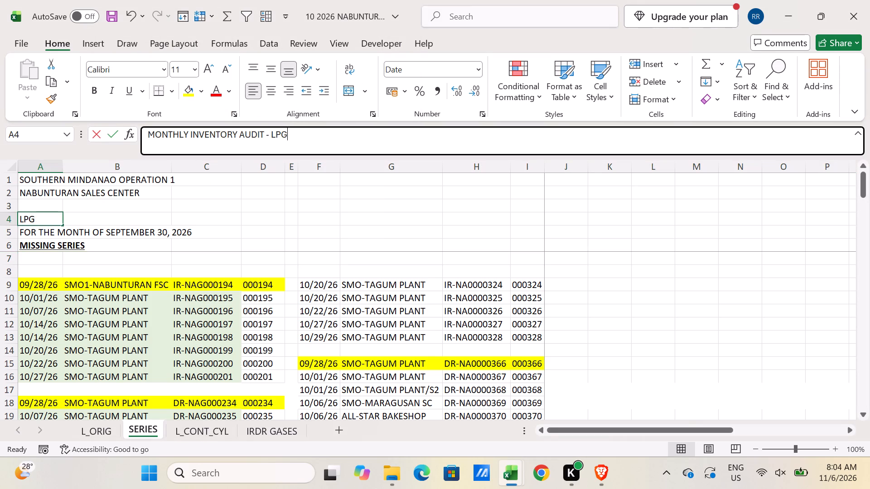
drag(291, 139, 264, 144)
key(BackSpace)
key(Return)
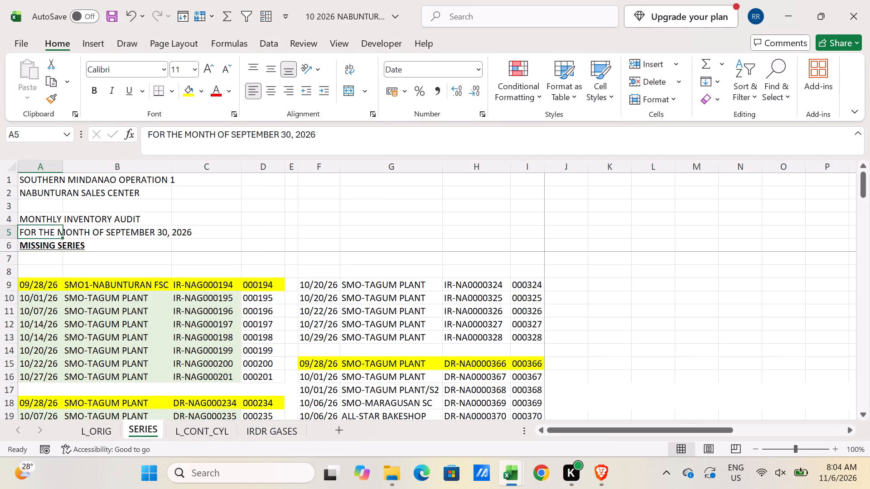
Unfreeze the panes of L_CONT_CYL and replace its old four-row PRYCE GASES heading with rows 1 to 5 of SERIES.
drag(15, 179, 15, 238)
key(ctrl+c)
click(198, 428)
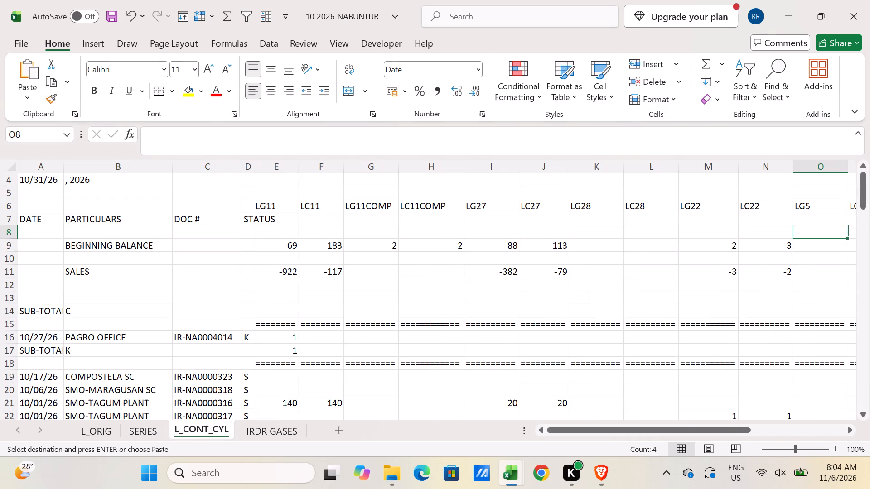
drag(198, 17, 202, 27)
click(203, 38)
scroll(89, 249, up, 8)
click(14, 176)
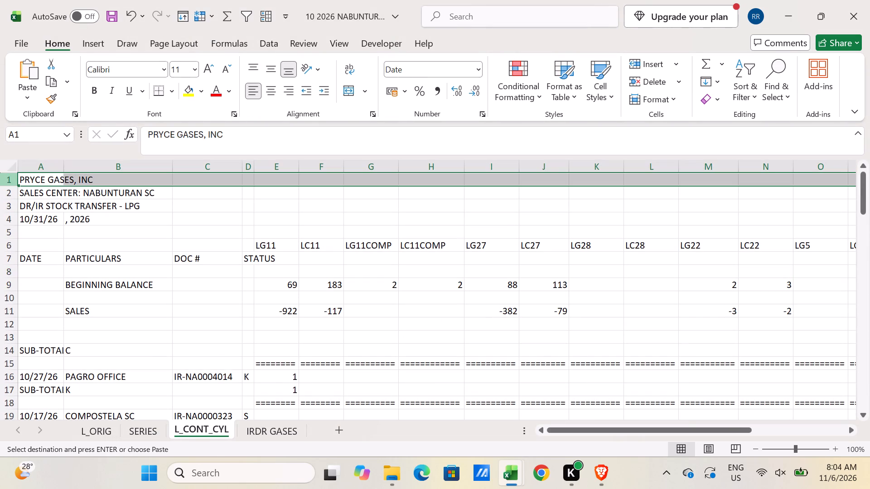
key(ctrl+shift+equal)
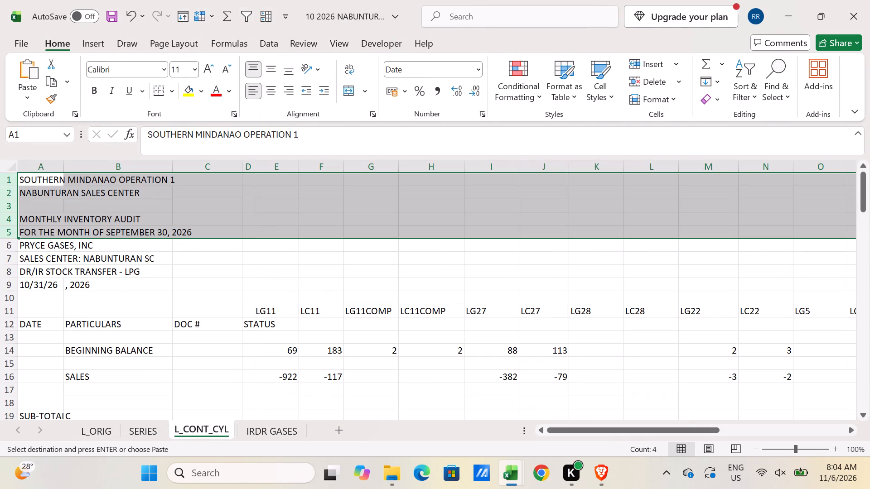
drag(18, 246, 25, 286)
key(ctrl+minus)
Replace the two column-label rows of L_CONT_CYL with header rows 7 and 8 copied from the September population analysis's Nabunturan sheet.
key(alt+Tab)
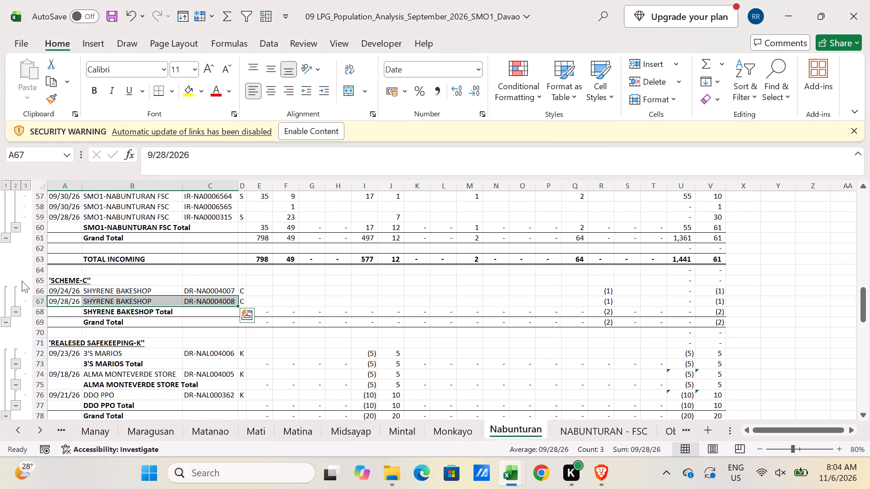
scroll(244, 270, up, 19)
scroll(190, 261, down, 1)
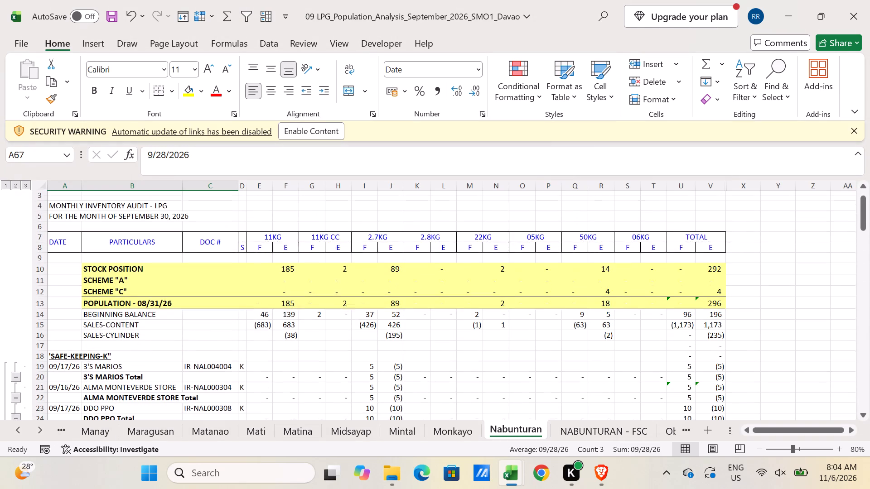
drag(36, 227, 37, 236)
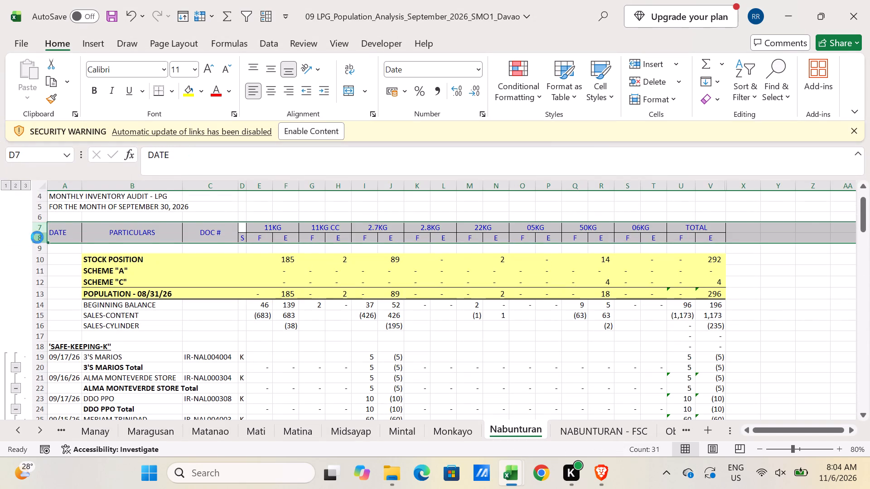
key(ctrl+c)
key(alt+Tab)
click(15, 257)
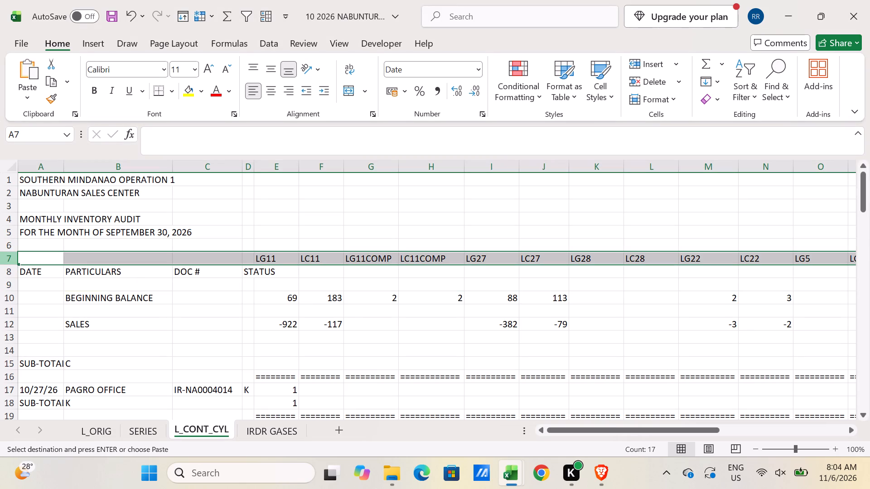
key(ctrl+shift+equal)
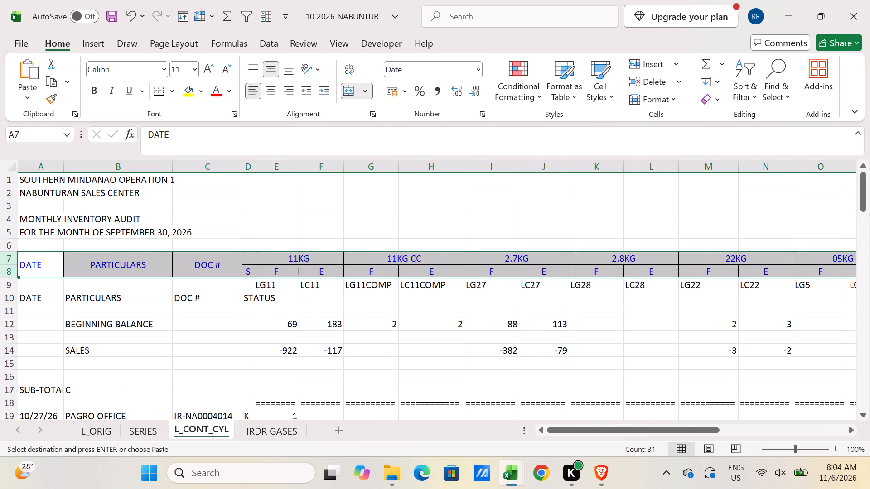
drag(13, 283, 15, 291)
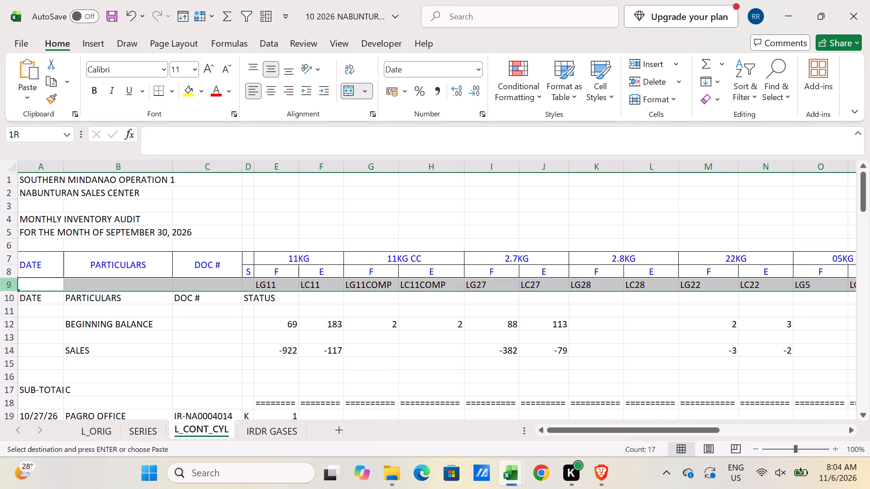
drag(15, 291, 16, 296)
key(ctrl+minus)
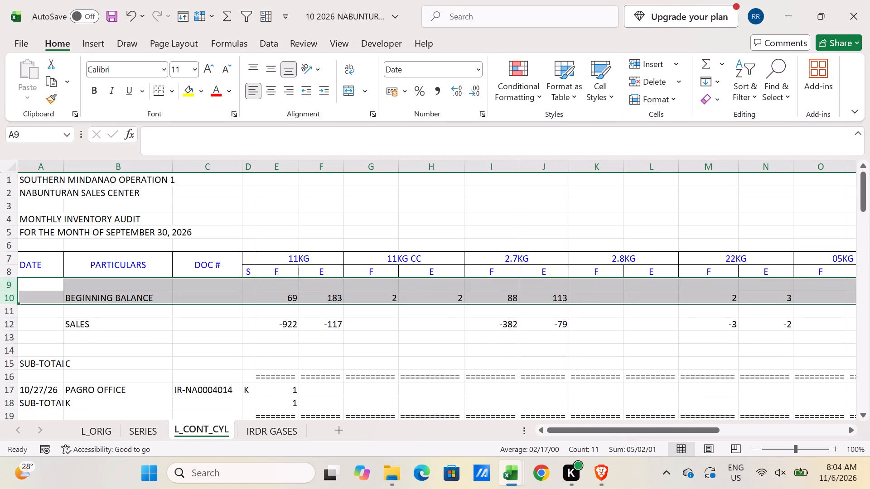
Move the blank row between BEGINNING BALANCE and SALES to below SALES, and insert one more blank row there.
click(13, 309)
key(ctrl+x)
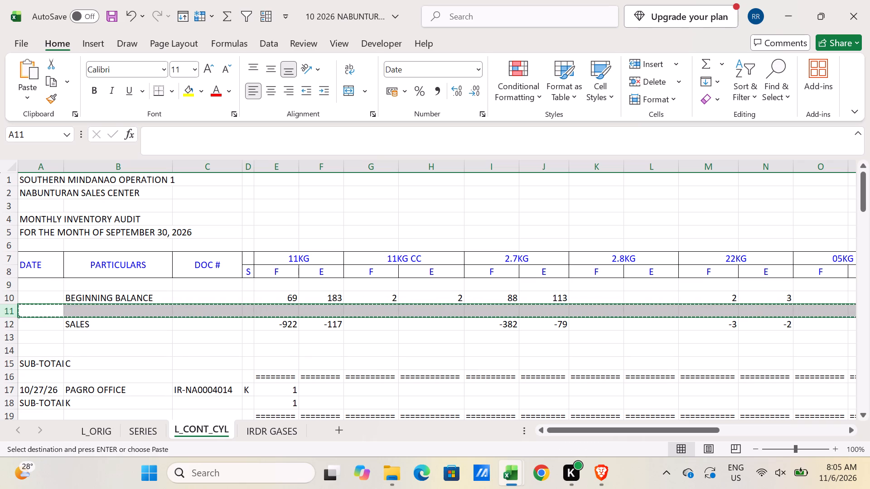
click(11, 338)
key(ctrl+shift+equal)
key(ctrl+shift+equal)
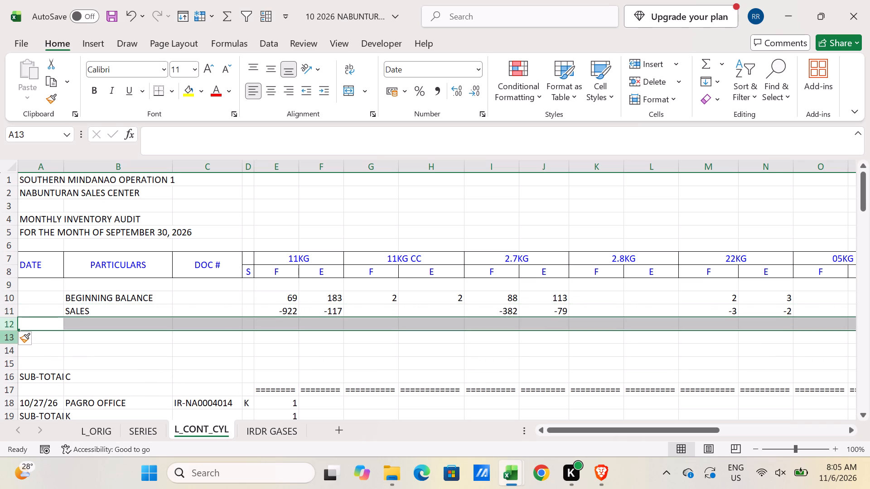
Apply the custom number format _(* #,##0_);_(* (#,##0);_(* "-"_);_(@_) to columns E to V of L_CONT_CYL.
drag(279, 169, 861, 178)
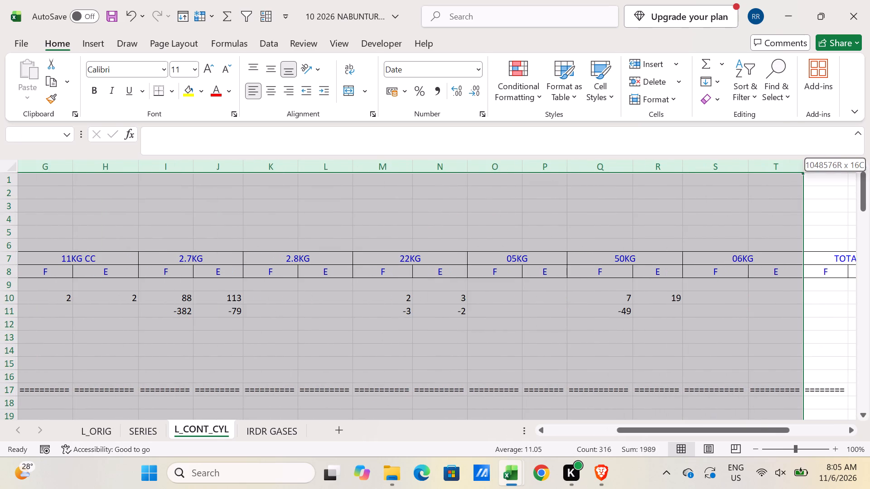
drag(861, 178, 687, 178)
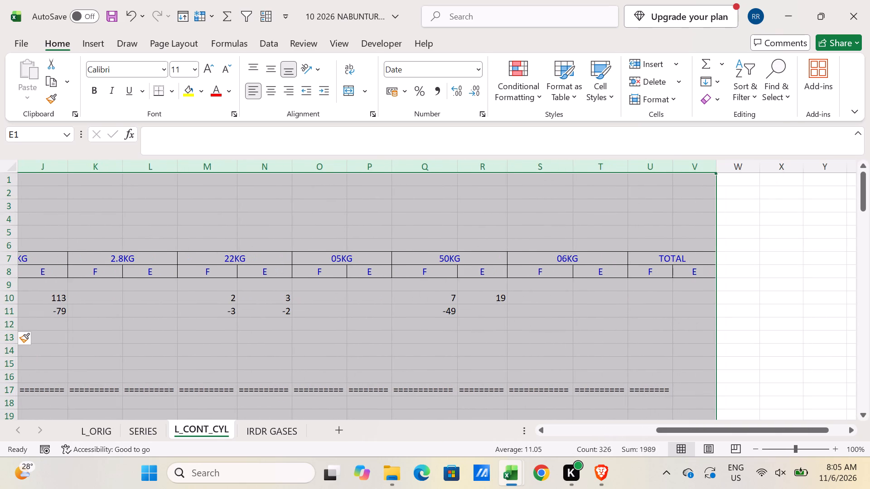
drag(692, 429, 83, 376)
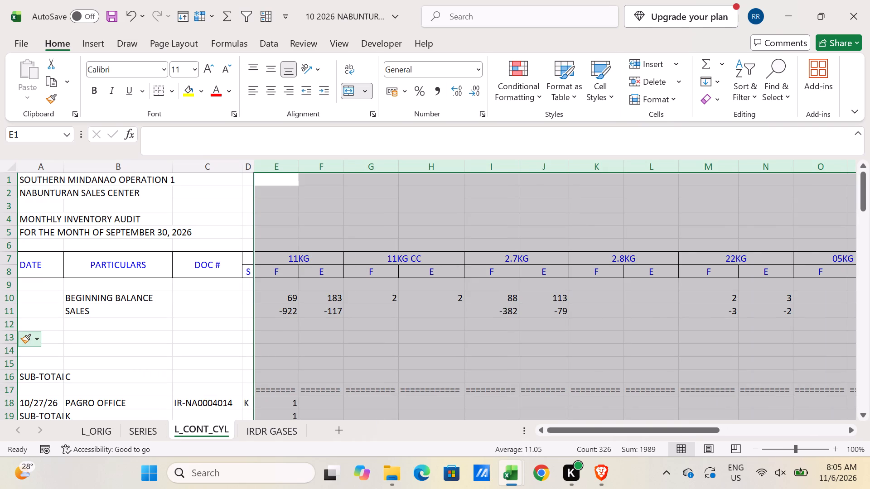
right_click(272, 171)
click(322, 369)
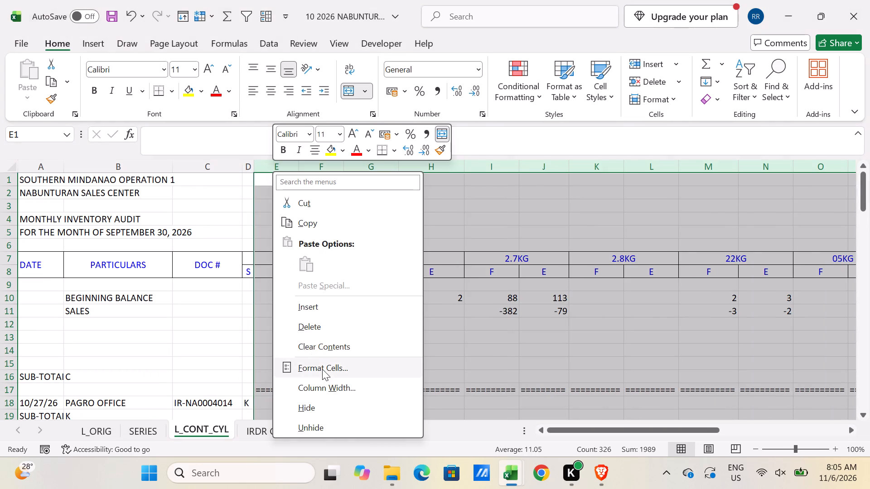
click(167, 268)
drag(474, 244, 478, 262)
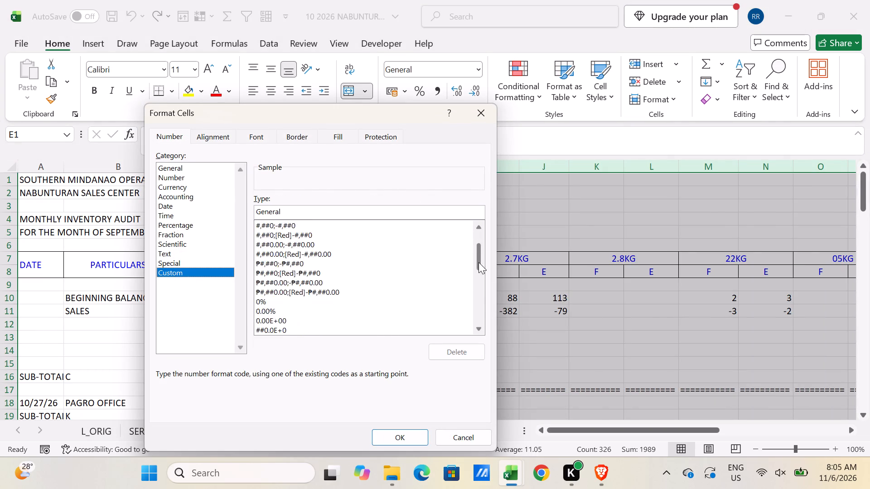
drag(478, 262, 480, 324)
click(349, 307)
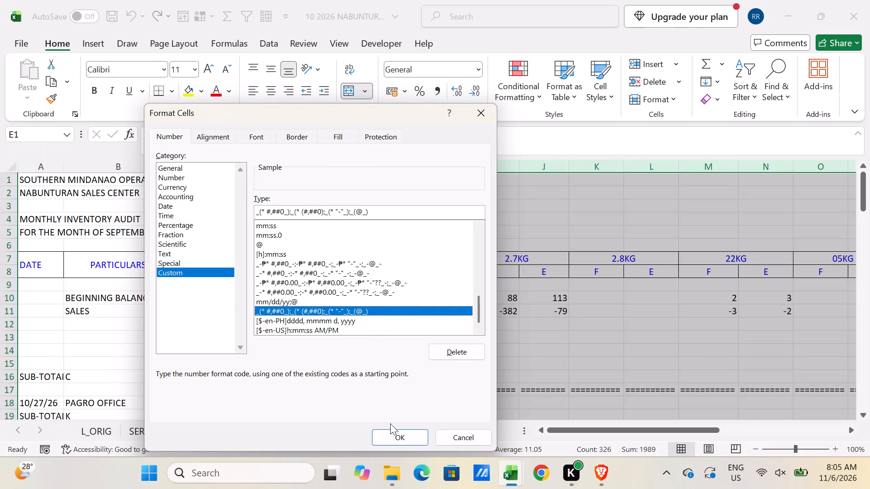
click(394, 438)
Narrow columns E to V of L_CONT_CYL to one equal width.
drag(303, 169, 299, 172)
scroll(92, 275, up, 2)
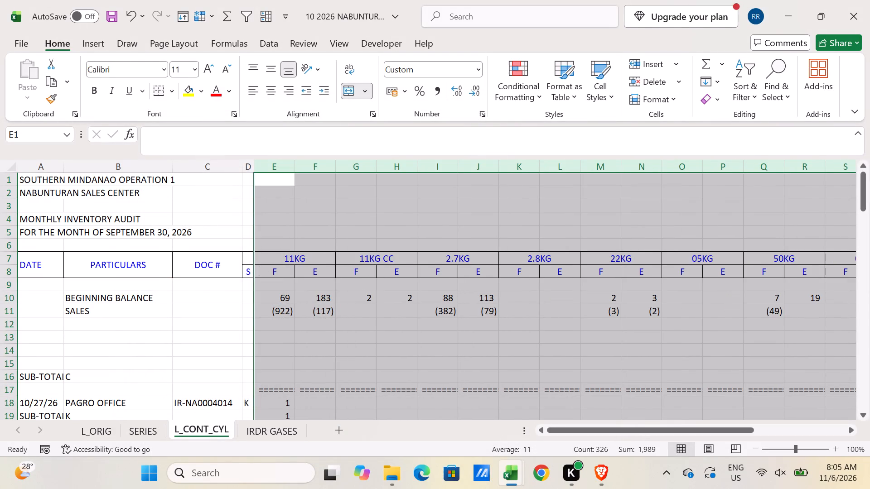
Change the period line in A5 of L_CONT_CYL to read FOR THE MONTH OF OCTOBER 31, 2026.
click(29, 234)
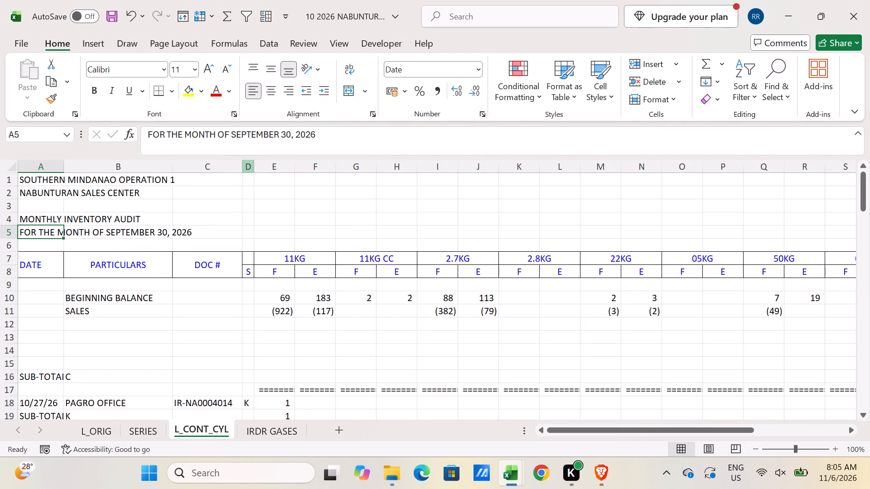
drag(289, 136, 261, 141)
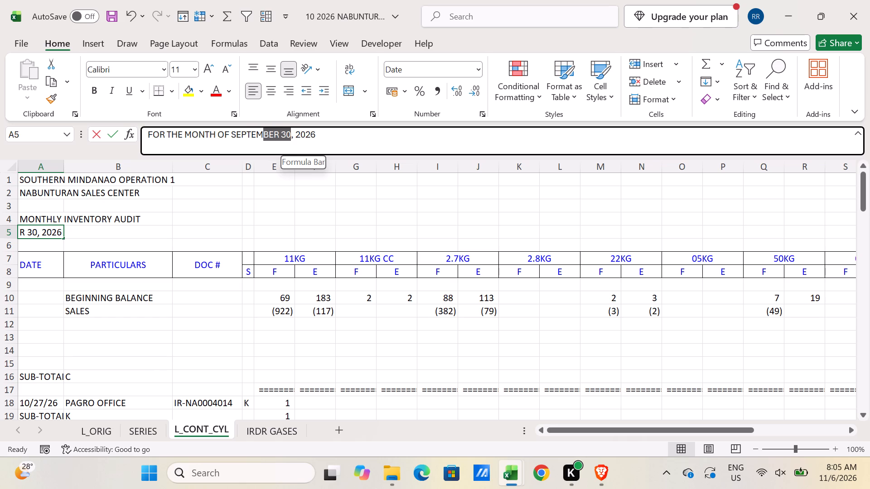
drag(261, 141, 232, 148)
text(OCTOBER 31)
key(Return)
Copy the October 31, 2026 period line from L_CONT_CYL over cell A5 of the SERIES sheet.
key(Up)
key(ctrl+c)
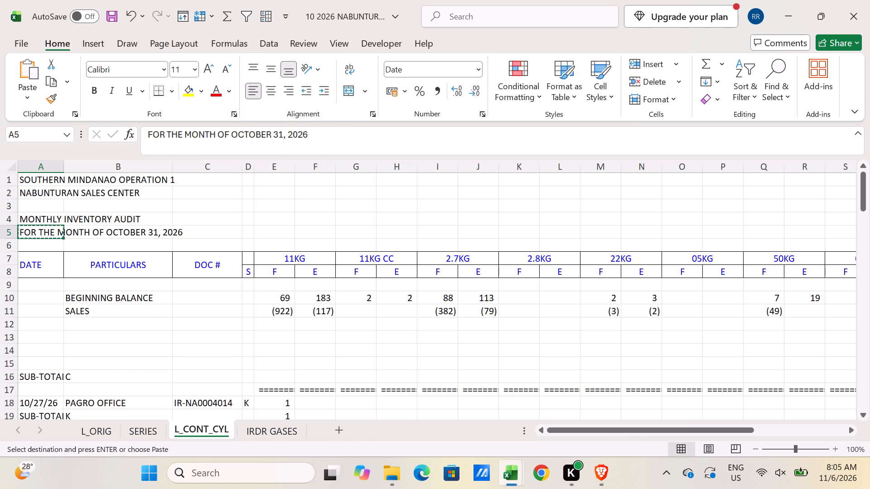
click(142, 436)
click(45, 234)
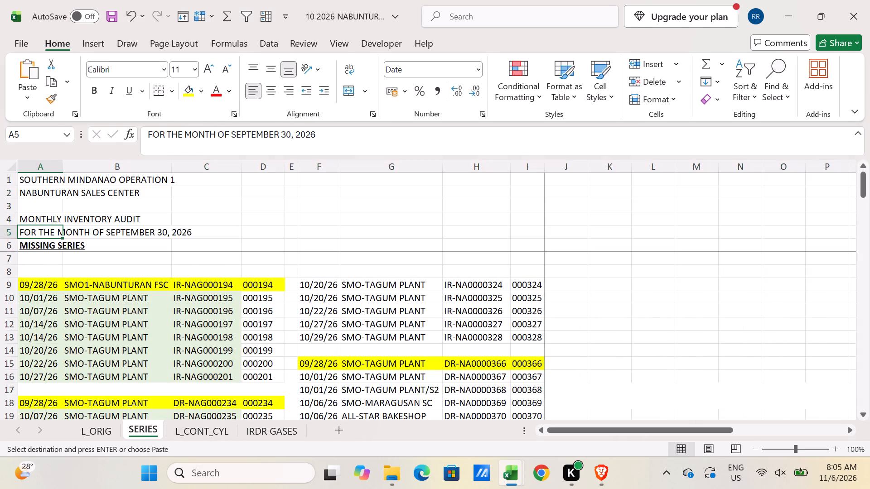
key(ctrl+v)
Narrow columns E to V of L_CONT_CYL further to one equal width so they fit on screen.
click(215, 433)
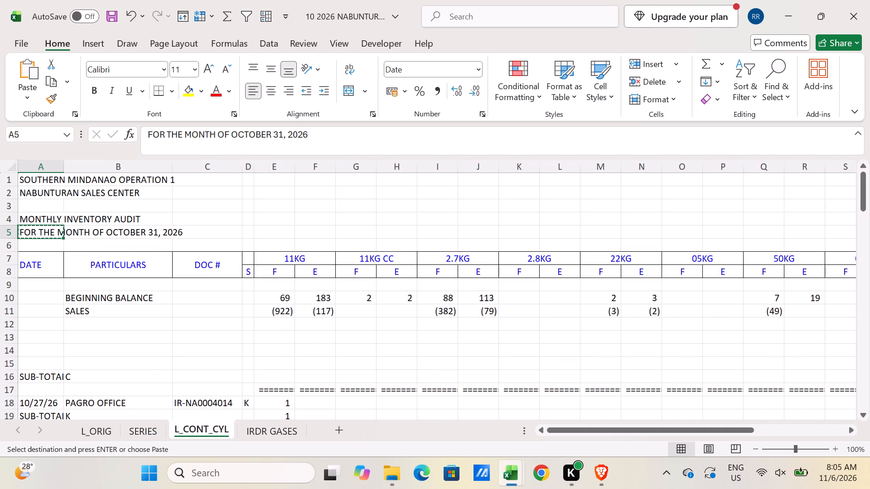
drag(272, 165, 803, 161)
drag(137, 163, 129, 164)
Paste the SALES-CONTENT and SALES-CYLINDER labels from the September analysis's Nabunturan sheet as values into B11:B12 of L_CONT_CYL.
drag(613, 425, 542, 411)
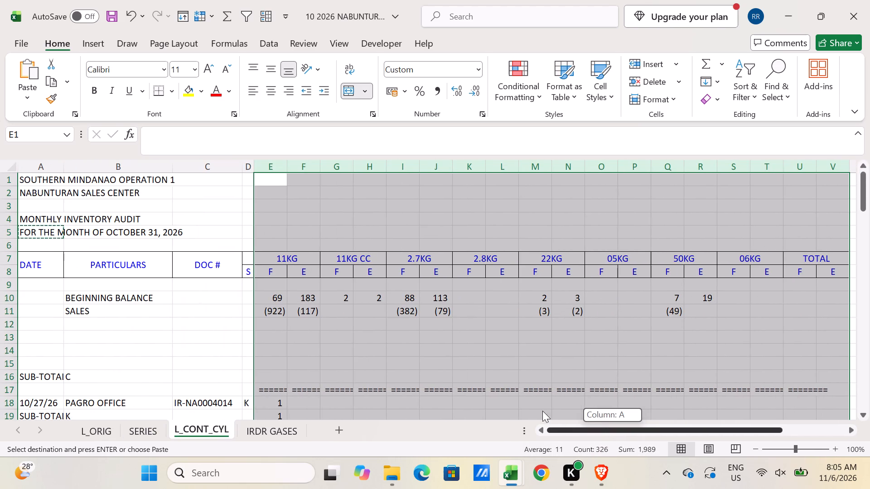
drag(542, 411, 512, 405)
ctrl+scroll(378, 362, down, 1)
scroll(157, 323, down, 1)
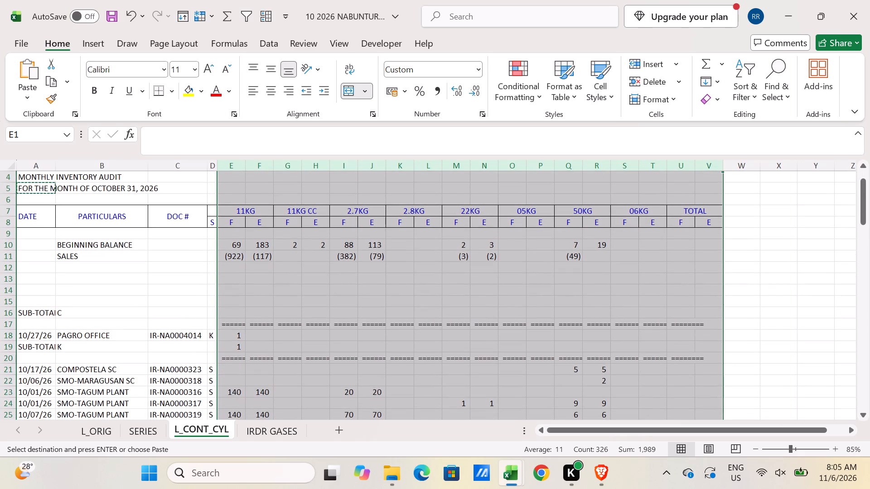
key(alt+Tab)
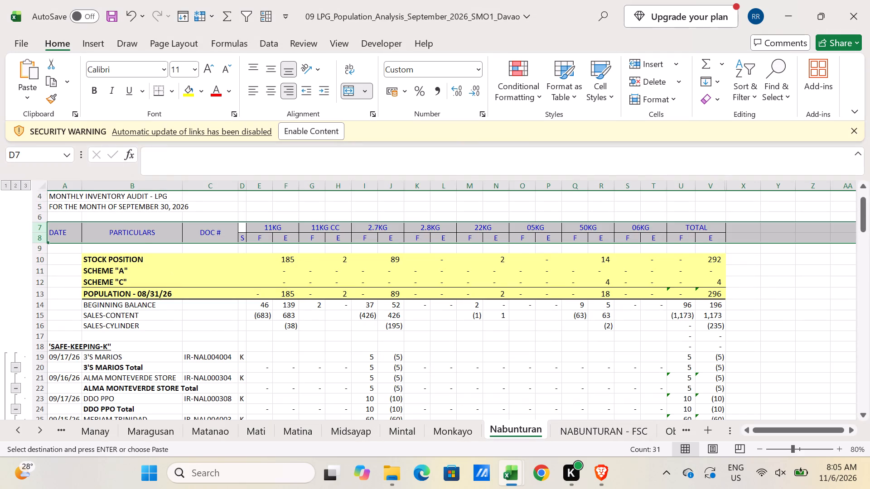
drag(119, 316, 119, 325)
key(ctrl+c)
key(alt+Tab)
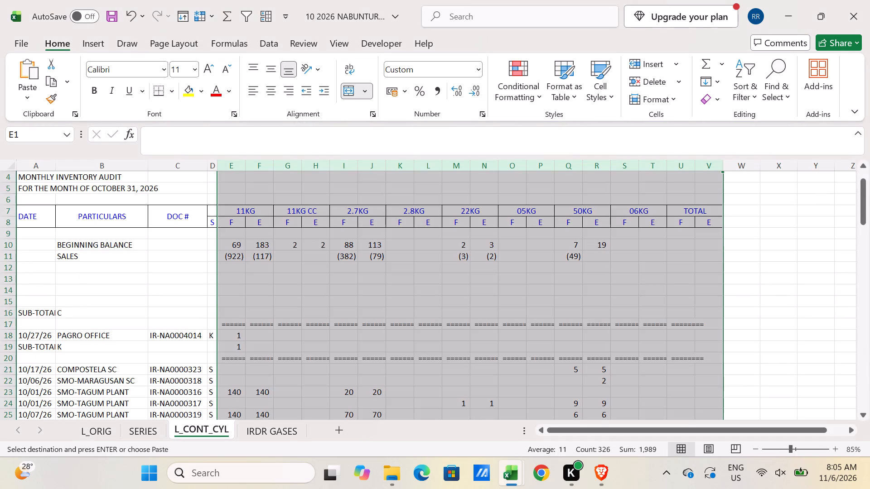
click(101, 258)
key(alt+e)
text(SV)
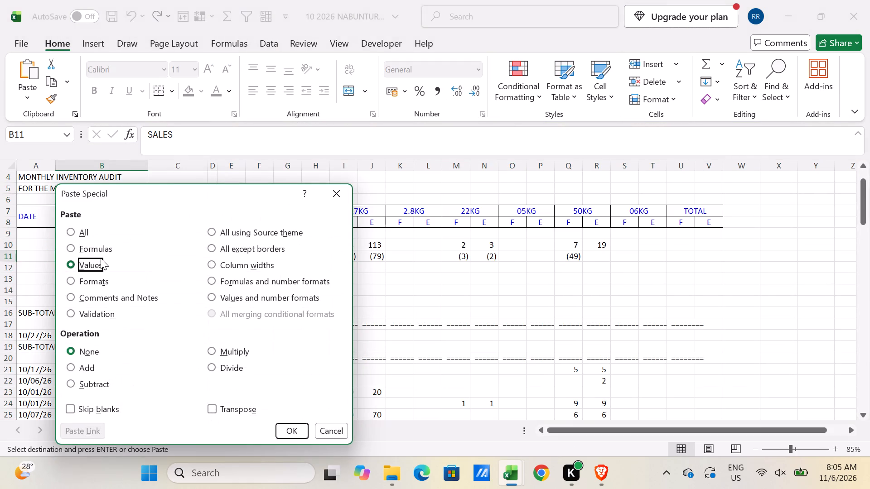
key(Return)
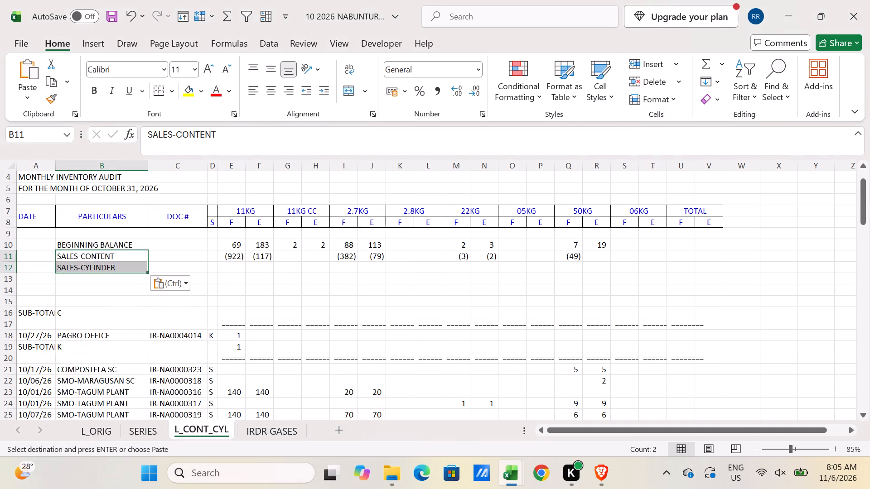
Copy the 11KG, 2.7KG and 22KG E values from the SALES-CONTENT row into the same columns of the SALES-CYLINDER row.
key(alt+Tab)
key(alt+Tab)
click(270, 253)
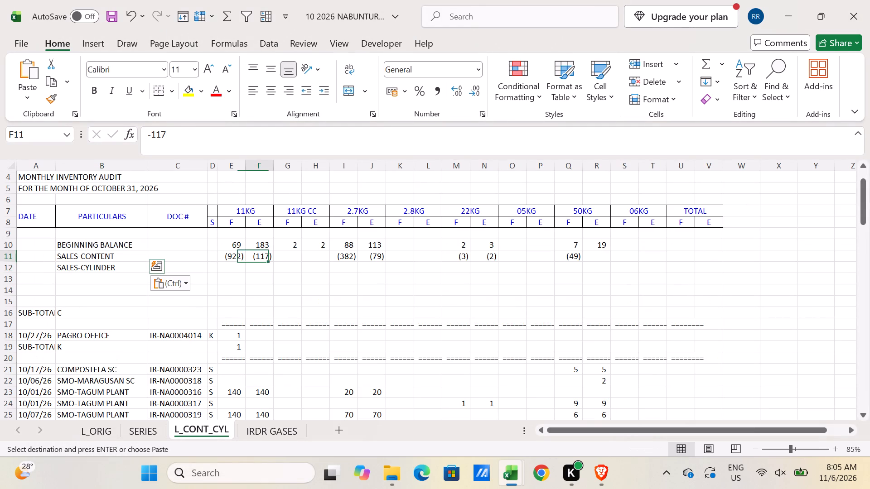
key(ctrl+c)
click(256, 264)
key(ctrl+v)
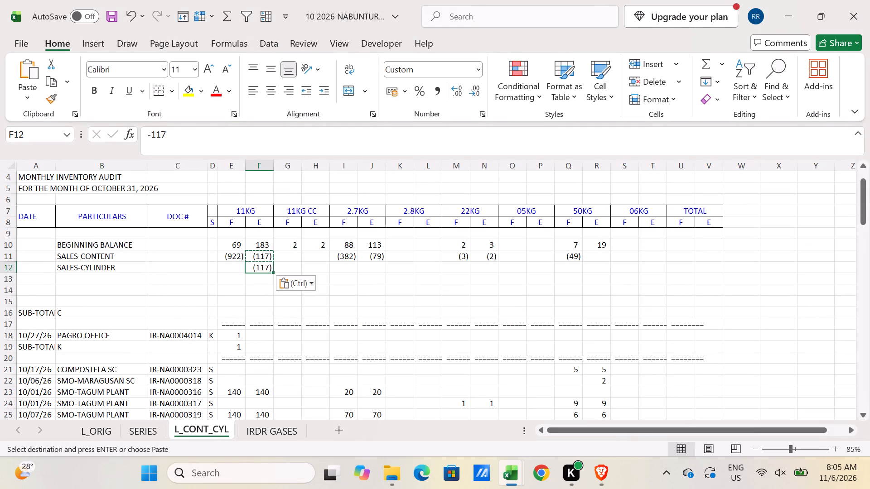
click(370, 260)
key(ctrl+c)
click(381, 267)
key(ctrl+v)
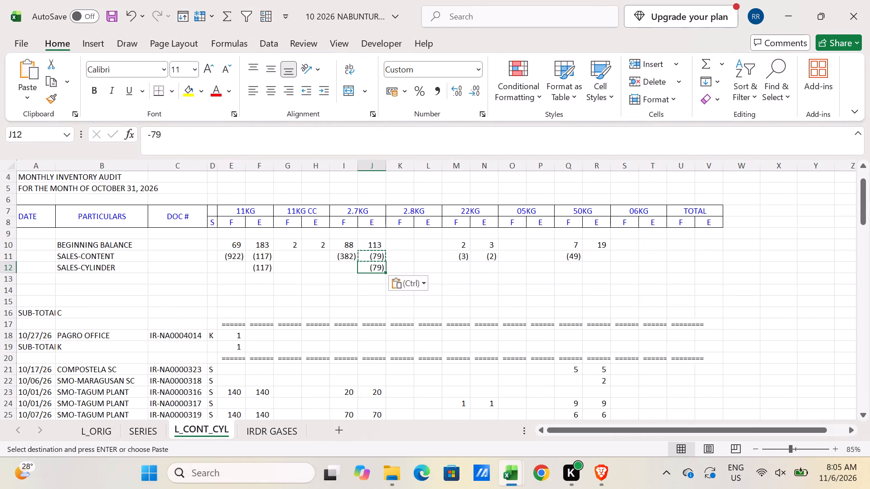
click(484, 261)
key(ctrl+c)
click(493, 267)
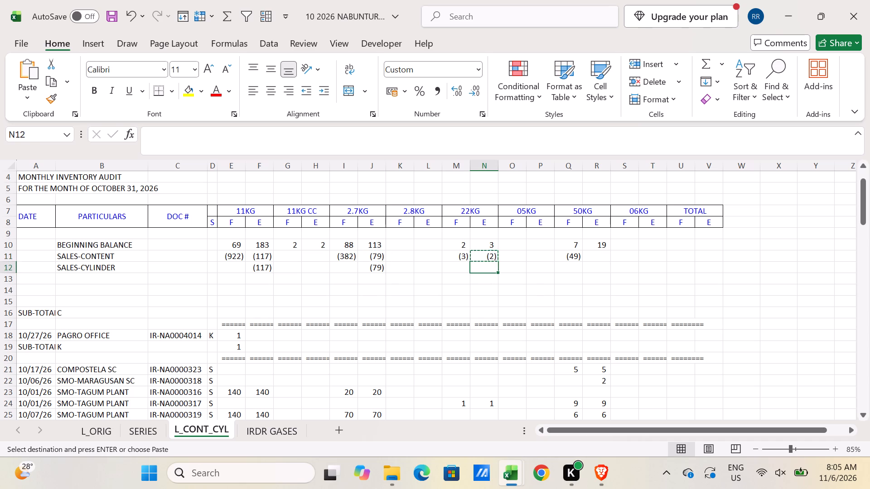
key(ctrl+v)
Clear the 11KG, 2.7KG and 22KG E values from the SALES-CONTENT row.
click(256, 254)
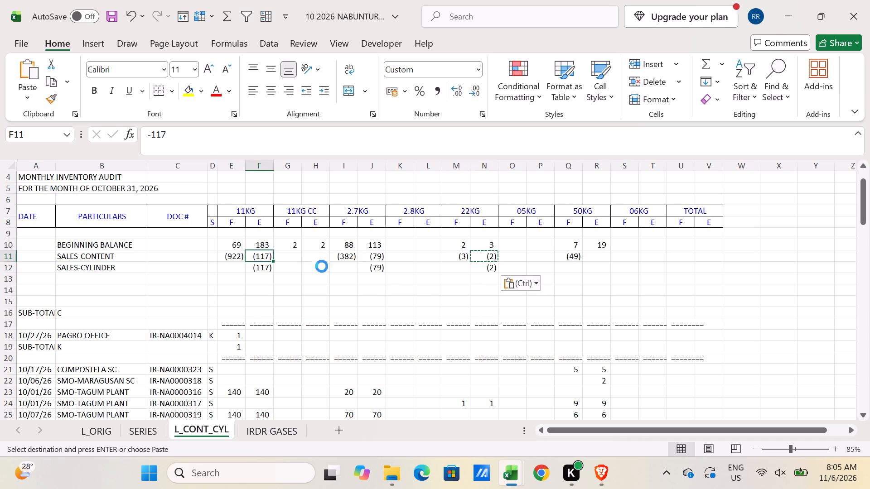
key(Delete)
click(367, 255)
key(Delete)
click(484, 254)
key(Delete)
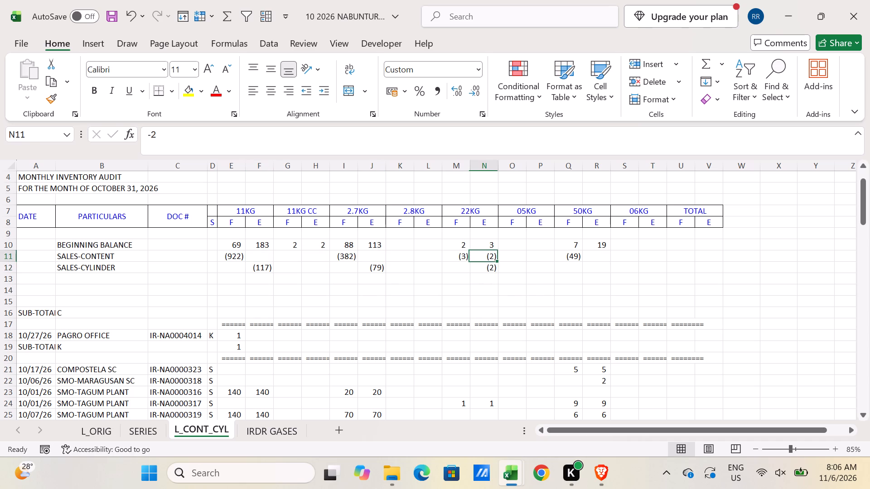
key(Delete)
Freeze the panes at E13, keeping the rows through SALES-CYLINDER and columns A to D in view.
scroll(207, 293, down, 1)
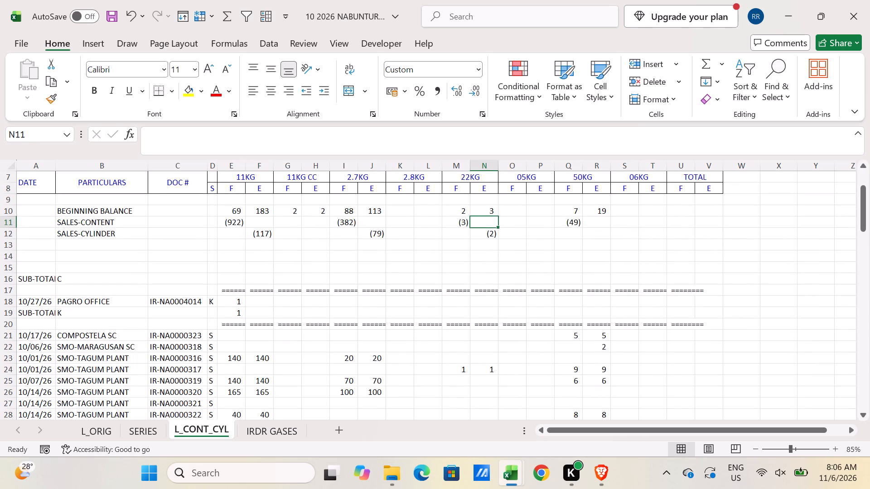
click(236, 246)
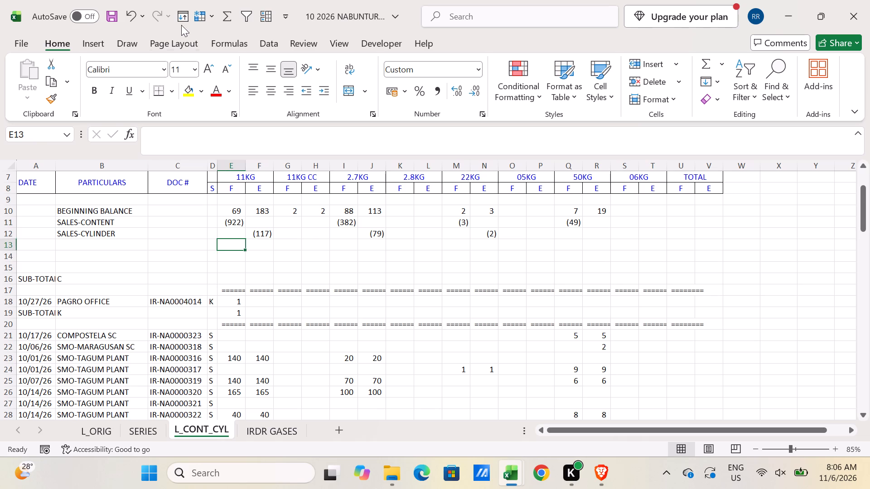
drag(200, 13, 200, 18)
click(202, 44)
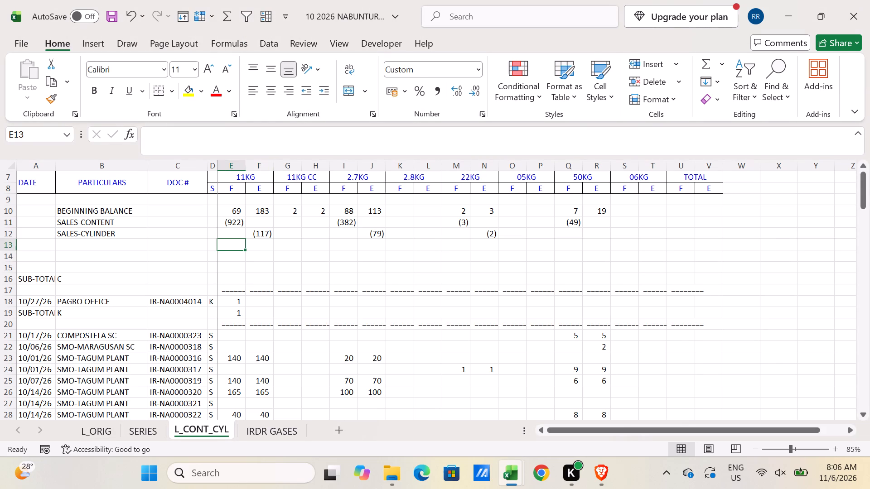
Paste the BEGINNING BALANCE TOTAL formulas (U14:V14) from the September Nabunturan sheet as formulas into U10:V10 of L_CONT_CYL.
key(alt+Tab)
drag(680, 302, 701, 303)
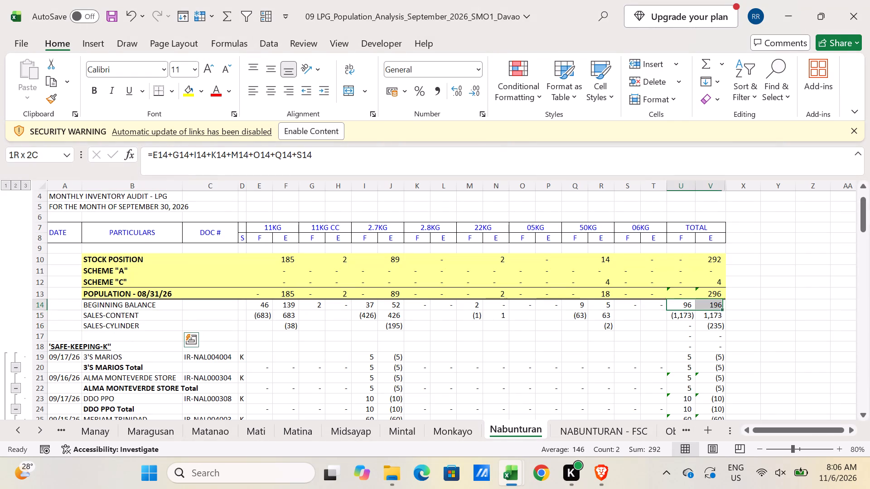
drag(701, 303, 702, 303)
key(ctrl+c)
key(alt+Tab)
click(682, 211)
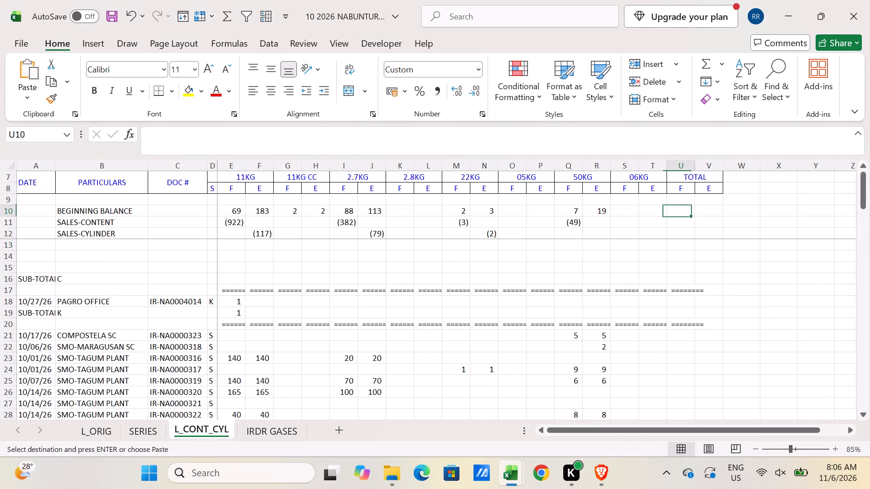
key(alt+e)
text(SF)
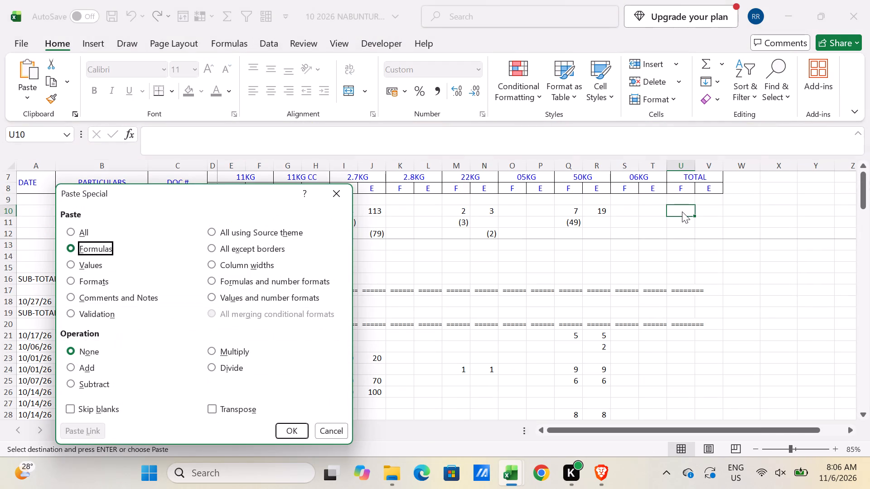
key(Return)
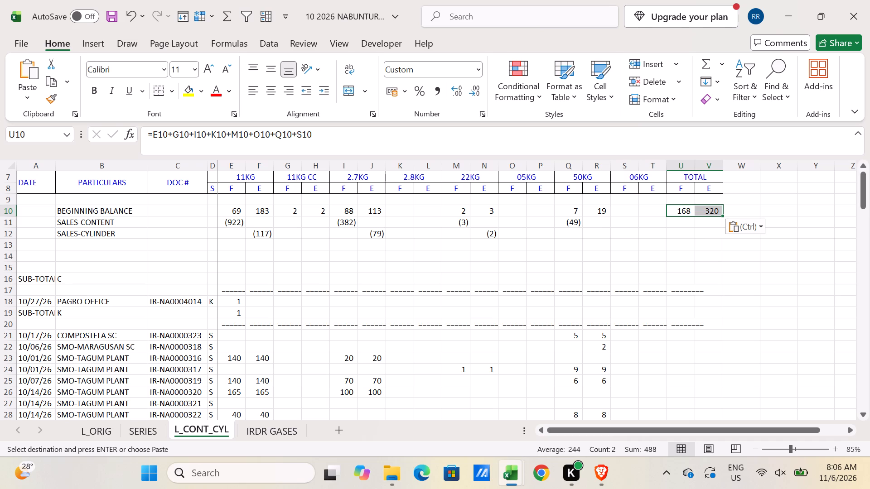
Fill the TOTAL formulas in U10:V10 down to row 100.
drag(723, 216, 681, 402)
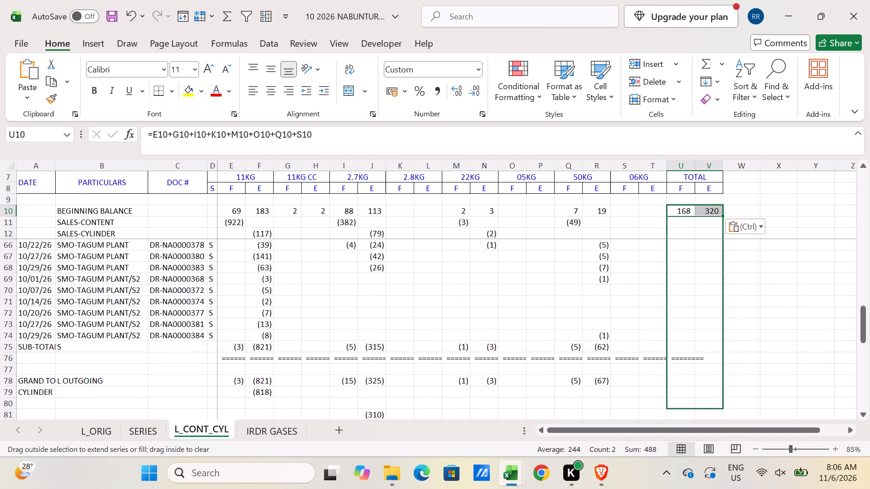
drag(681, 402, 677, 441)
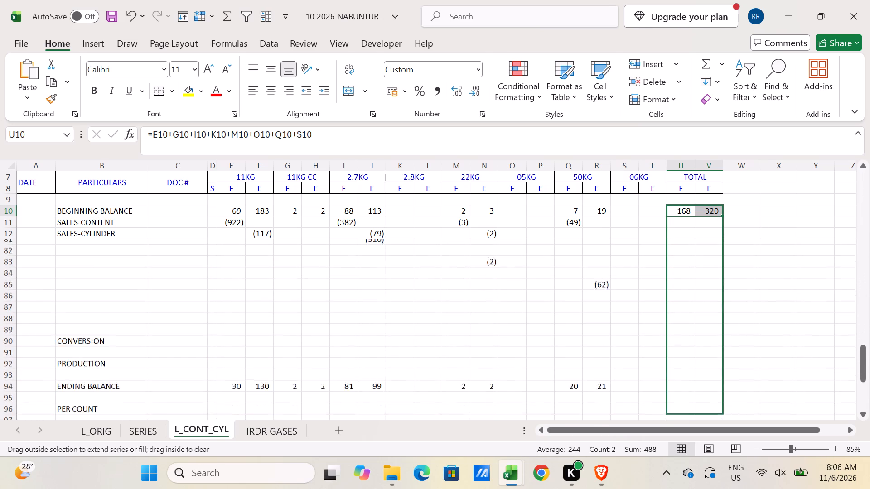
drag(677, 441, 674, 365)
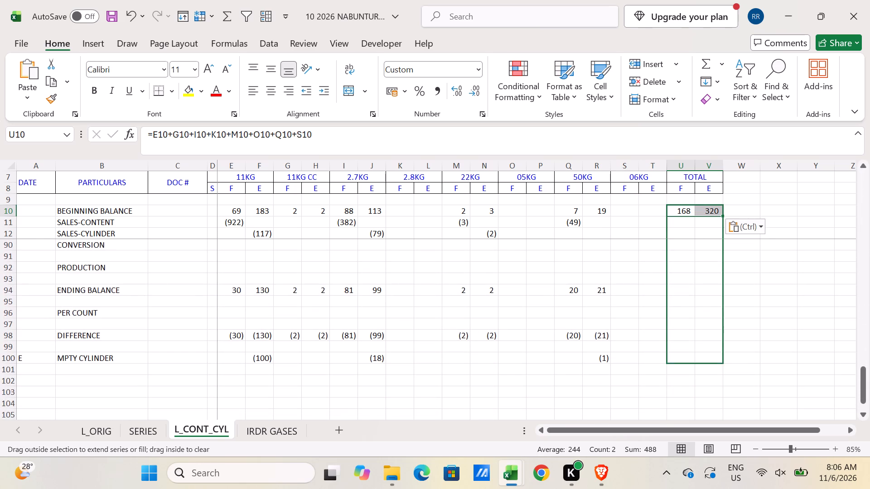
drag(674, 365, 675, 364)
Clear the contents of A15:T17, including the scheme C sub-total line and its separator row.
drag(865, 384, 819, 0)
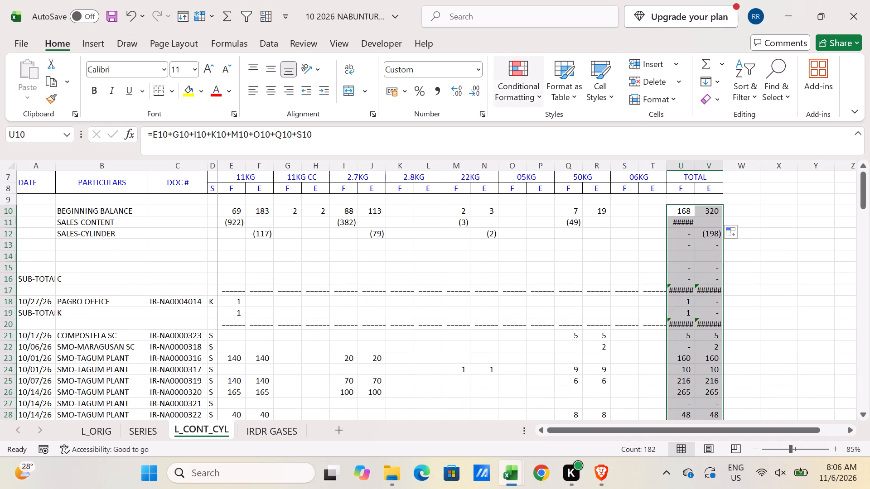
click(38, 264)
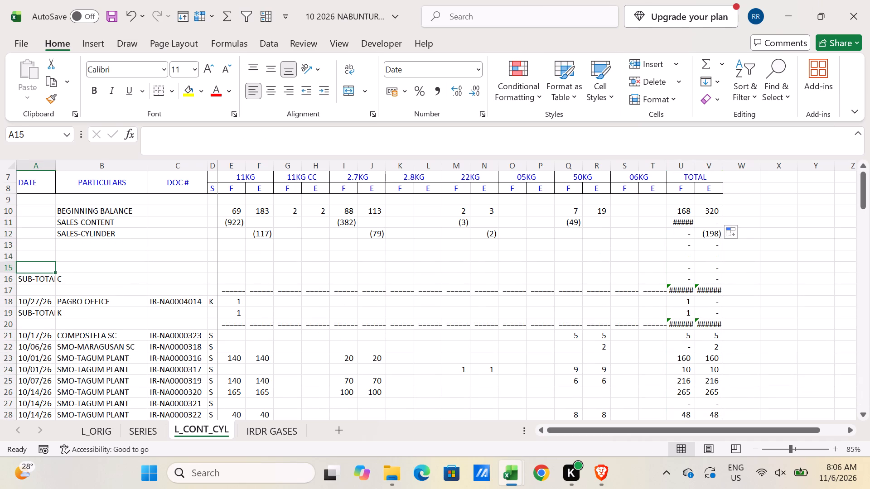
shift+click(662, 283)
shift+click(651, 295)
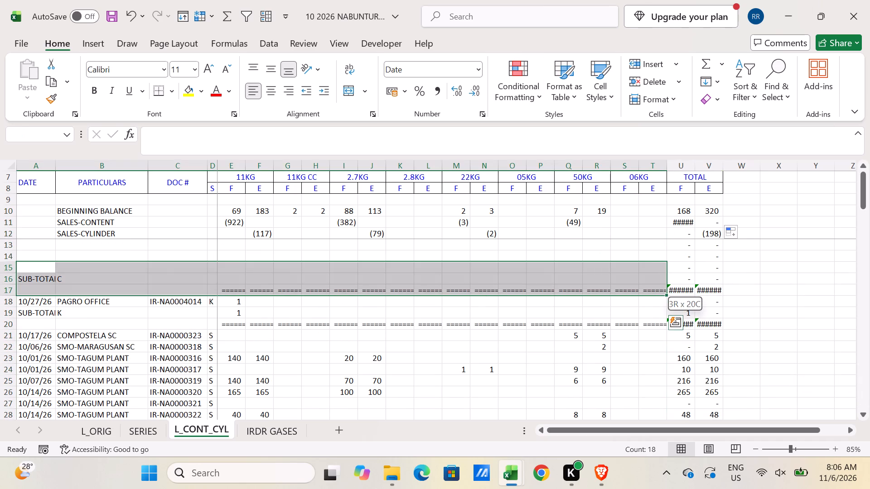
key(Delete)
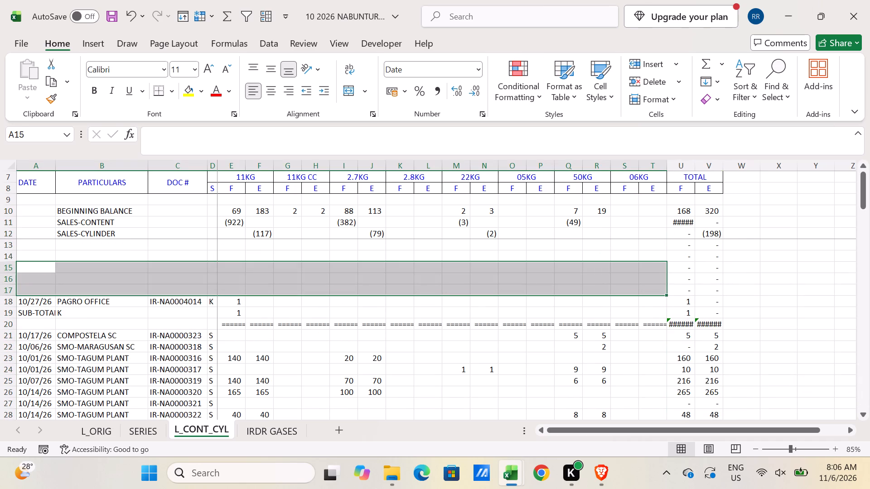
Subtotal the PAGRO OFFICE entry (A17:V18) with Sum at each change in Column B, adding subtotals to columns E through V.
click(48, 284)
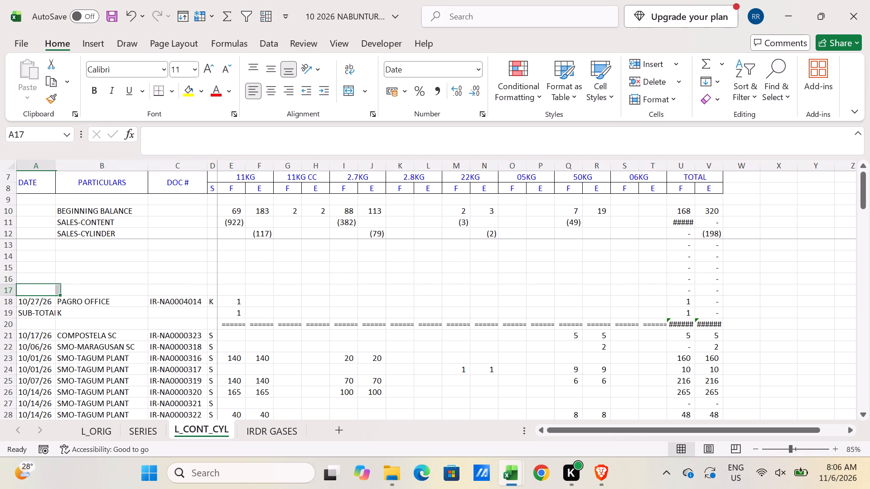
shift+click(706, 303)
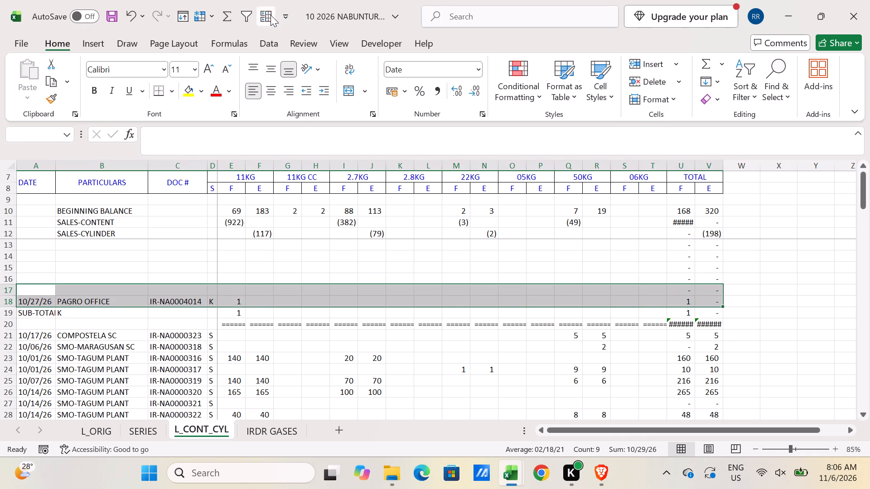
click(270, 16)
click(458, 316)
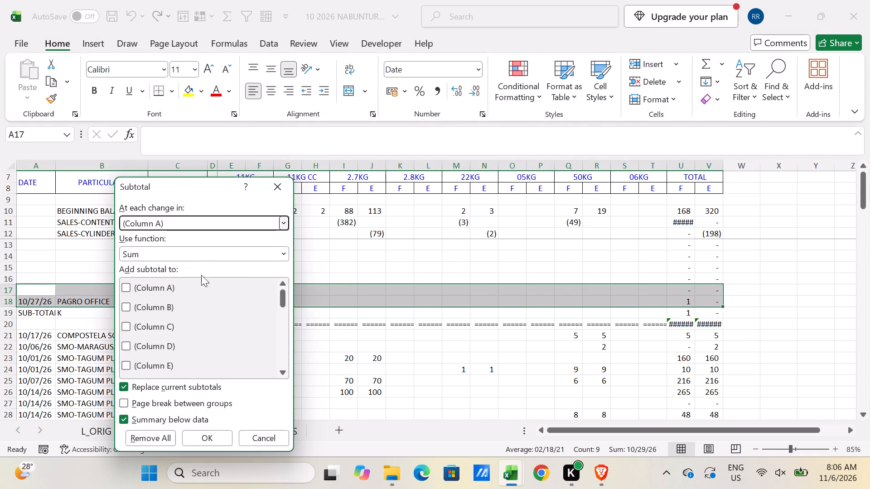
click(210, 226)
click(184, 249)
click(122, 364)
scroll(122, 364, down, 2)
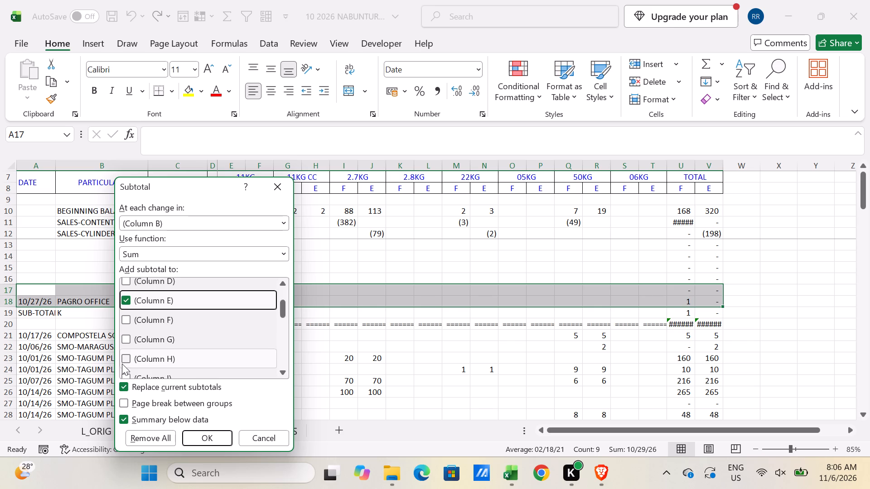
click(123, 321)
click(123, 334)
click(126, 355)
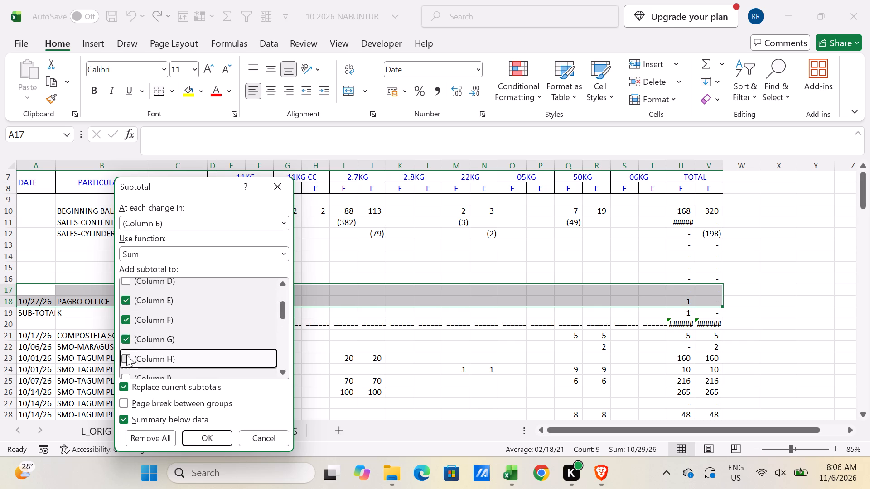
scroll(127, 353, down, 2)
click(126, 307)
click(125, 331)
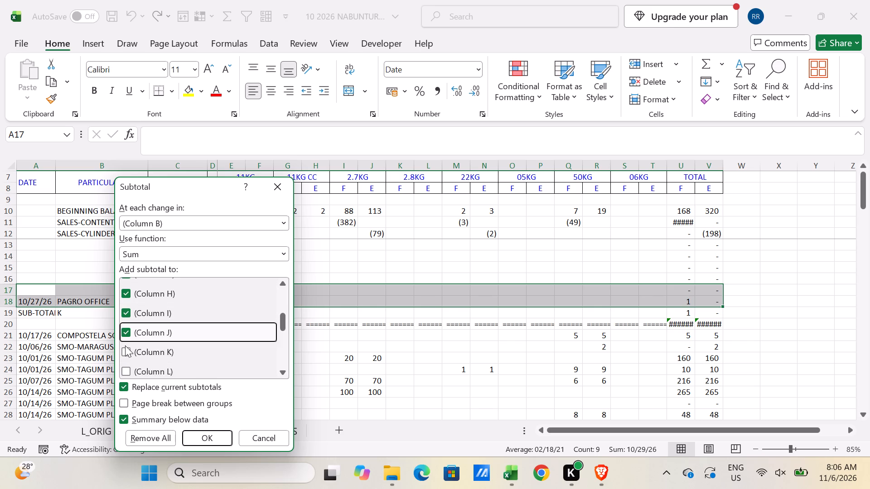
click(125, 346)
click(127, 375)
scroll(128, 353, down, 2)
click(128, 325)
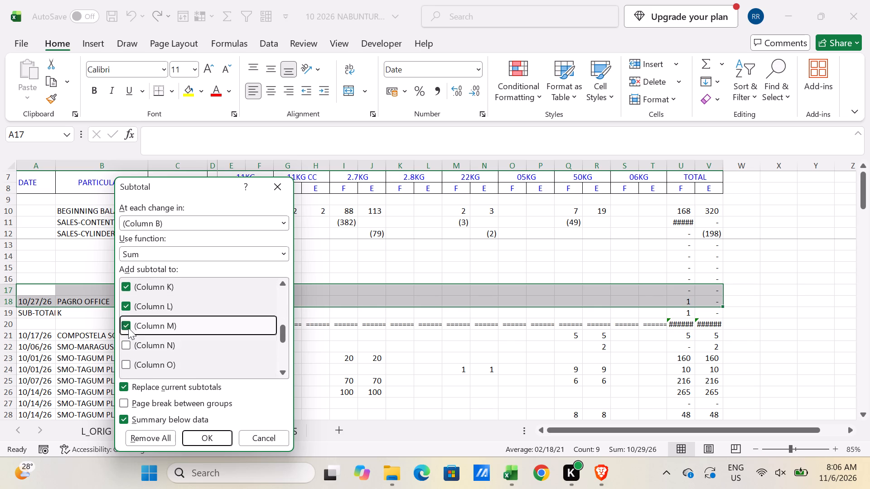
click(127, 341)
click(125, 369)
scroll(125, 361, down, 2)
click(124, 315)
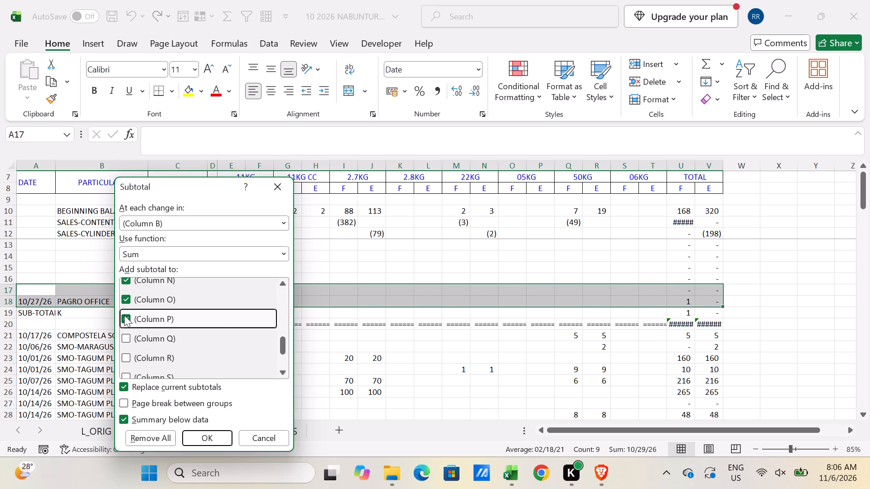
click(125, 331)
click(127, 353)
scroll(127, 353, down, 2)
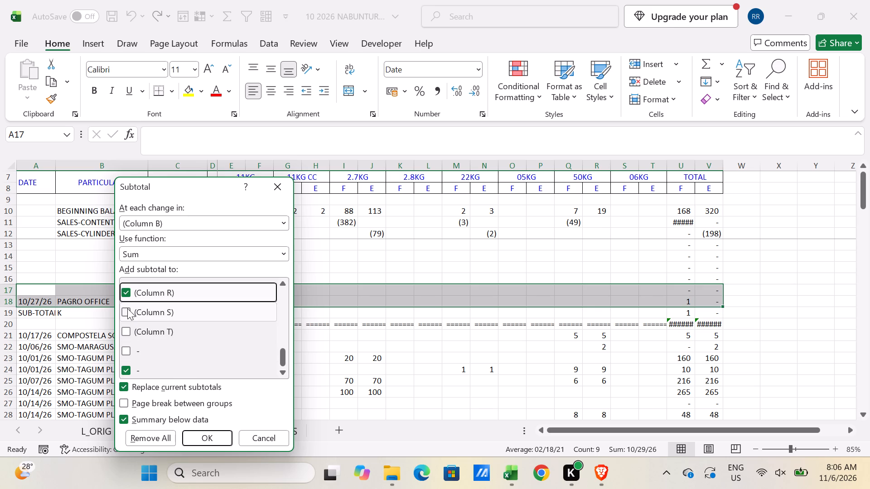
click(127, 308)
click(127, 327)
click(124, 350)
scroll(129, 358, down, 2)
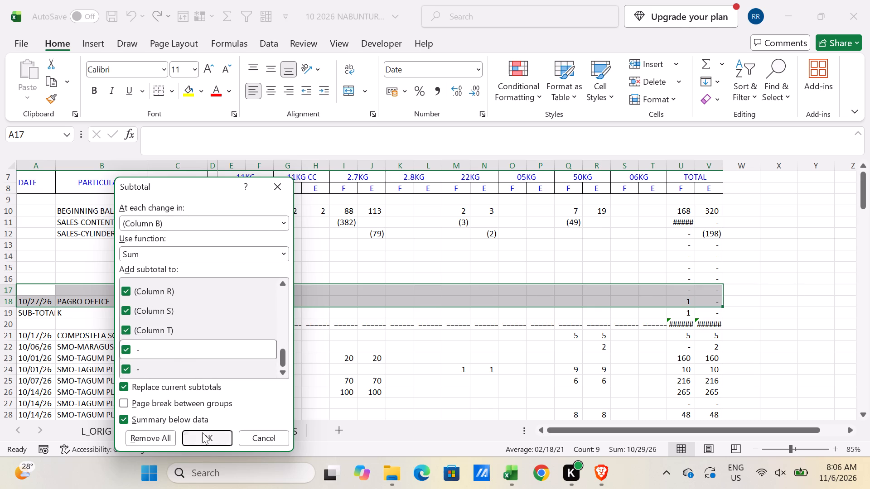
click(202, 432)
Apply top and bottom borders to the Grand Total row A20:V20 below the PAGRO OFFICE total.
click(74, 322)
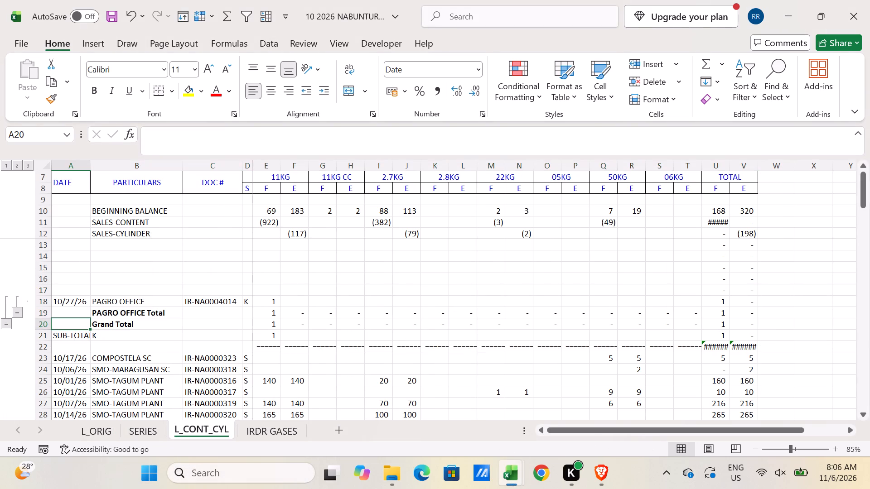
shift+click(754, 327)
key(alt+h)
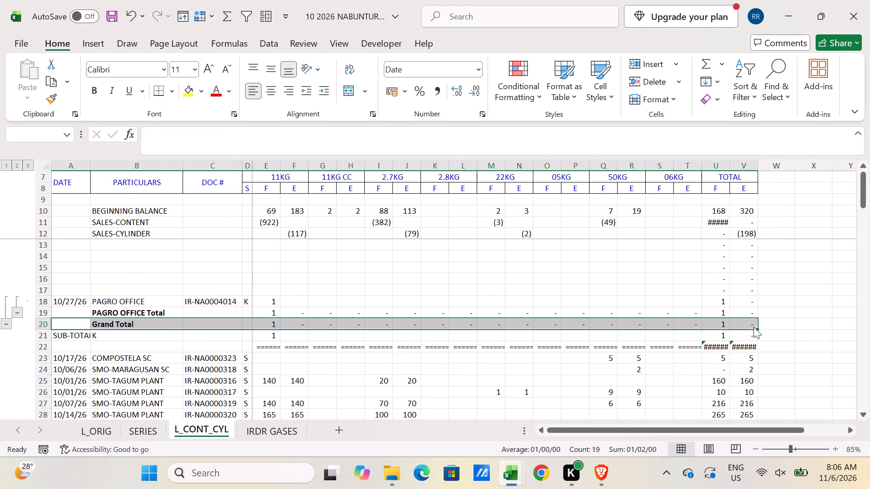
text(BD)
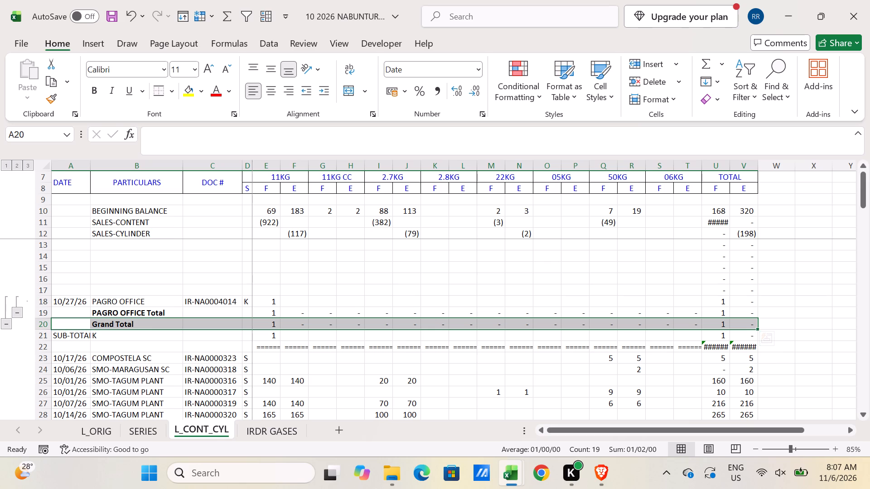
Enter the heading ''SAFE-KEEPING-K'' in A17 above the PAGRO OFFICE entry, in bold and underlined.
click(77, 290)
text(''SAFE-KEEPIN)
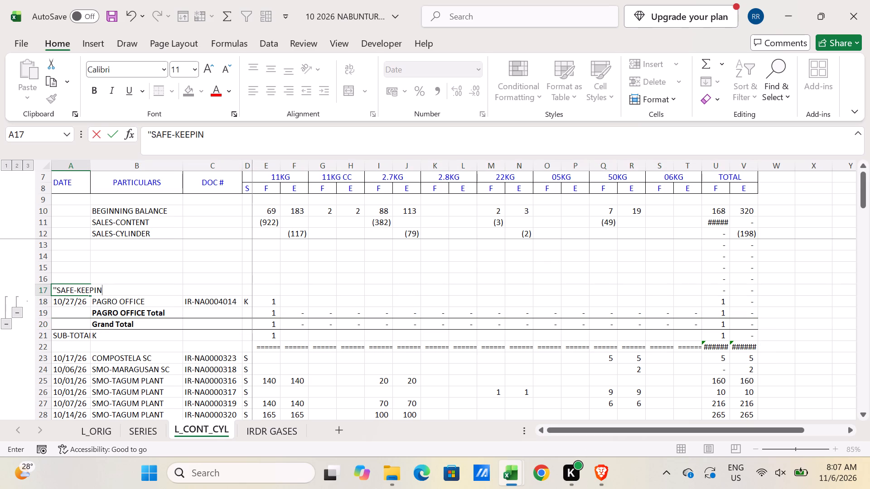
text(G-K'')
key(Return)
key(Up)
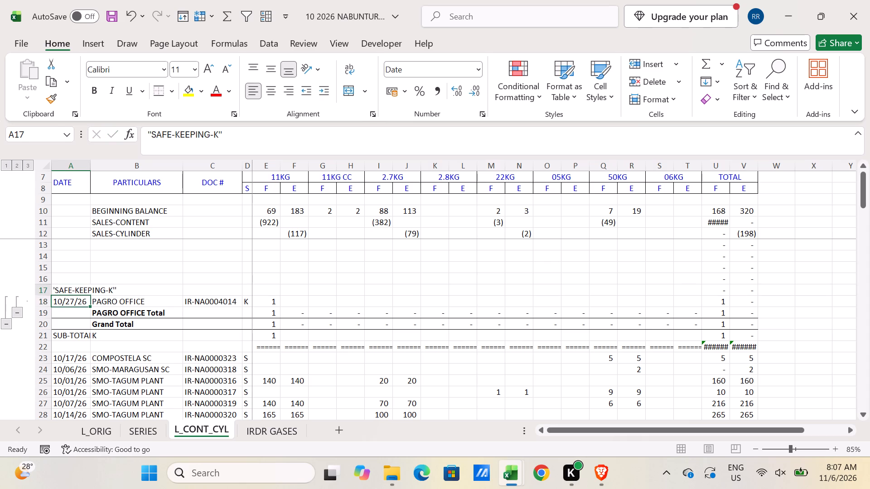
key(ctrl+b)
key(ctrl+u)
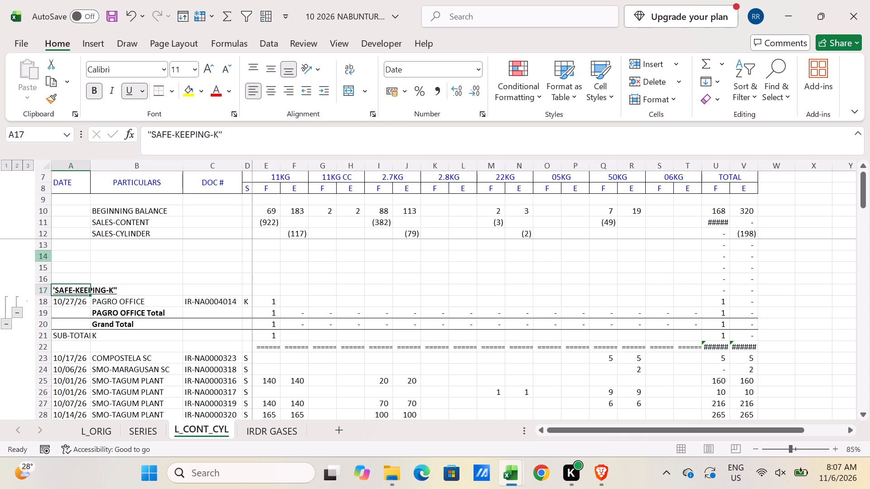
Delete the empty rows 14 to 16 above the SAFE-KEEPING-K heading.
drag(48, 256, 47, 276)
key(ctrl+minus)
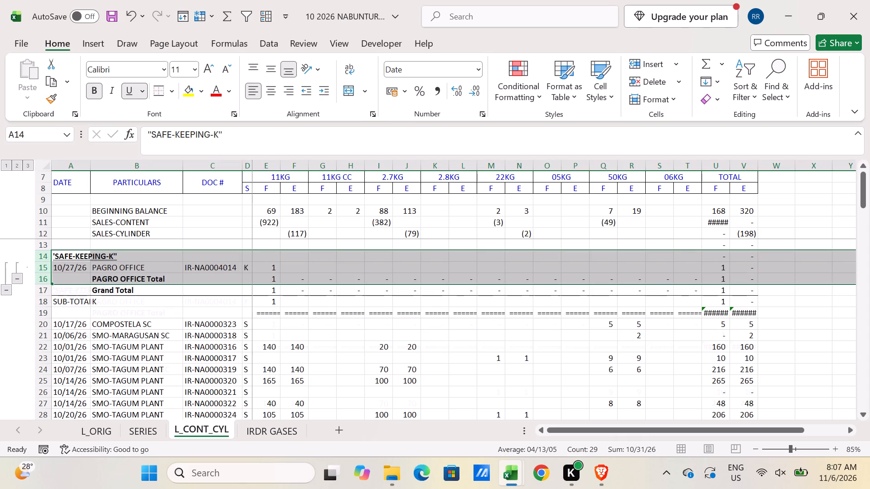
Clear the contents of A18:T19, including the K sub-total line and its separator row.
click(66, 304)
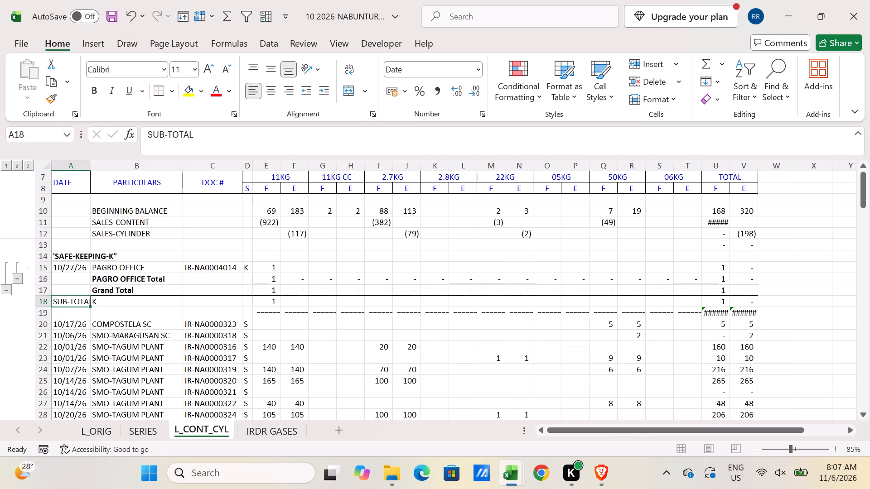
shift+click(682, 312)
key(Delete)
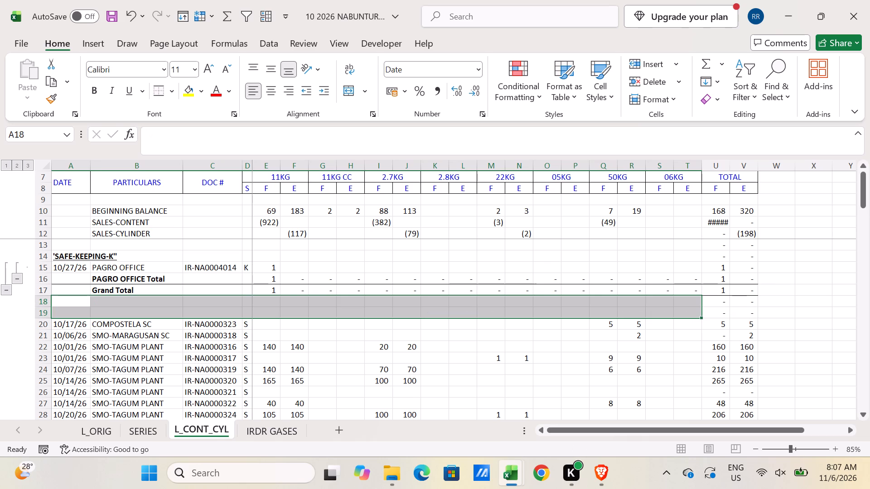
Subtotal the scheme S entries (A19:V32) with Sum at each change in Column B, keeping the same subtotal columns.
click(71, 312)
scroll(428, 380, down, 4)
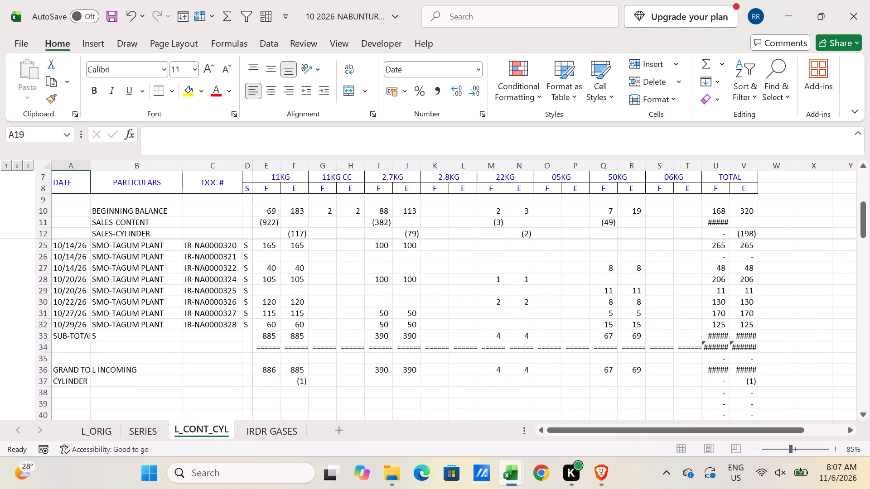
shift+click(742, 323)
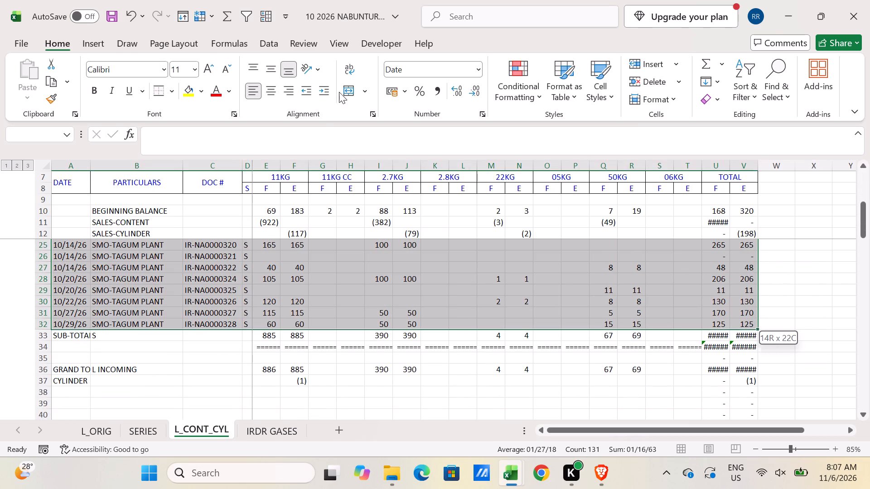
click(266, 16)
click(457, 316)
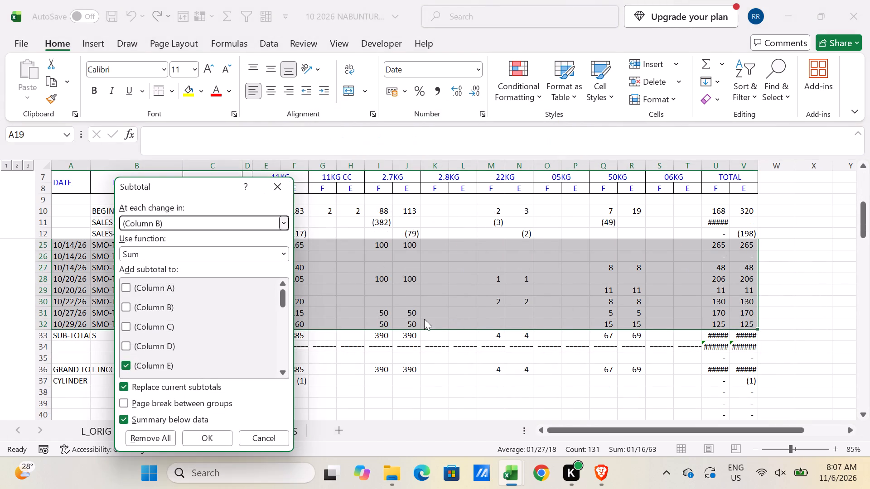
click(211, 444)
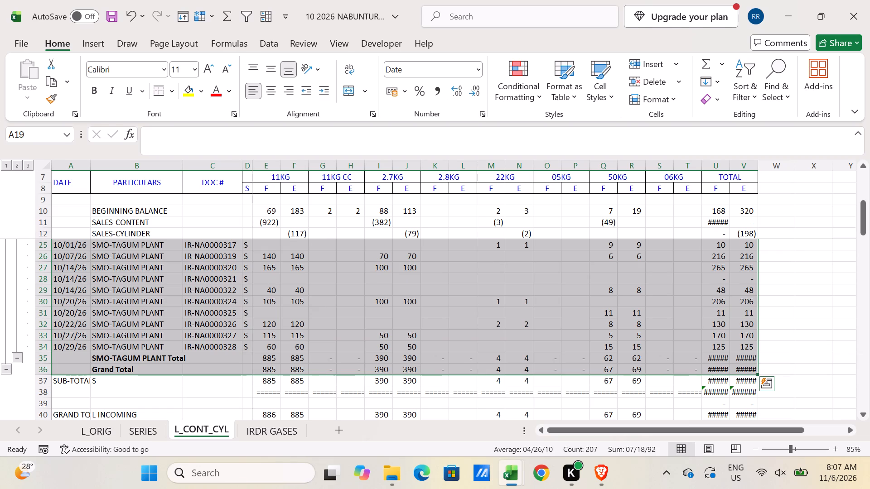
Apply top and bottom borders to the Grand Total row A36:V36 below the SMO-TAGUM PLANT total.
click(76, 367)
shift+click(734, 369)
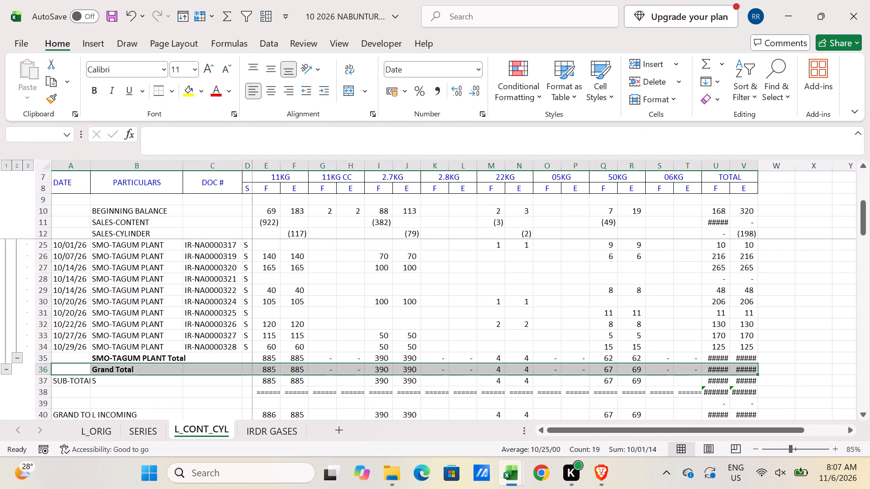
key(alt+h)
text(BD)
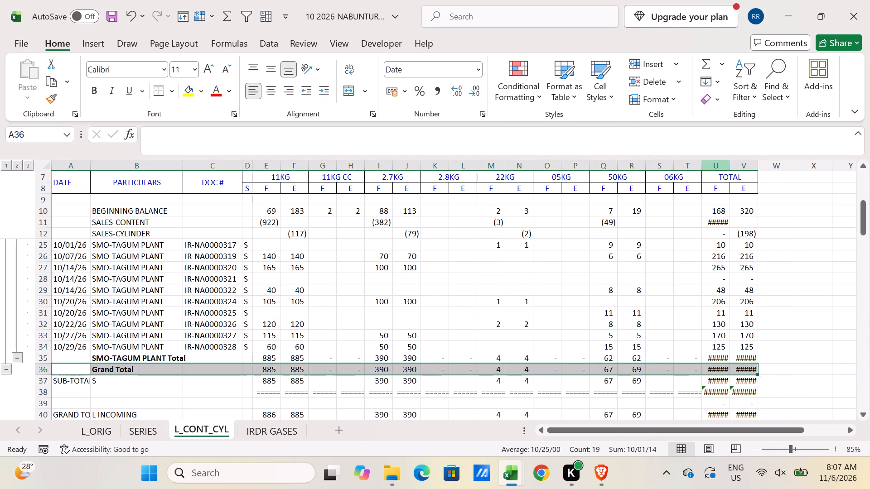
Widen the TOTAL columns U and V enough to show their four-digit values in full.
click(756, 167)
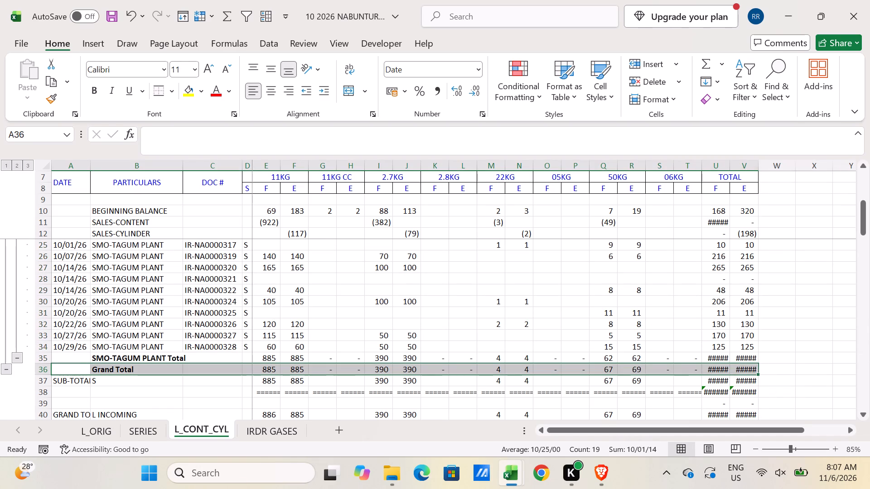
click(756, 167)
drag(733, 168, 736, 169)
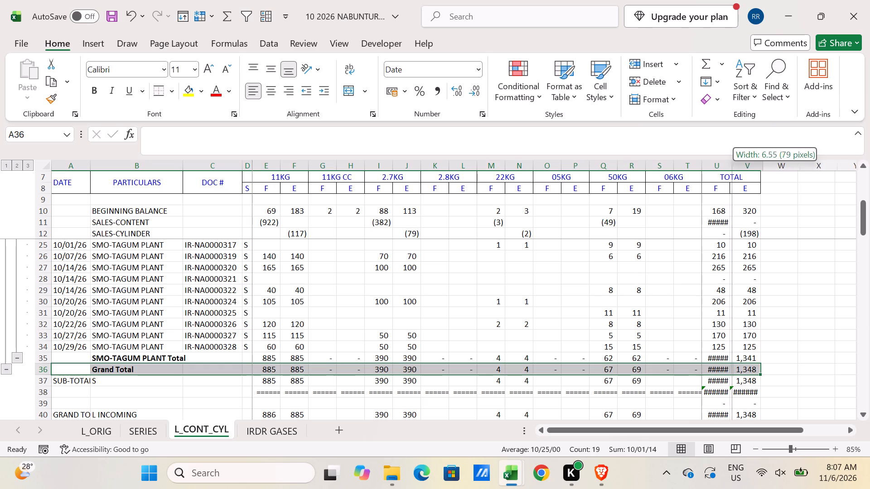
drag(736, 169, 737, 169)
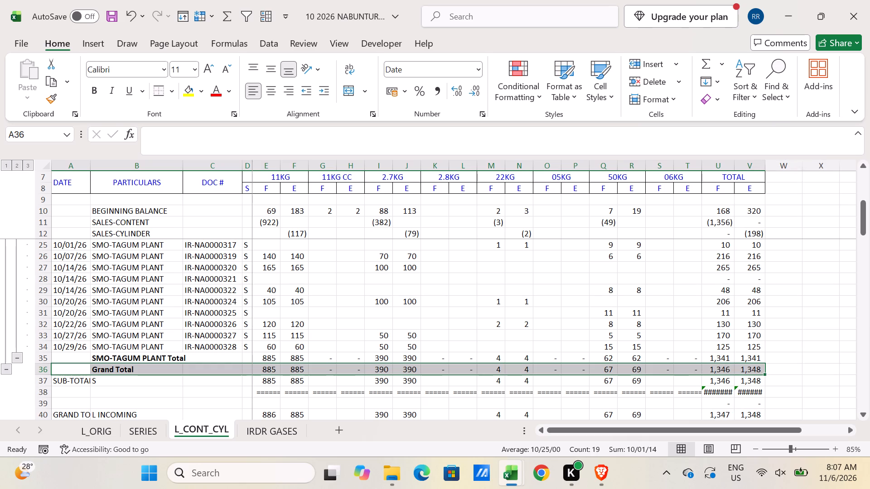
Clear the contents of A37:T38, including the S sub-total line and its separator row.
click(68, 378)
scroll(425, 370, down, 1)
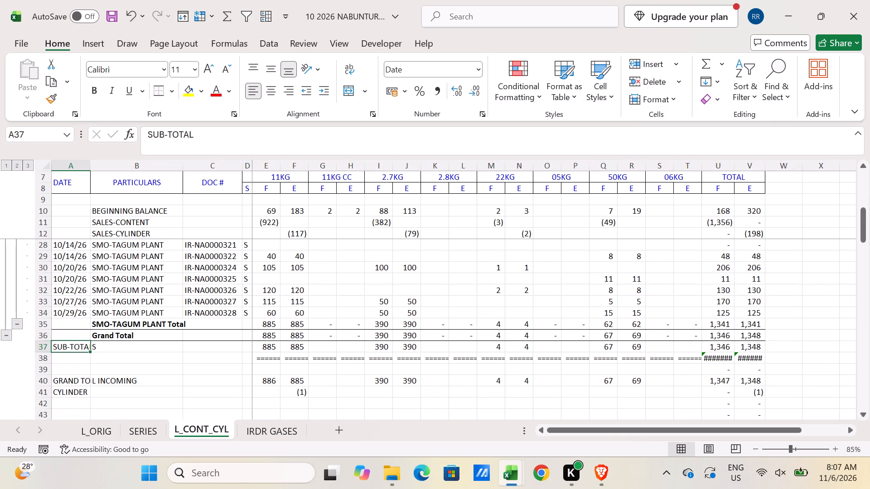
shift+click(683, 357)
key(Delete)
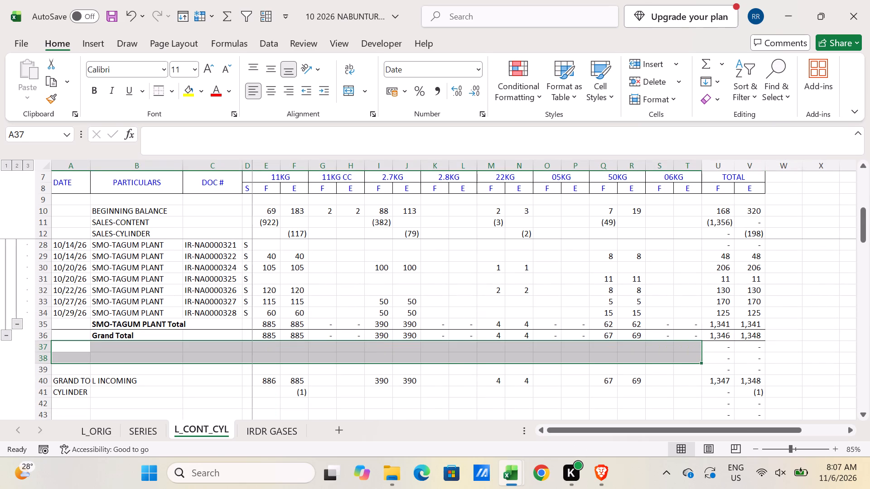
Copy the TOTAL INCOMING row 63 from the September Nabunturan sheet and insert it at row 38 of L_CONT_CYL.
key(alt+Tab)
scroll(81, 350, down, 9)
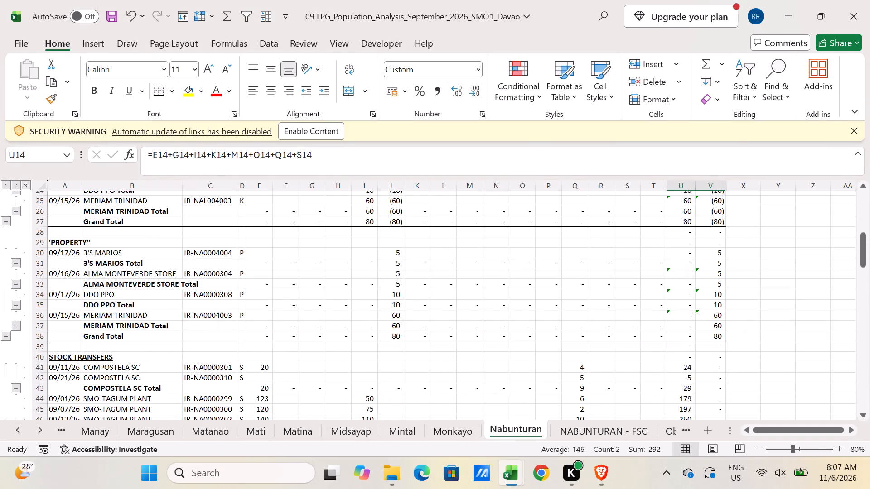
scroll(74, 340, down, 3)
scroll(74, 340, up, 1)
scroll(74, 340, down, 3)
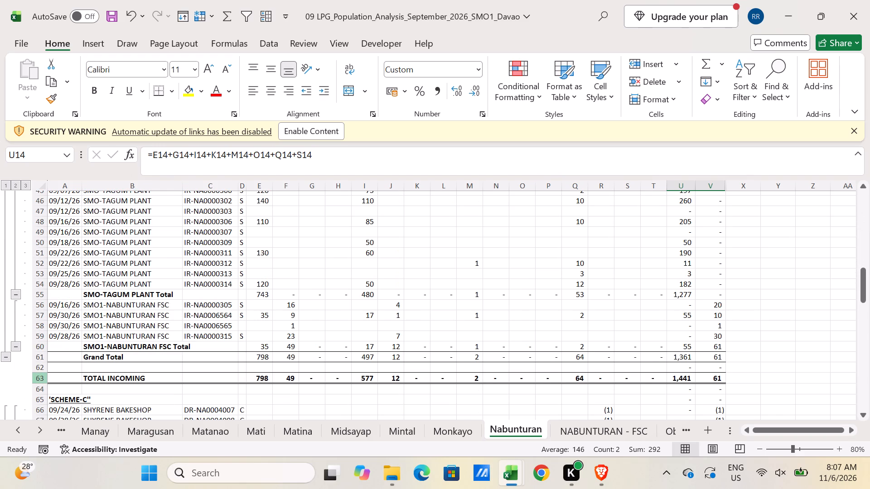
click(36, 381)
click(34, 379)
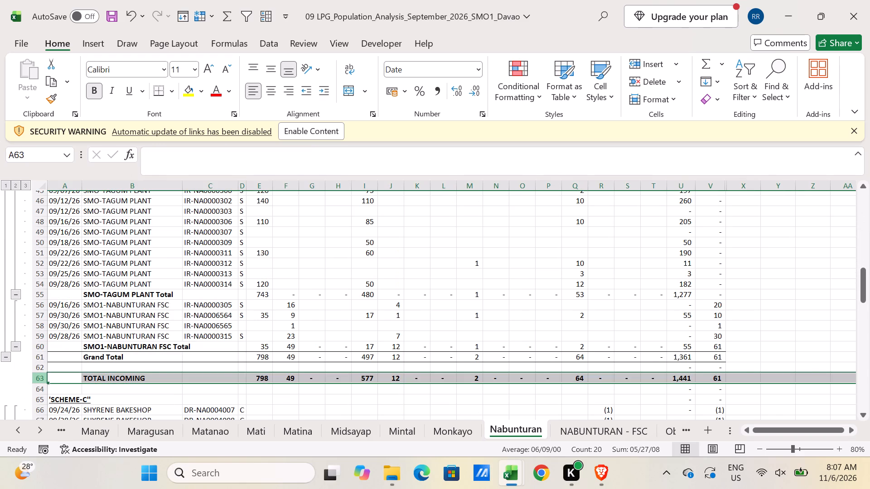
key(ctrl+c)
key(alt+Tab)
click(39, 360)
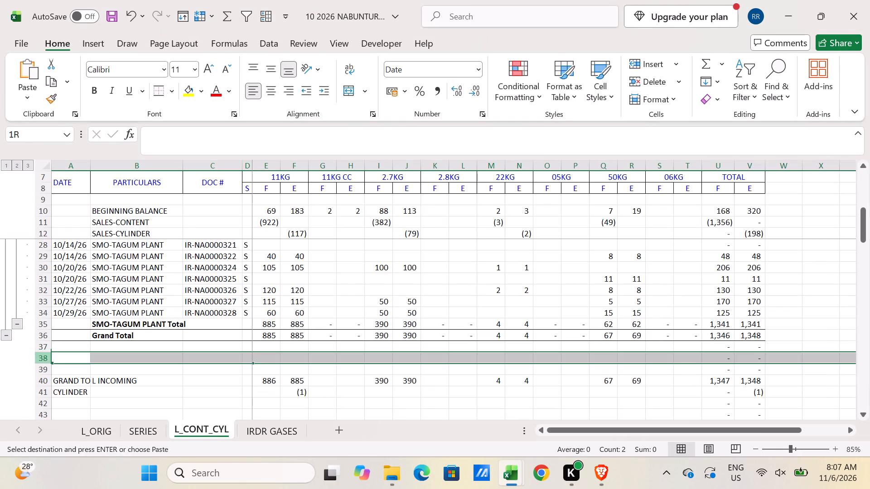
key(ctrl+shift+equal)
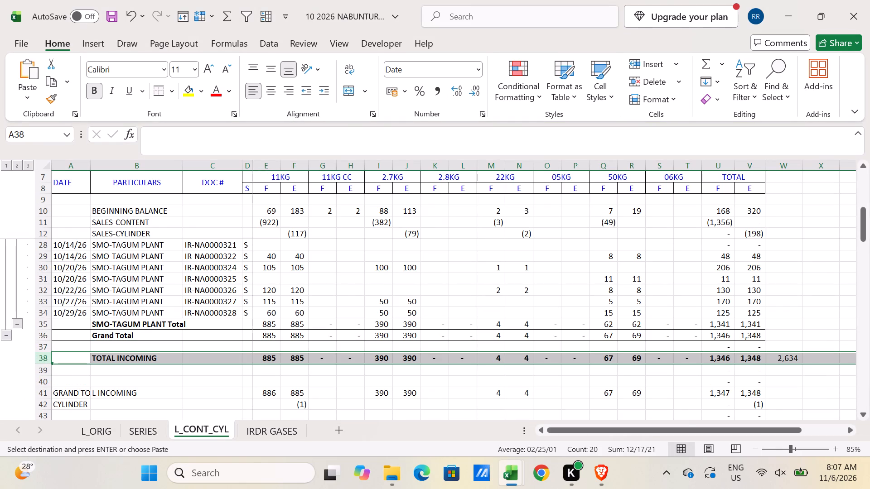
key(Escape)
Set E38 of the TOTAL INCOMING row to =E17+E36 and fill the formula across to T38.
click(270, 360)
key(equal)
scroll(271, 359, up, 2)
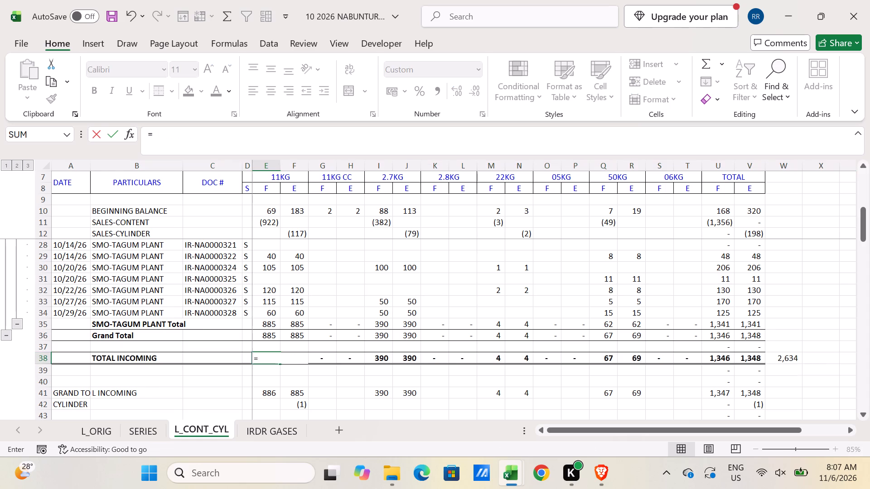
scroll(271, 359, up, 5)
click(271, 292)
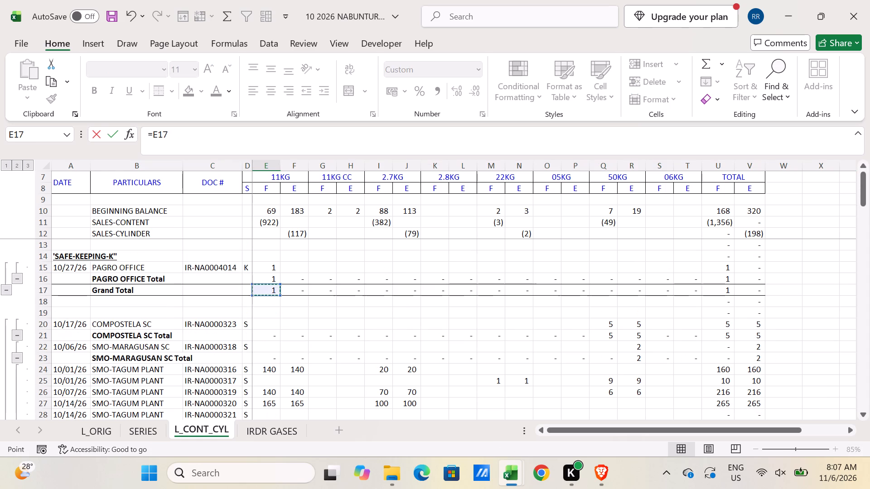
key(plus)
scroll(271, 292, down, 5)
click(271, 334)
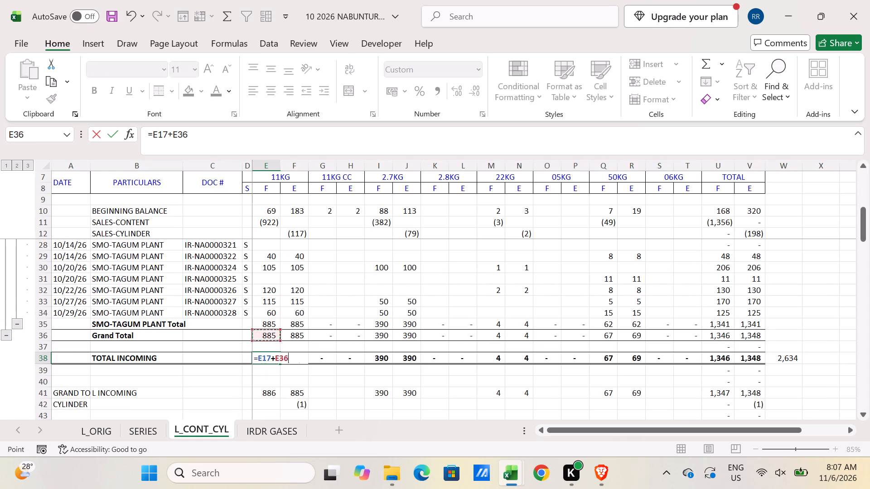
key(Return)
click(270, 355)
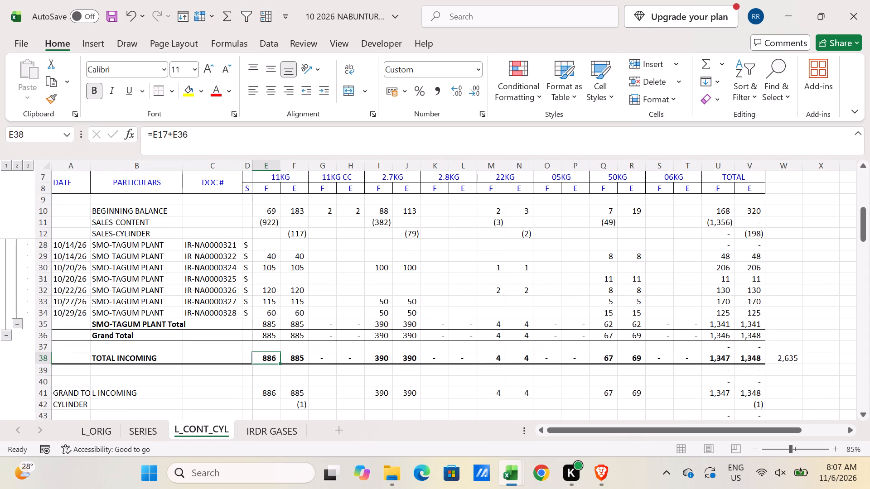
drag(280, 363, 714, 356)
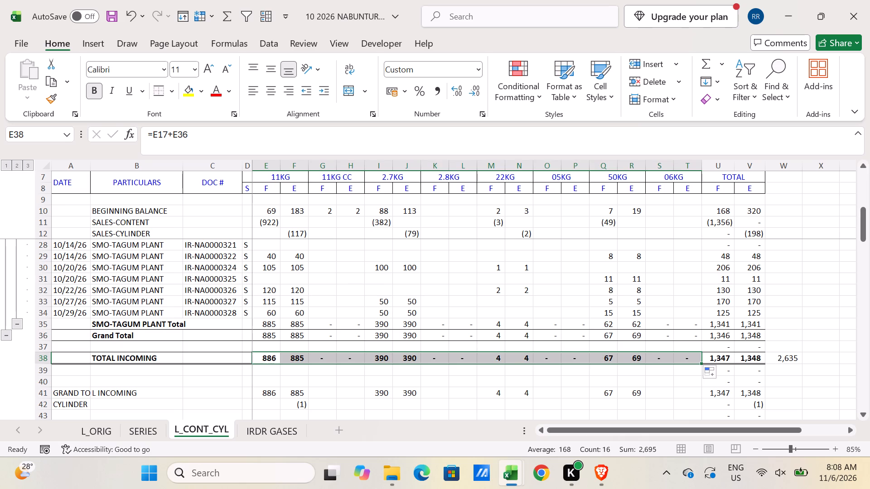
Clear the contents of column W and save the workbook.
click(788, 165)
key(Delete)
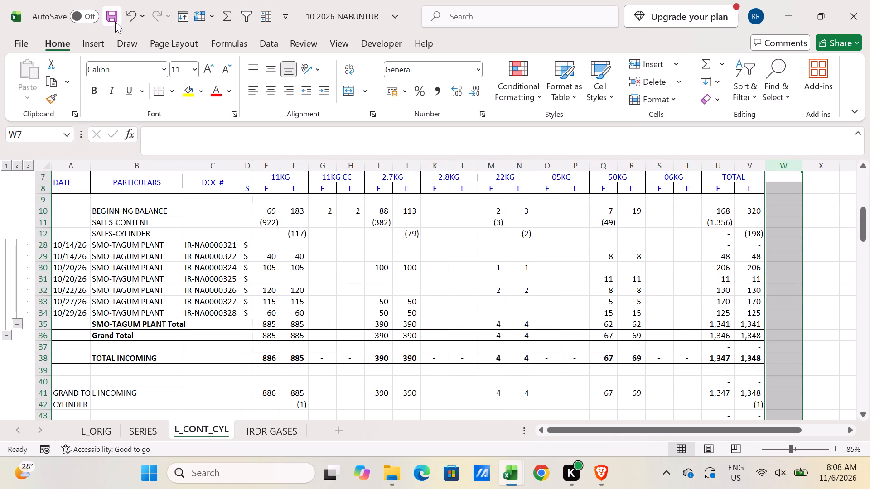
click(112, 9)
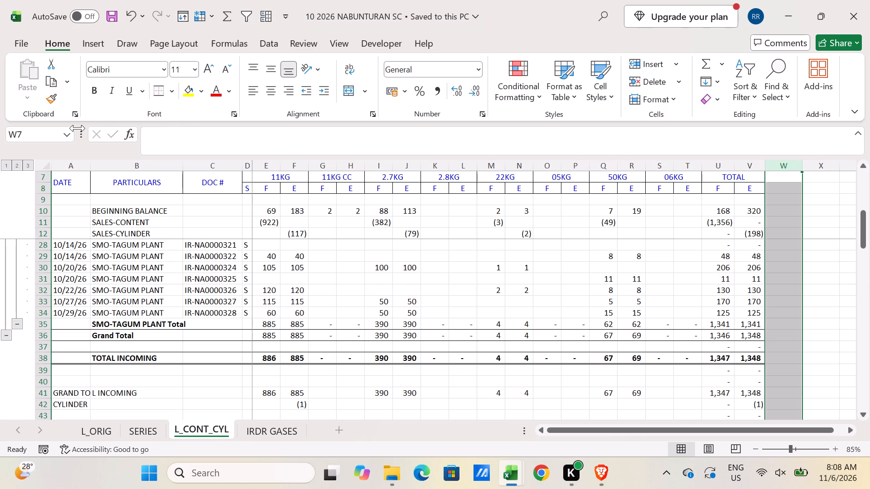
Clear the contents of A40:T43, including the old GRAND TOTAL INCOMING and CYLINDER lines.
scroll(27, 355, down, 1)
click(55, 350)
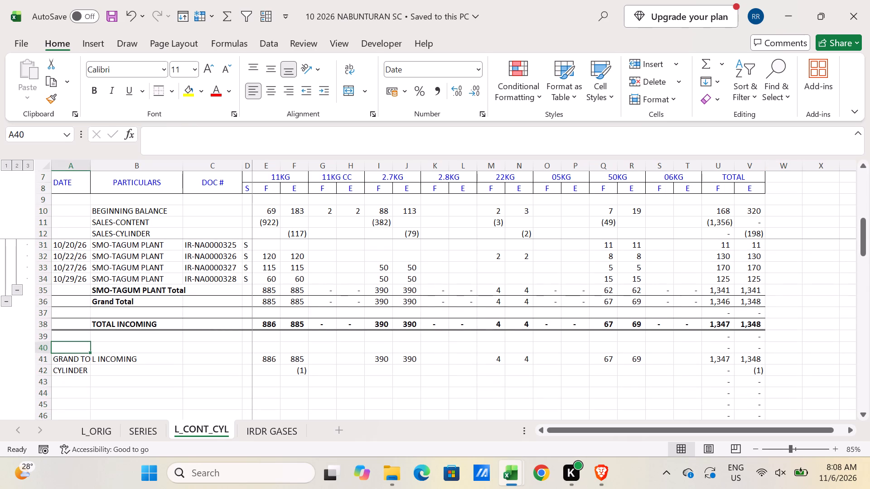
shift+click(688, 380)
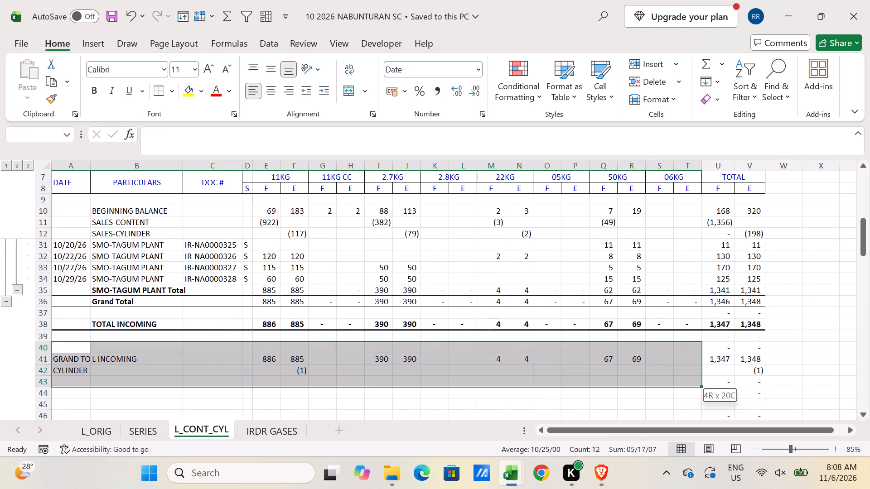
key(Delete)
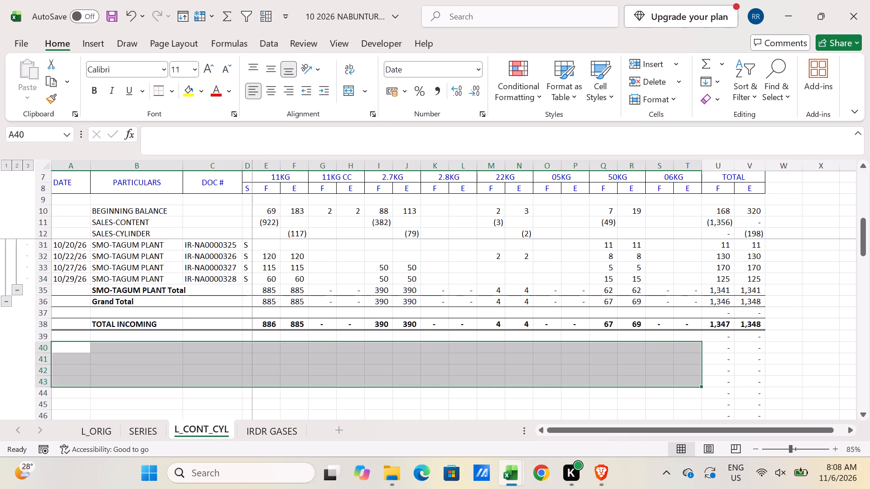
Copy the STOCK TRANSFERS heading from A40 of the September Nabunturan sheet into A19 of L_CONT_CYL.
scroll(438, 384, up, 7)
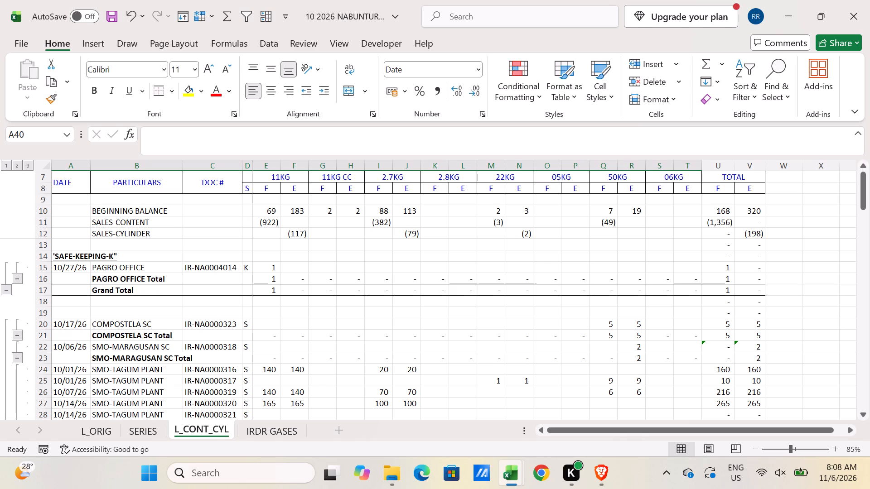
scroll(342, 339, down, 1)
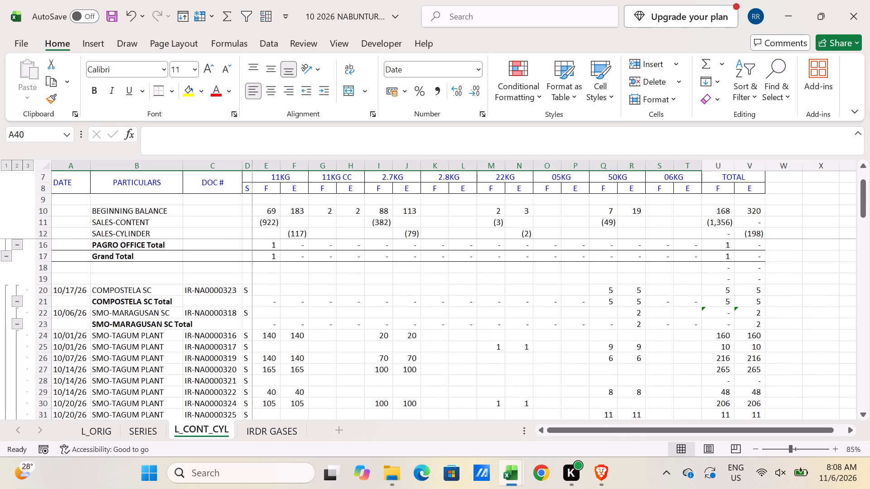
scroll(258, 364, up, 1)
key(alt+Tab)
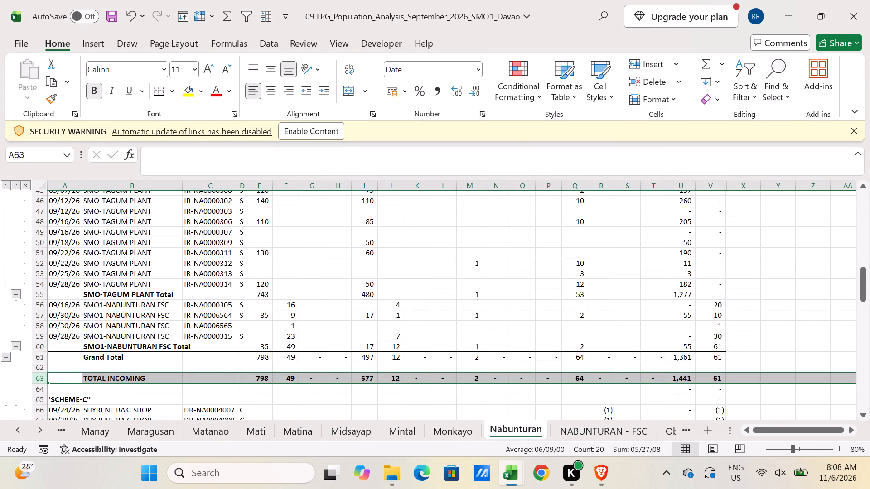
scroll(111, 358, up, 5)
click(56, 297)
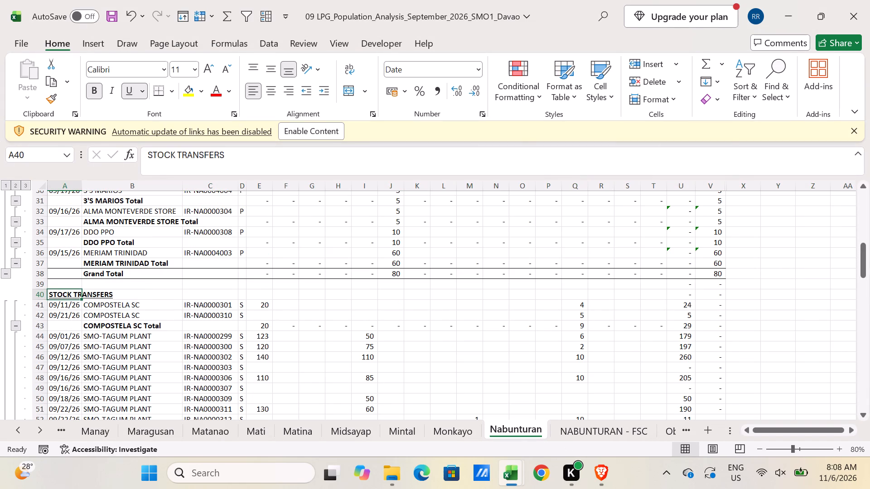
key(ctrl+c)
key(alt+Tab)
click(73, 307)
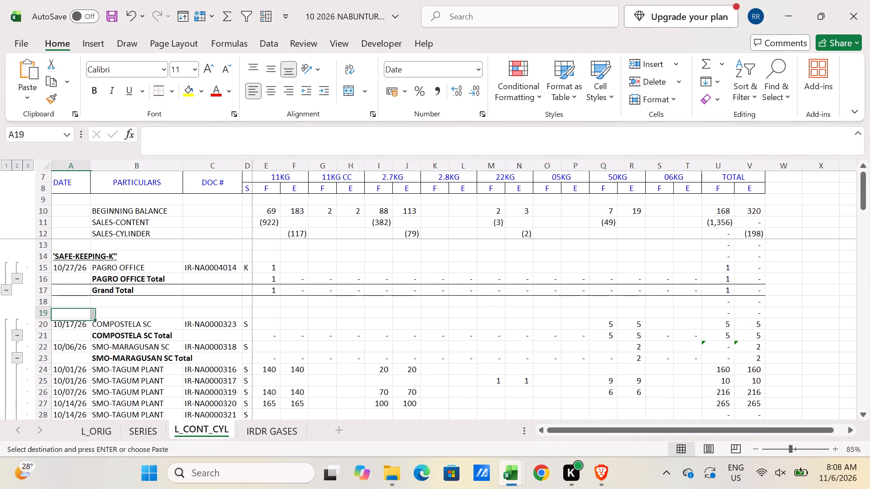
key(ctrl+v)
Subtotal the scheme C entries (A50:V52) with Sum at each change in Column B, keeping the same subtotal columns.
scroll(77, 307, down, 6)
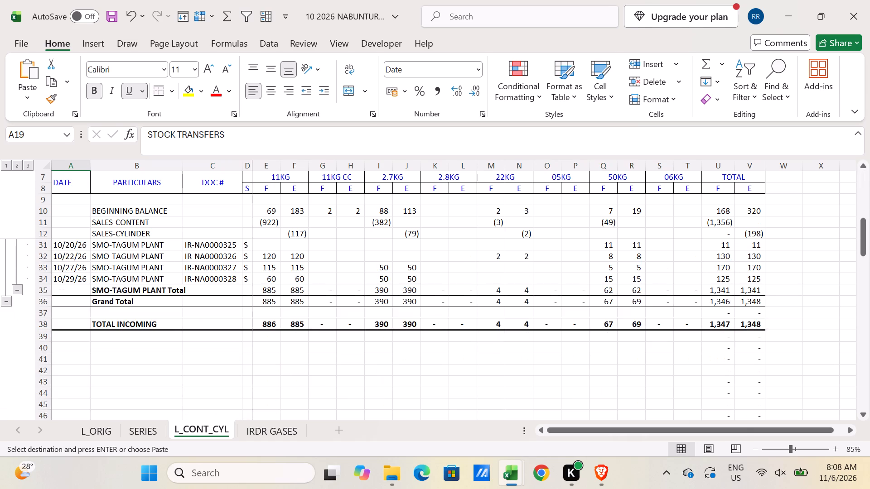
scroll(93, 310, down, 1)
key(alt+Tab)
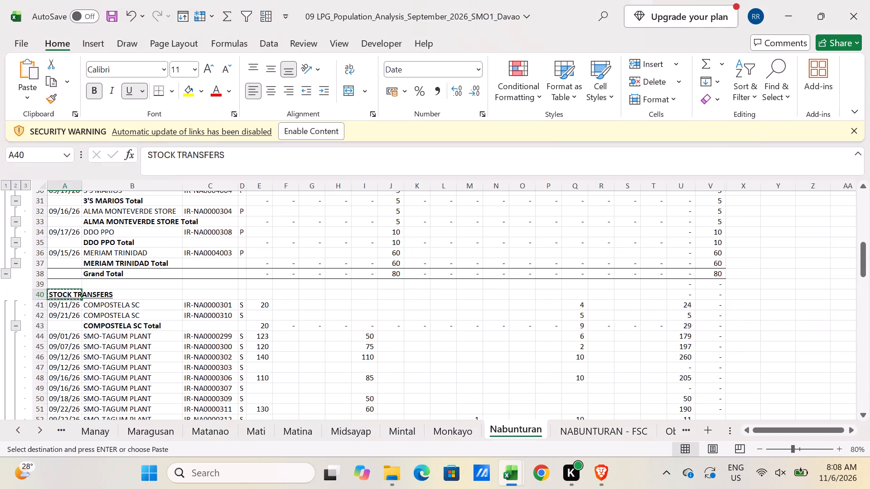
key(alt+Tab)
scroll(104, 333, down, 4)
click(81, 293)
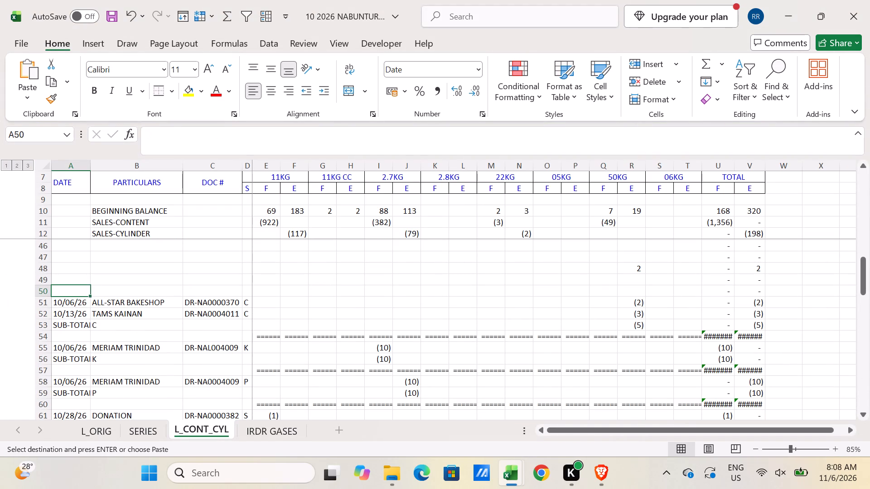
shift+click(761, 315)
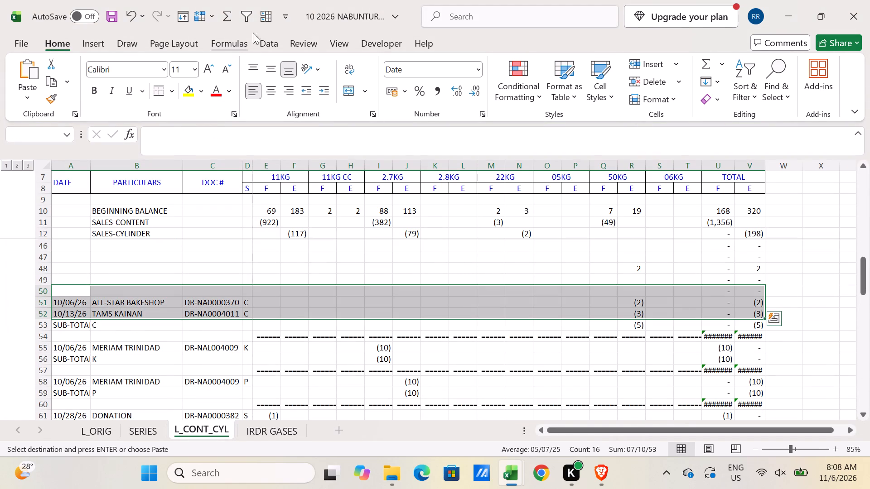
click(271, 13)
click(472, 316)
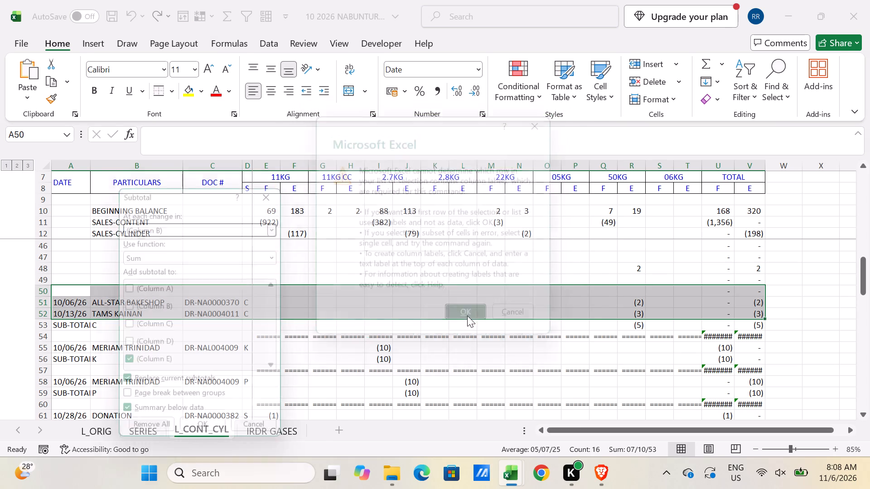
click(218, 441)
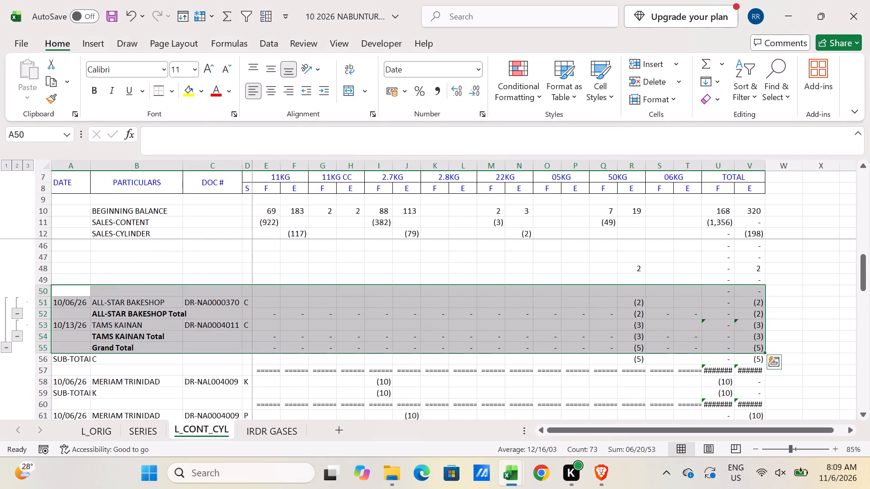
Apply top and bottom borders to the Grand Total row A55:V55 below the TAMS KAINAN total.
click(79, 346)
shift+click(751, 348)
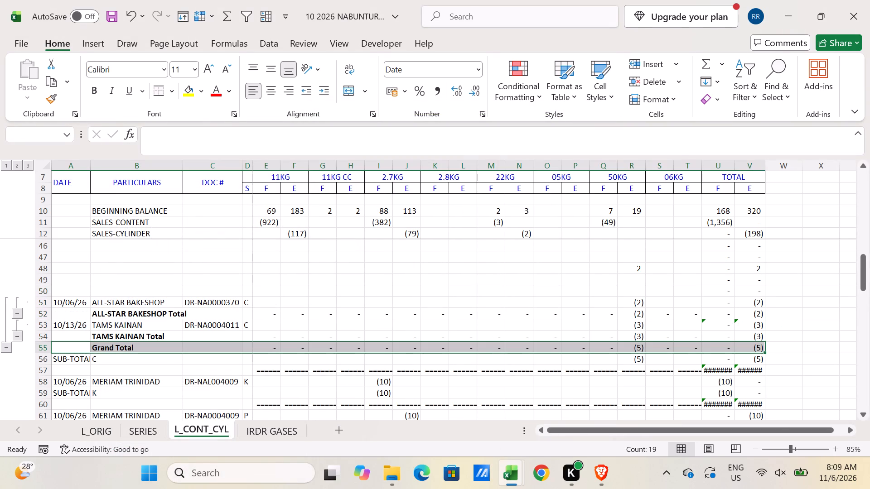
key(alt+h)
text(BD)
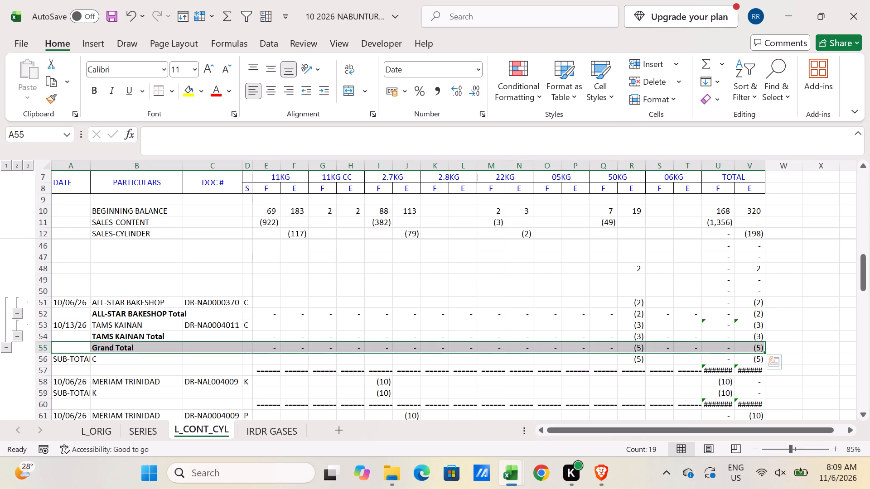
Examine how the September Nabunturan sheet lays out the headings and totals of the sections around and below TOTAL INCOMING.
key(alt+Tab)
scroll(212, 384, down, 7)
scroll(212, 384, up, 1)
scroll(212, 384, down, 2)
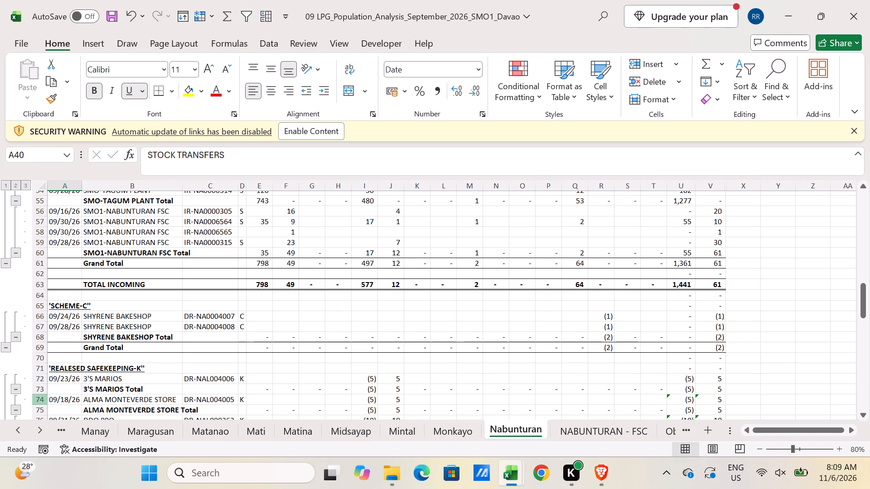
scroll(111, 337, down, 1)
scroll(122, 374, down, 1)
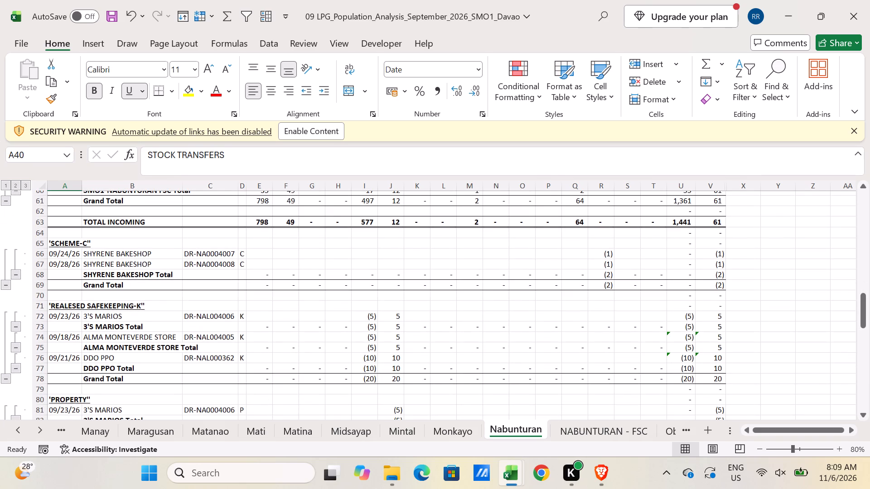
scroll(122, 374, down, 4)
scroll(124, 374, up, 9)
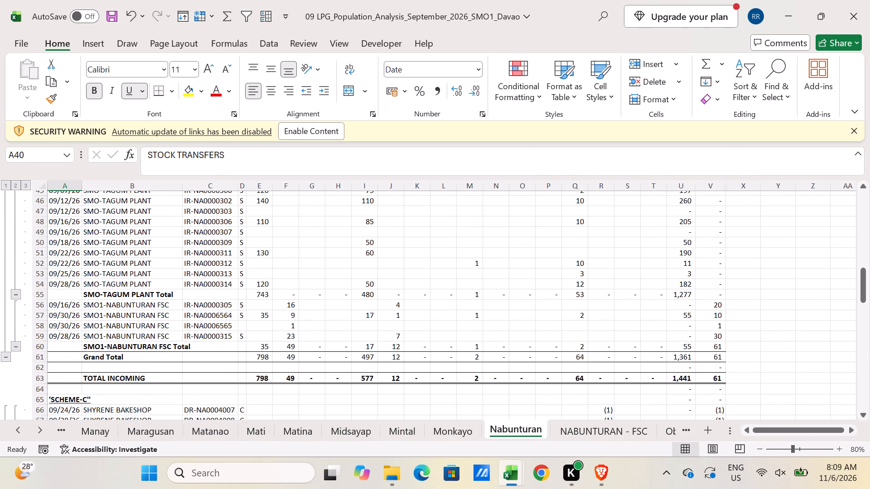
scroll(124, 374, up, 6)
scroll(124, 374, down, 5)
key(alt+Tab)
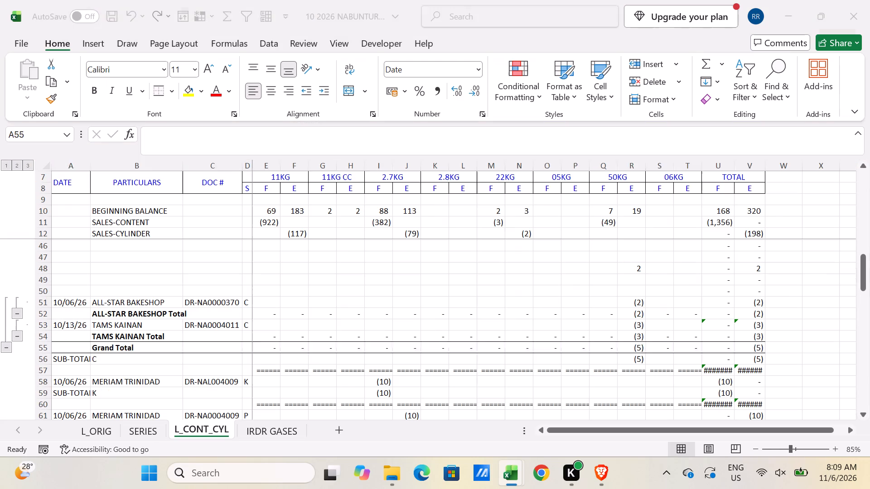
Copy the "SCHEME-C" heading from A65 of the September Nabunturan sheet into A50 of L_CONT_CYL.
key(alt+Tab)
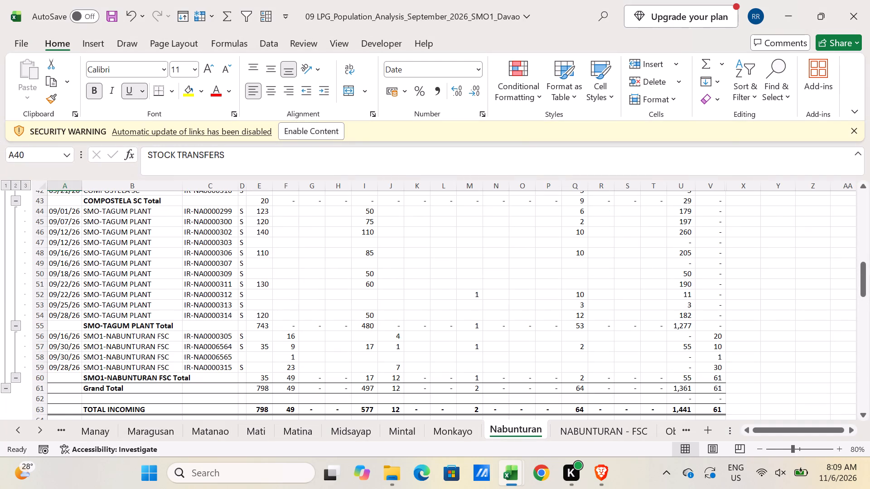
scroll(95, 320, up, 10)
scroll(95, 320, down, 6)
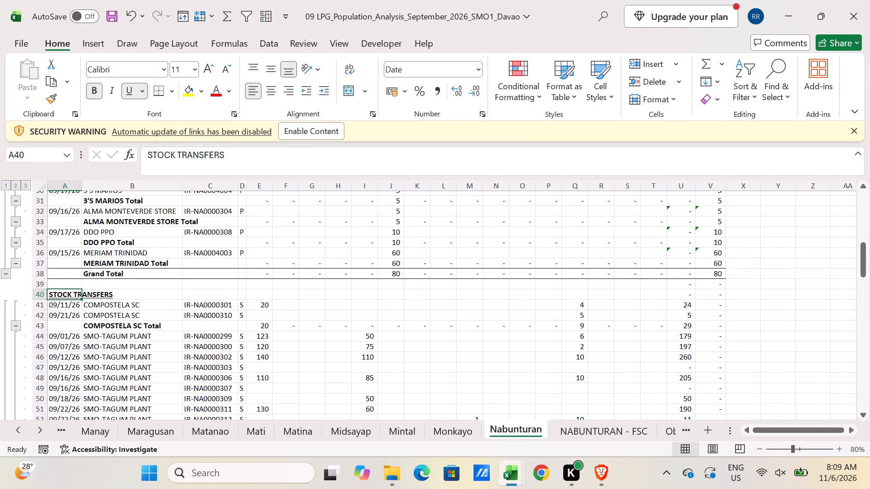
scroll(95, 320, down, 9)
click(59, 277)
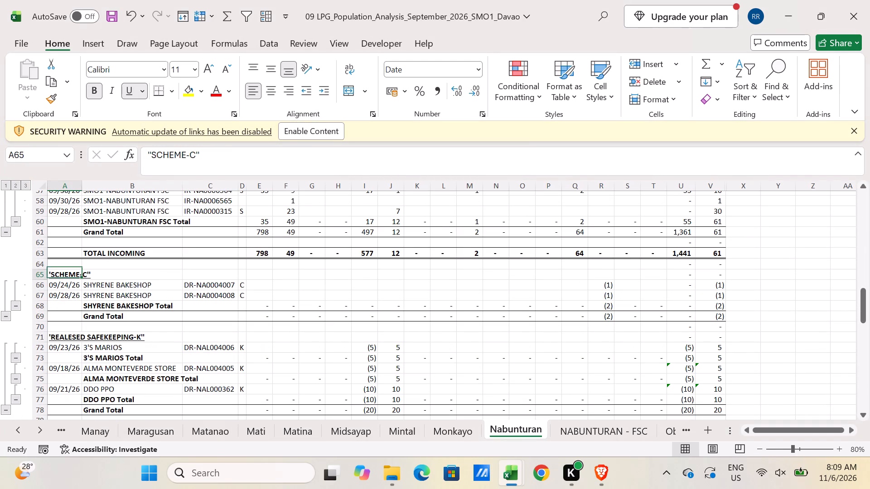
key(ctrl+c)
key(alt+Tab)
click(68, 290)
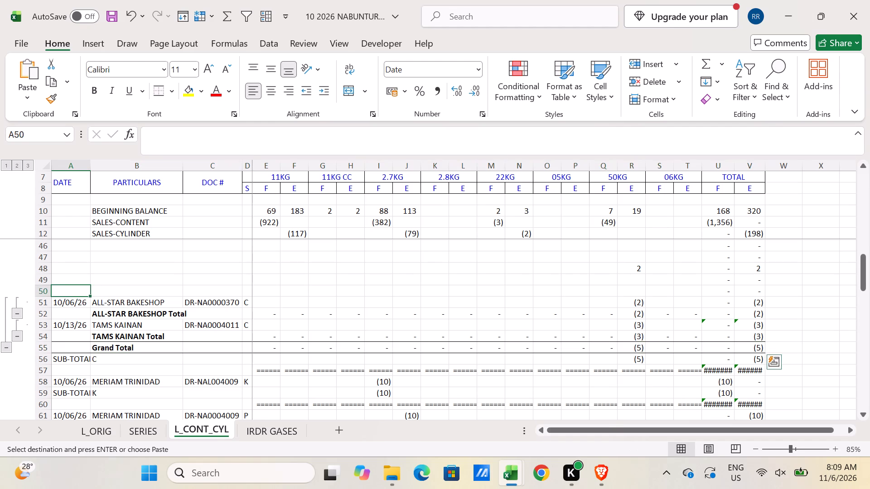
key(ctrl+v)
Delete the spare rows 40 to 49 between TOTAL INCOMING and the "SCHEME-C" heading.
scroll(68, 290, up, 4)
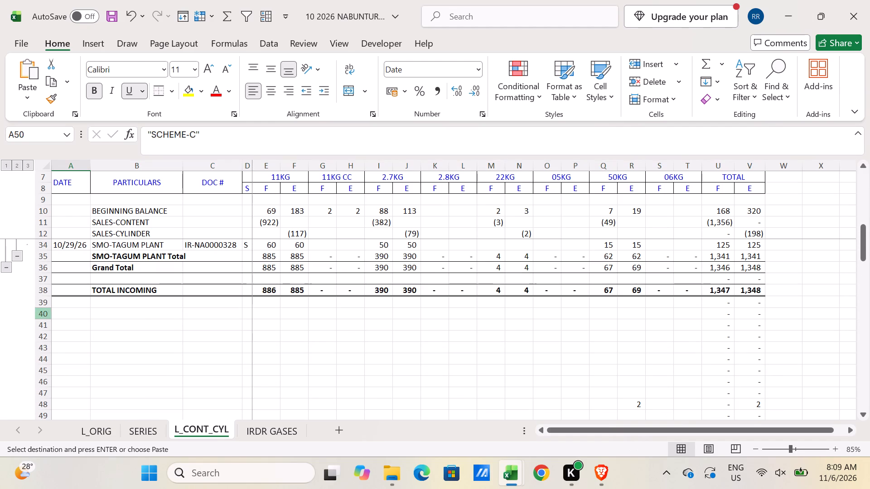
click(47, 312)
scroll(47, 312, down, 2)
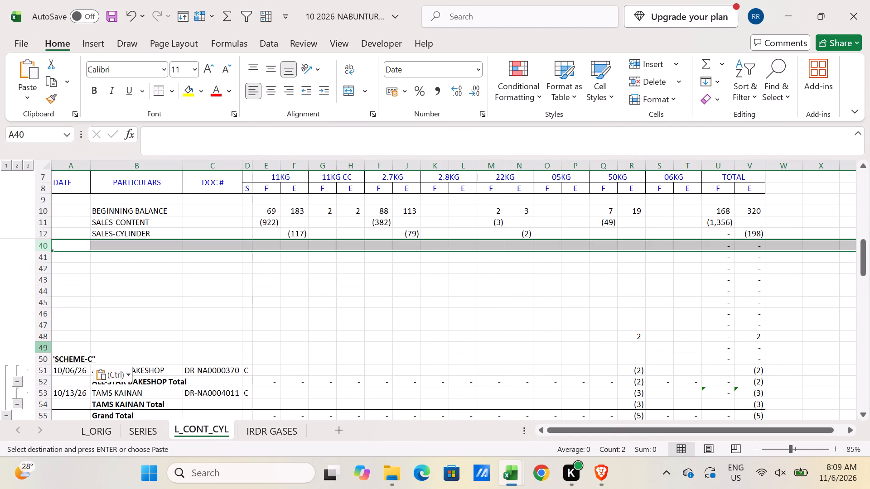
shift+click(49, 349)
key(ctrl+minus)
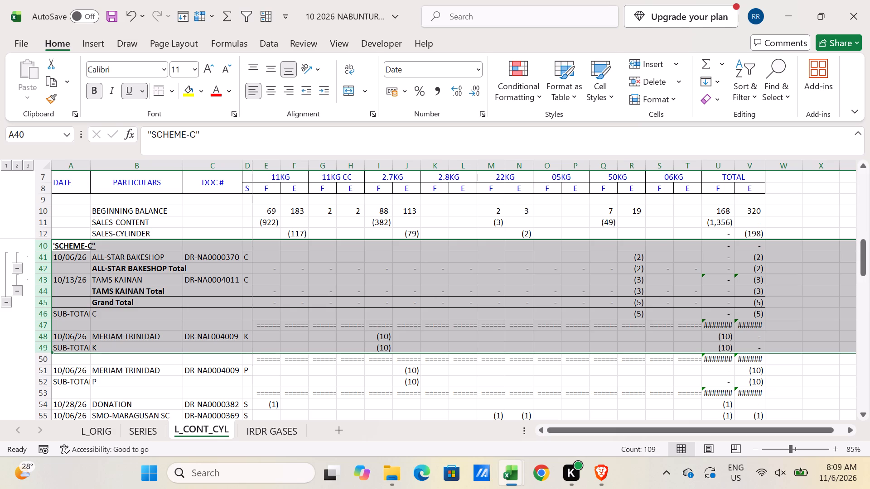
Clear the old SUB-TOTAL C row and the separator row beneath it, cells A46:T47.
scroll(207, 330, up, 4)
scroll(207, 330, down, 6)
scroll(207, 330, up, 1)
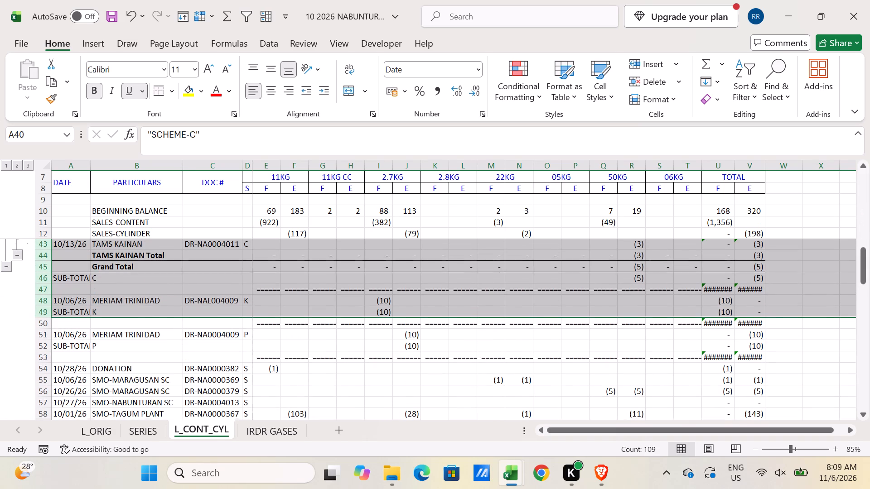
click(65, 276)
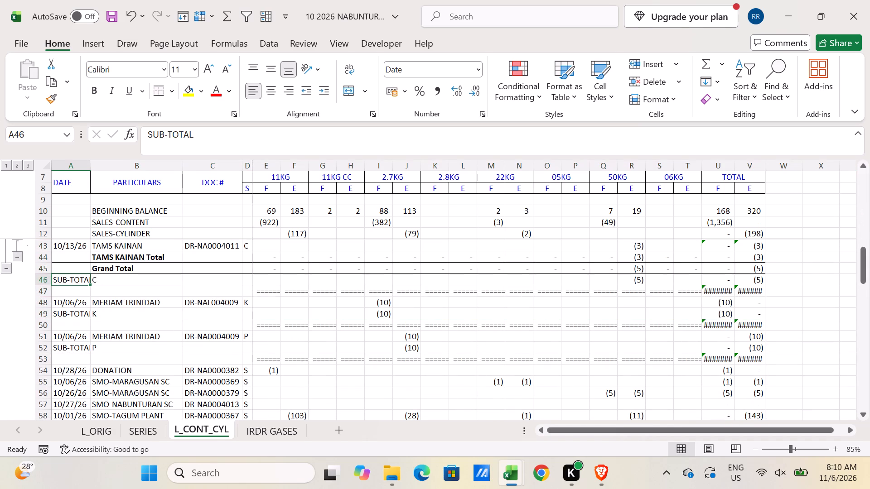
shift+click(687, 291)
key(Delete)
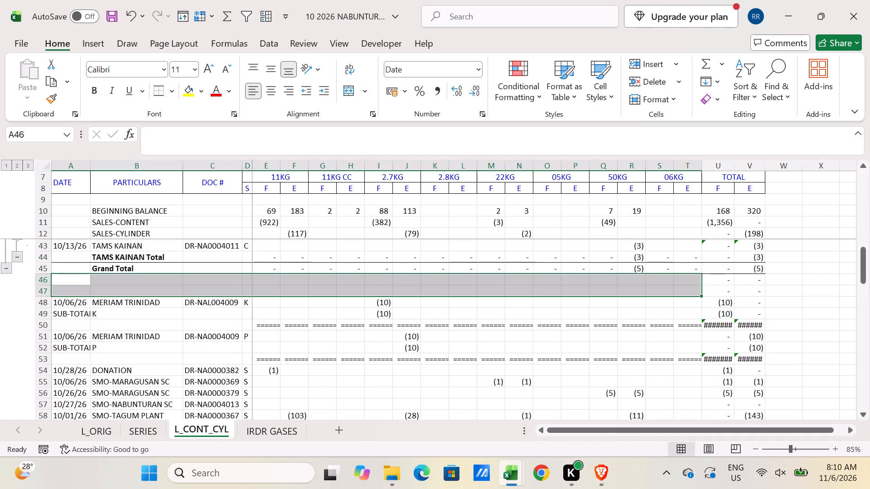
Subtotal the scheme K entry (A47:V48) with Sum at each change in Column B, keeping the same subtotal columns.
click(75, 287)
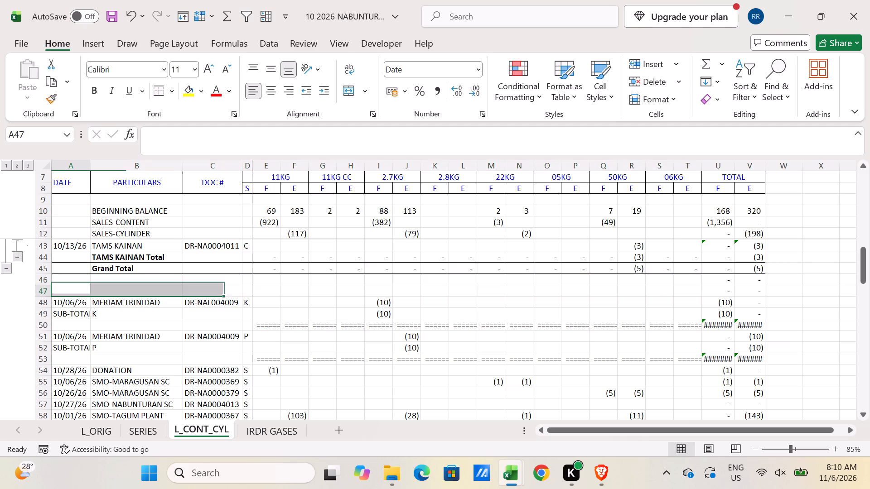
shift+click(755, 303)
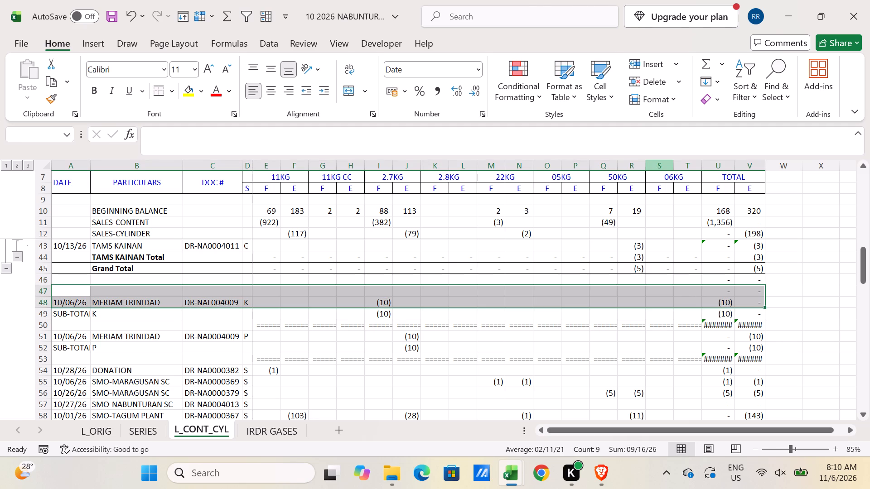
click(269, 13)
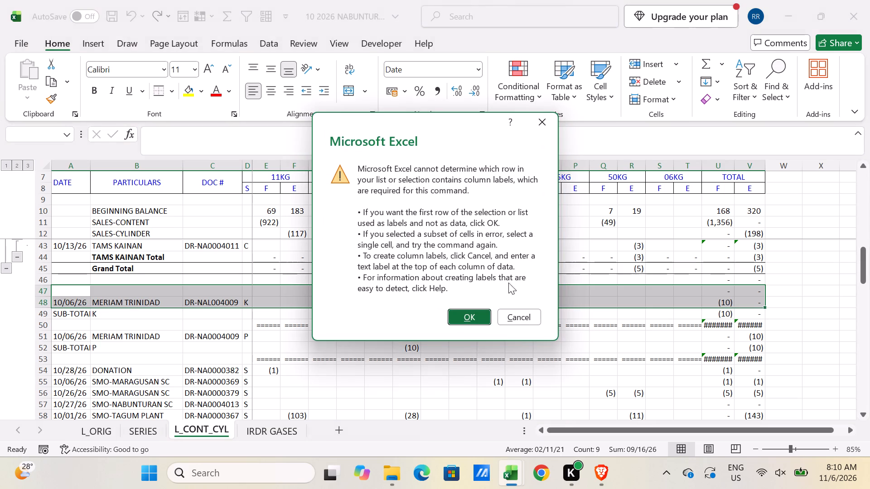
click(475, 312)
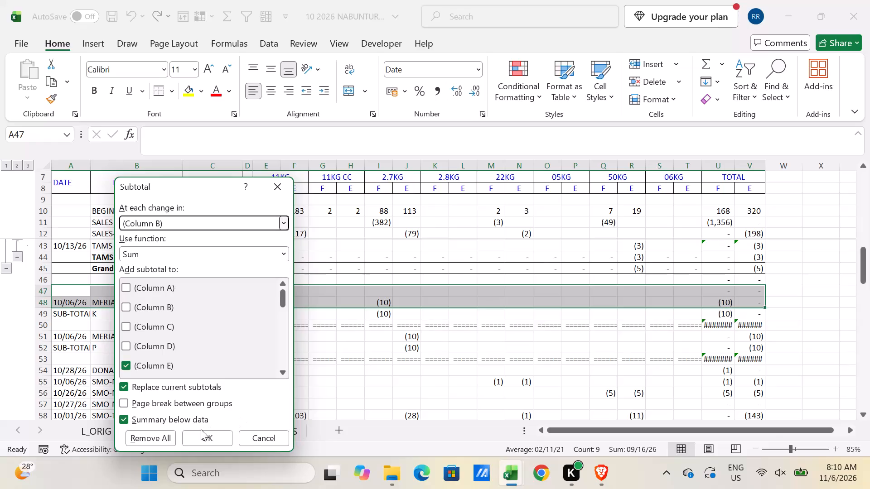
click(201, 433)
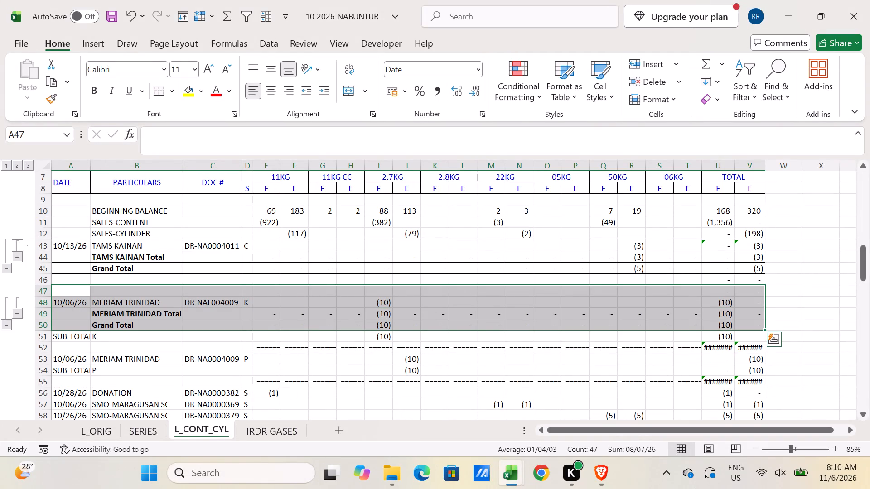
Apply top and bottom borders to the scheme K Grand Total row A50:V50.
drag(83, 326, 760, 318)
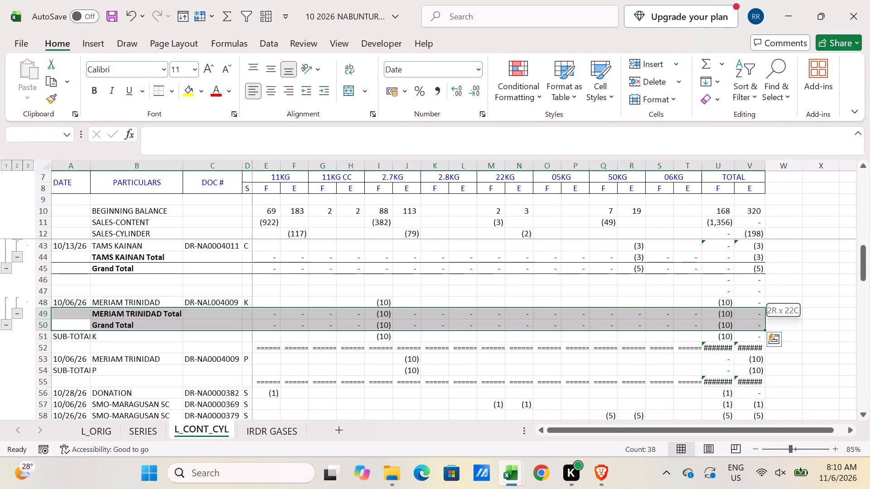
drag(760, 318, 759, 320)
key(alt+h)
text(BD)
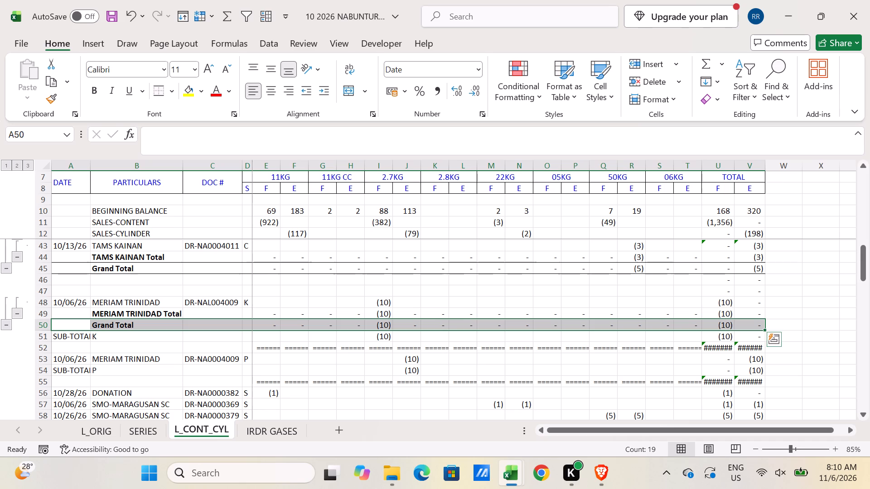
Copy the "REALESED SAFEKEEPING-K" heading from A71 of the September Nabunturan sheet into A47 of L_CONT_CYL.
key(alt+Tab)
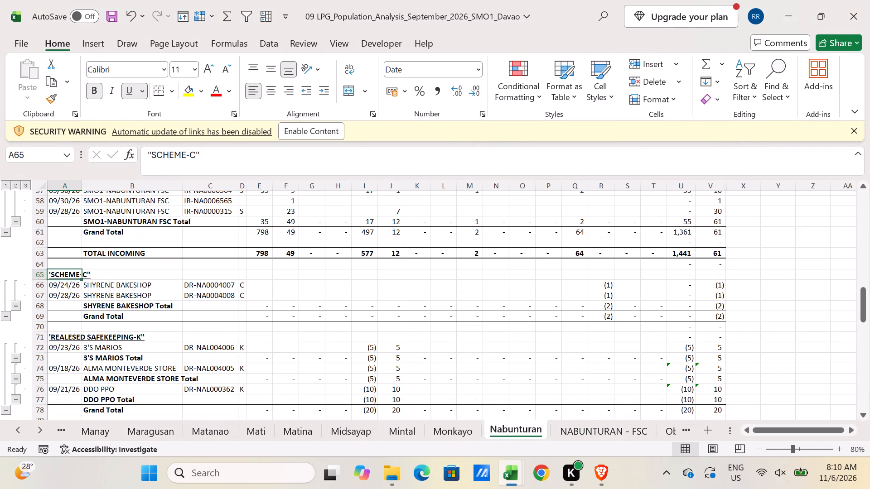
key(alt+Tab)
key(alt+Tab)
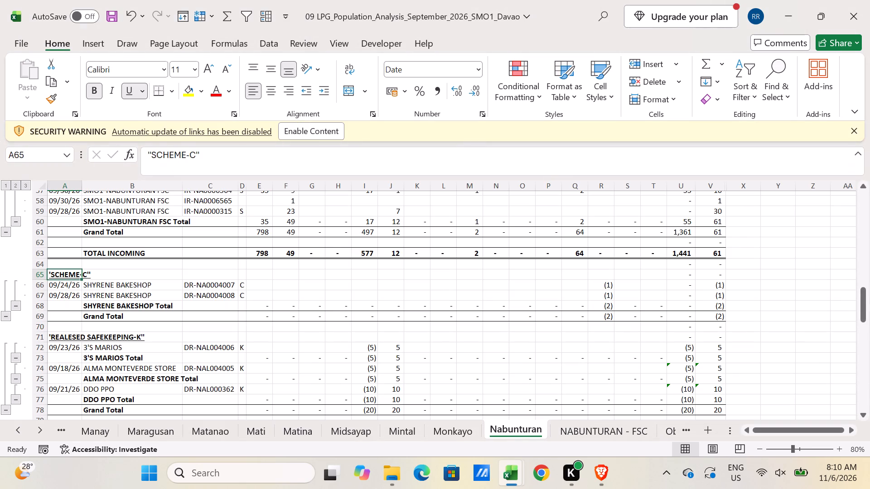
click(59, 340)
key(ctrl+c)
key(alt+Tab)
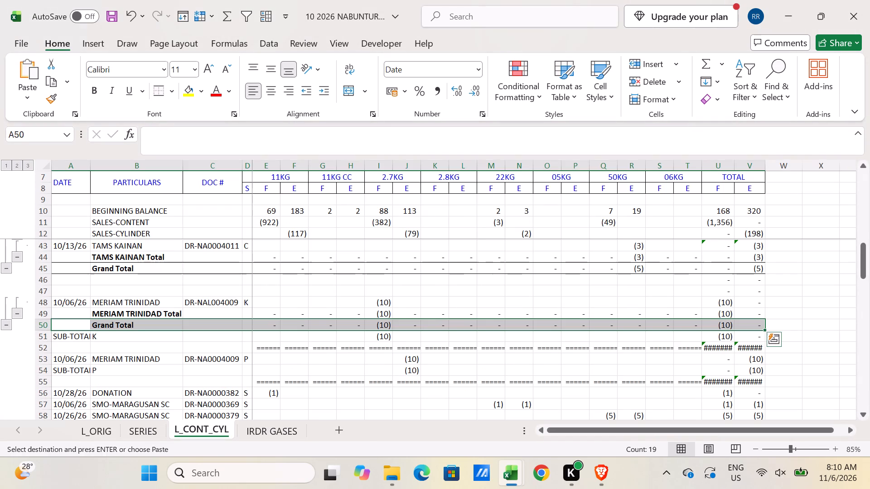
click(80, 291)
key(ctrl+v)
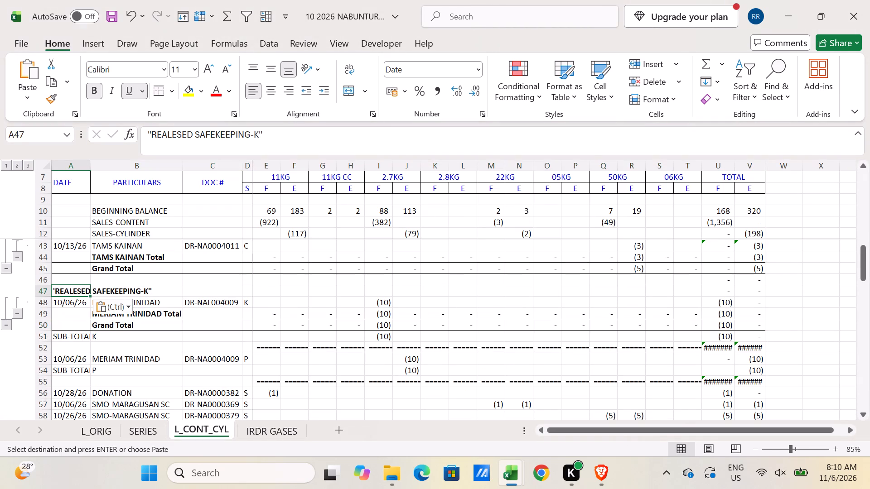
key(Escape)
Clear the old SUB-TOTAL K row and the separator row beneath it, cells A51:T52.
click(86, 337)
shift+click(681, 348)
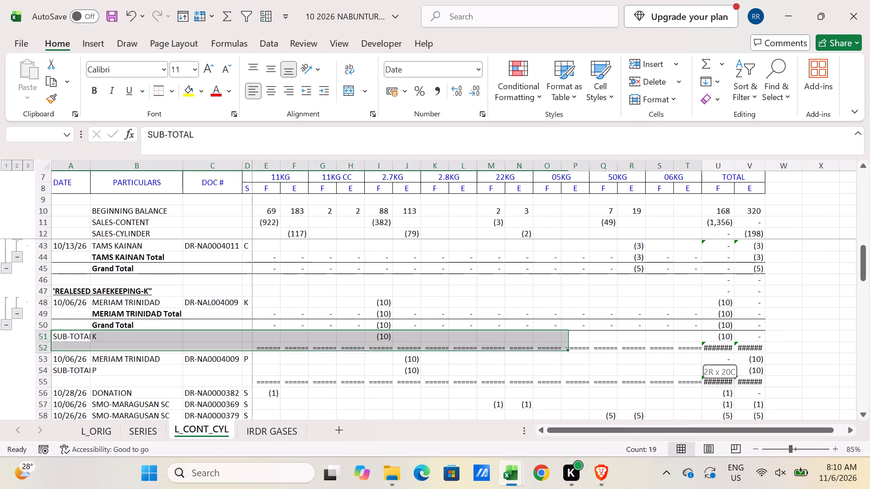
key(Delete)
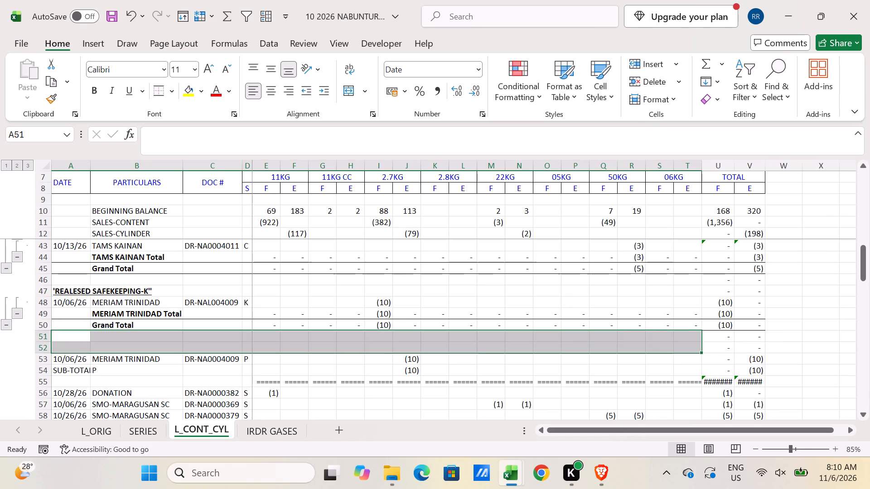
Subtotal the scheme P entry (A52:V53) with Sum at each change in Column B, keeping the same subtotal columns.
click(80, 345)
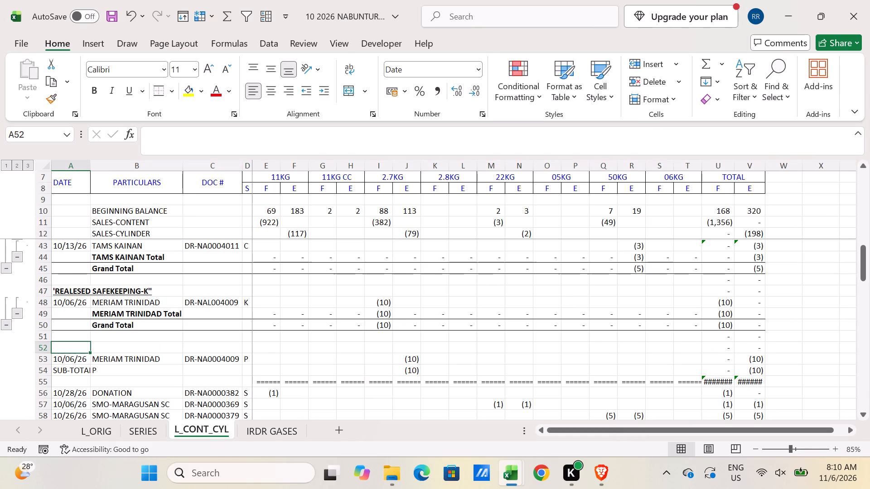
shift+click(758, 358)
click(269, 13)
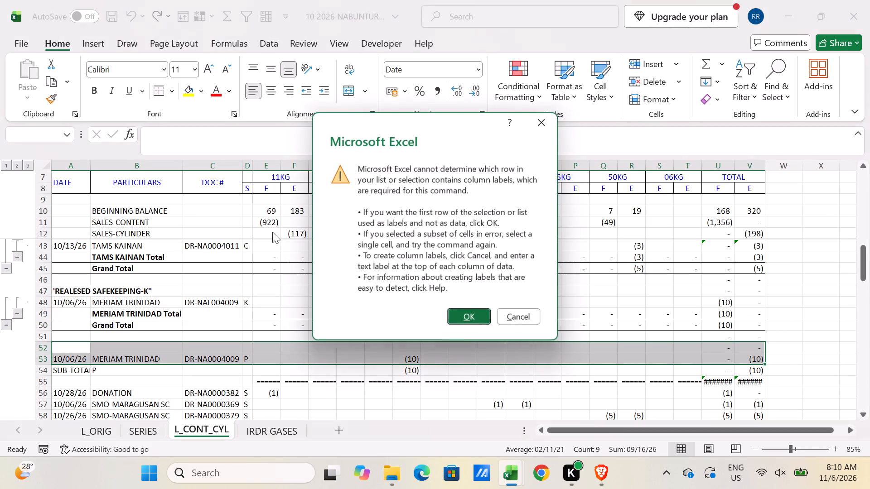
click(459, 319)
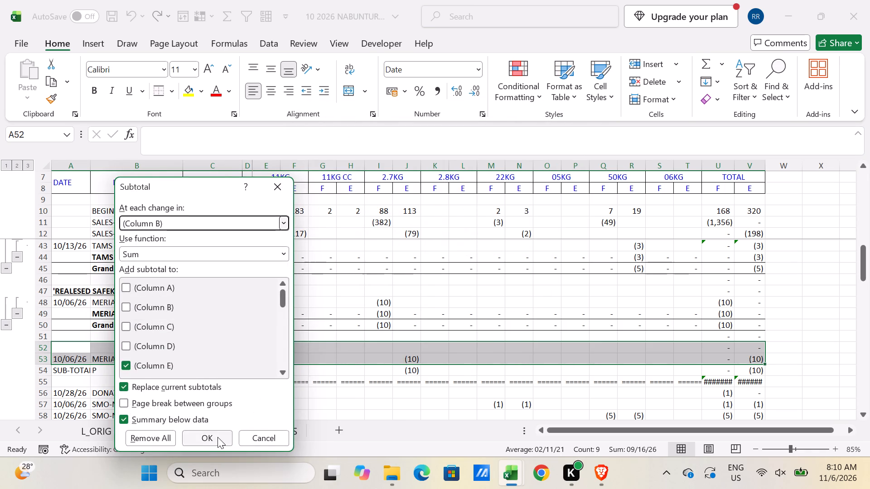
click(217, 437)
Apply top and bottom borders to the scheme P Grand Total row A55:V55.
click(85, 380)
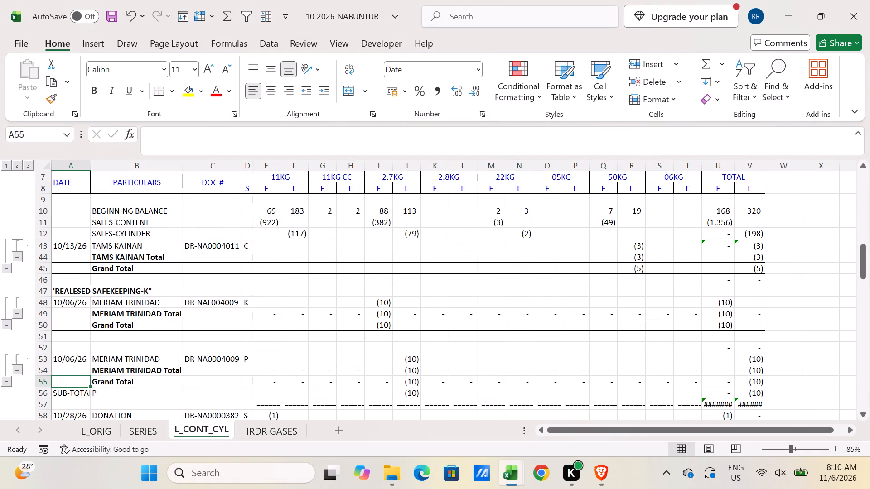
shift+click(741, 380)
key(alt+h)
text(BD)
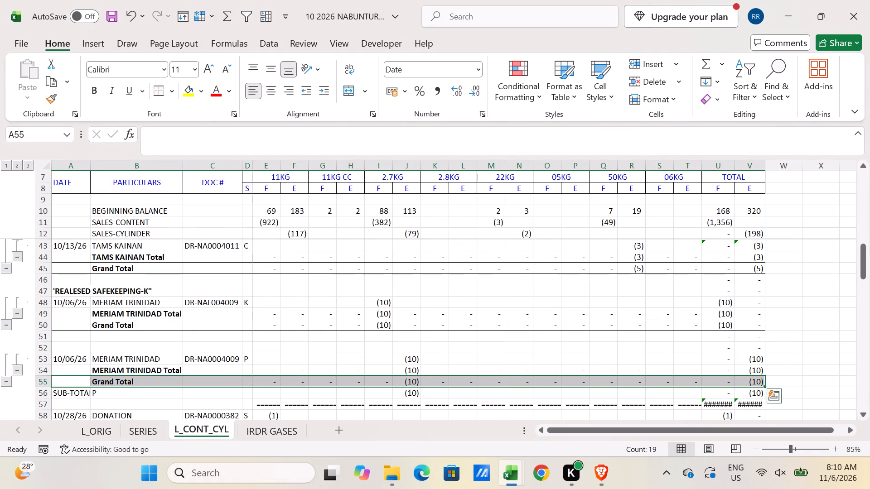
Copy the safekeeping heading from A47 into A52 and change its text to "REALESED SAFEKEEPING-P".
key(alt+Tab)
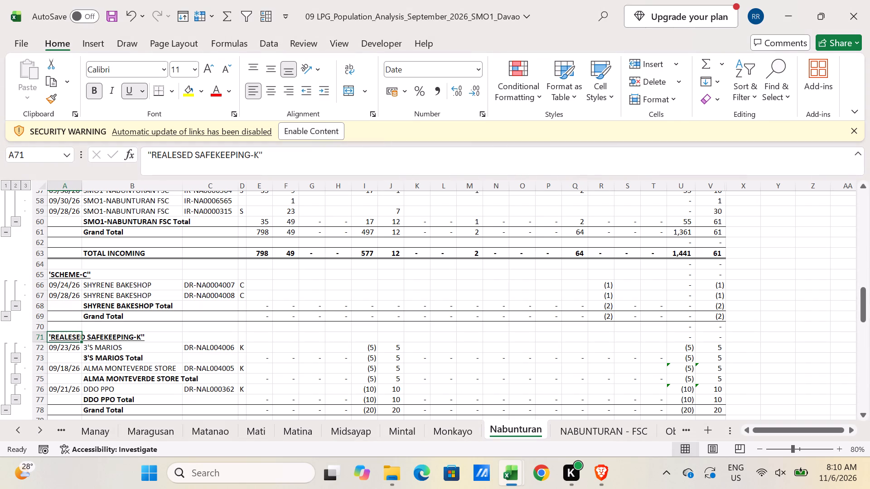
key(alt+Tab)
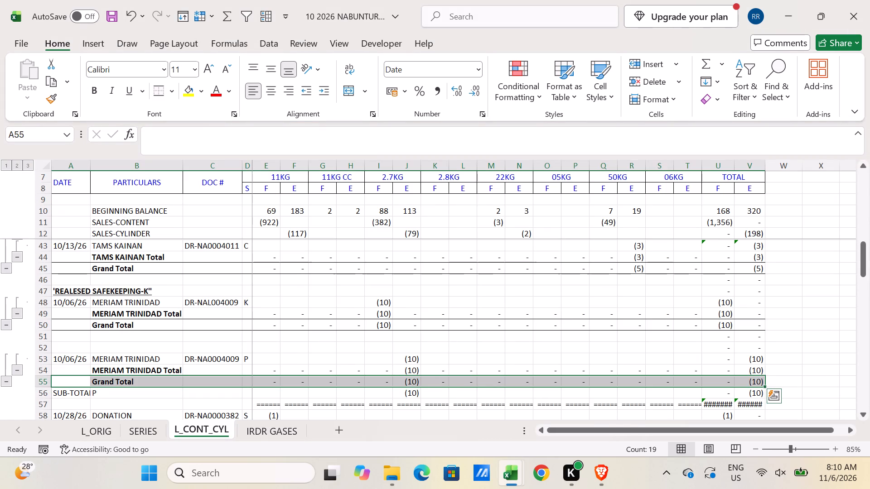
click(75, 346)
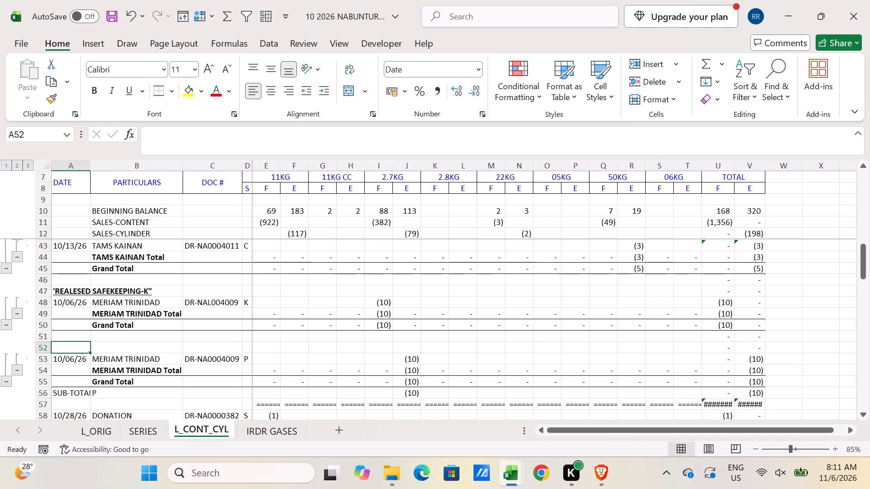
click(83, 292)
key(ctrl+c)
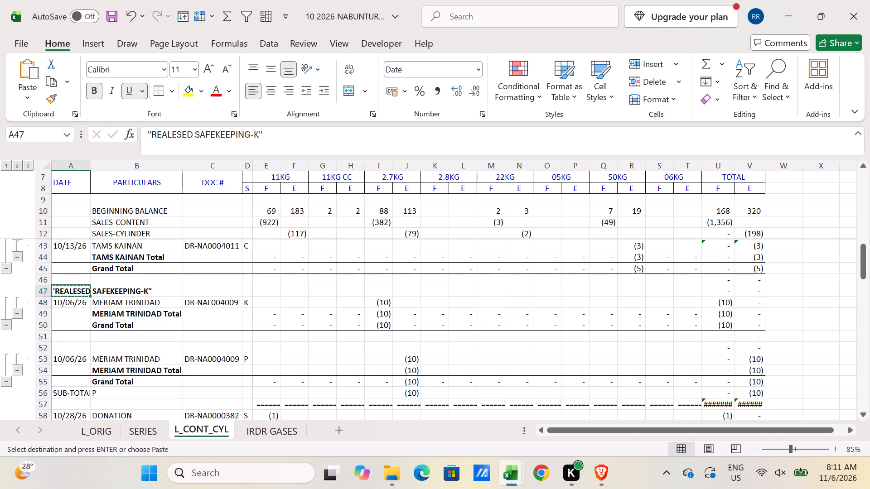
click(78, 349)
key(ctrl+v)
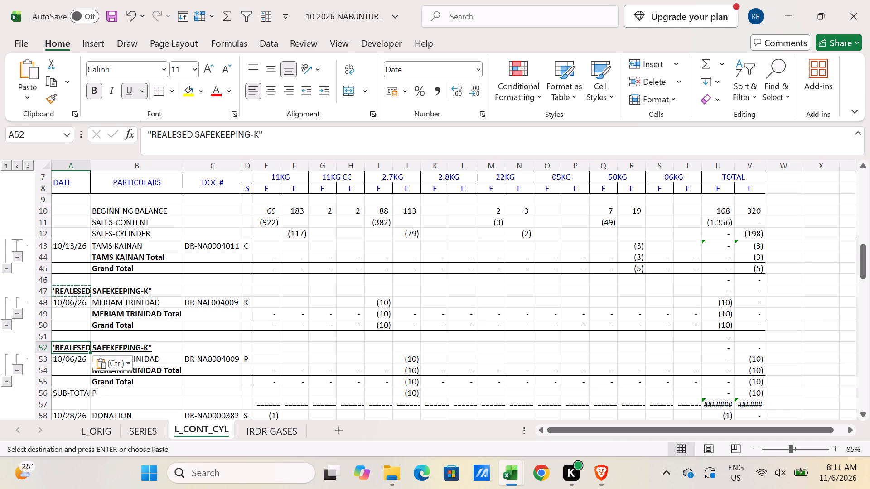
click(257, 133)
key(BackSpace)
key(p)
key(Return)
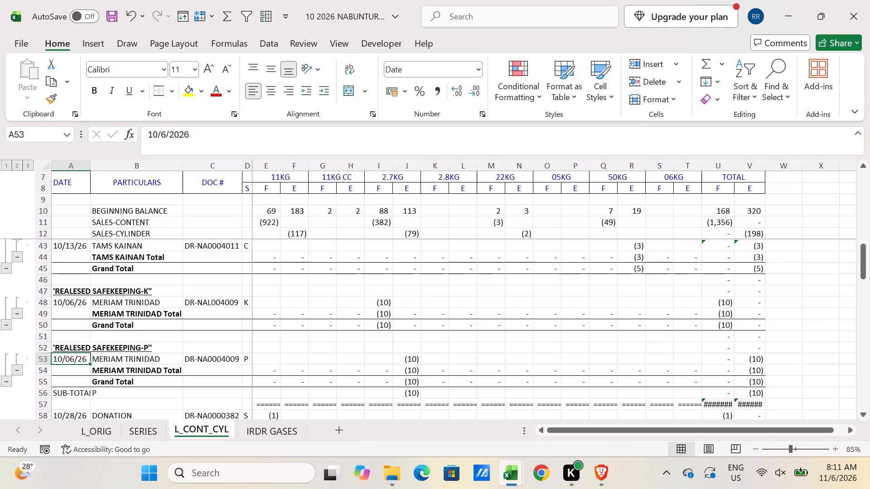
scroll(112, 283, down, 1)
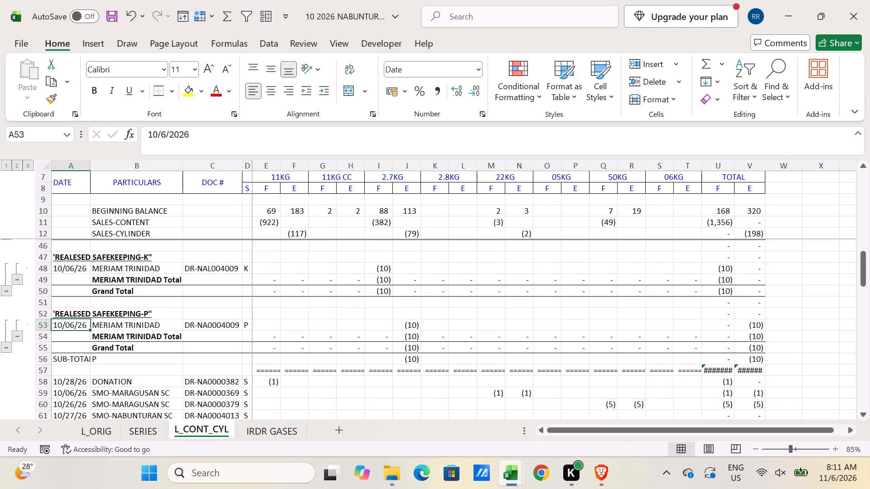
Clear the old SUB-TOTAL P row and the separator row beneath it, cells A56:T57.
click(81, 360)
shift+click(694, 366)
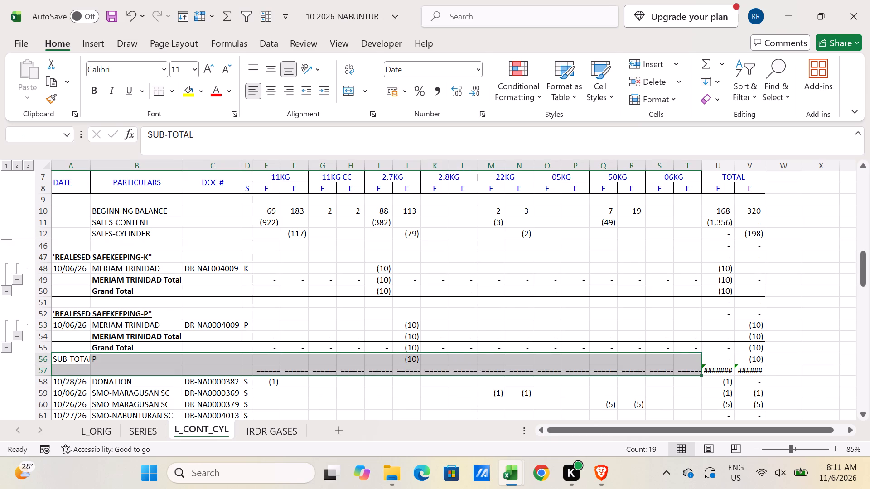
key(Delete)
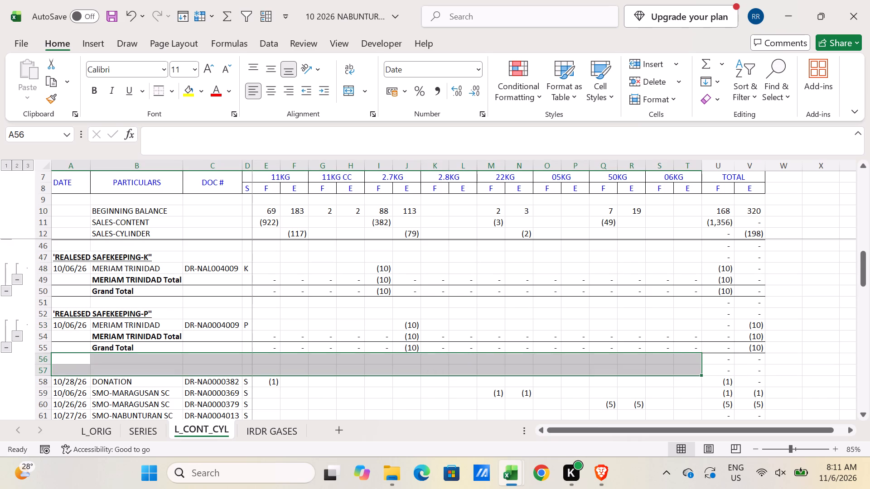
Subtotal the scheme S entries (A57:V75) at each change in particulars, keeping the same subtotal settings.
click(82, 366)
scroll(382, 374, down, 6)
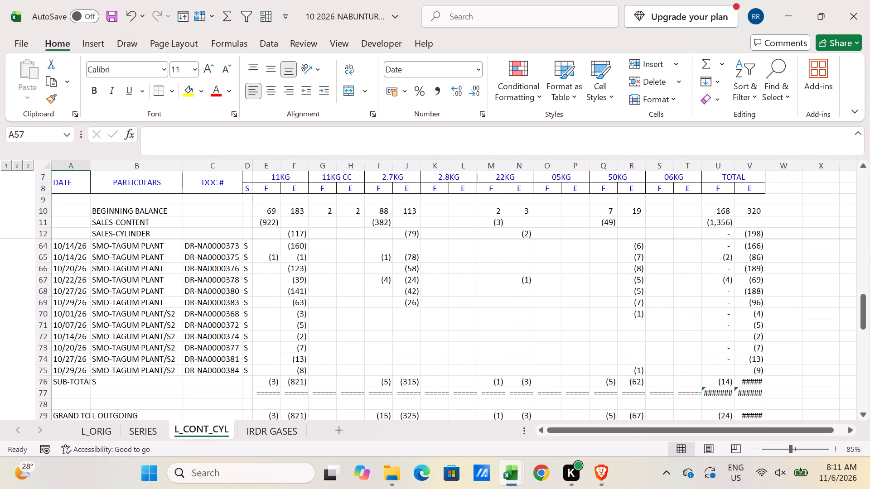
shift+click(759, 371)
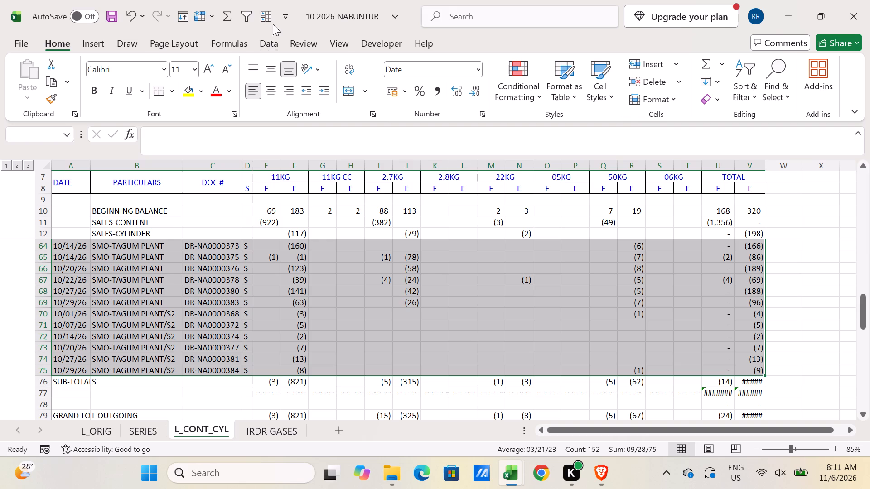
click(267, 12)
drag(465, 308, 473, 318)
click(473, 318)
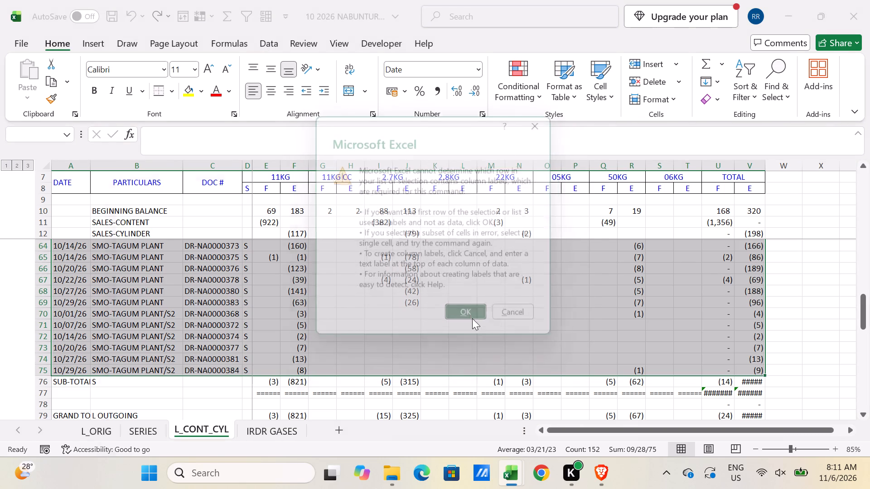
click(223, 442)
Apply top and bottom borders to the scheme S Grand Total row A81:V81.
scroll(196, 374, down, 2)
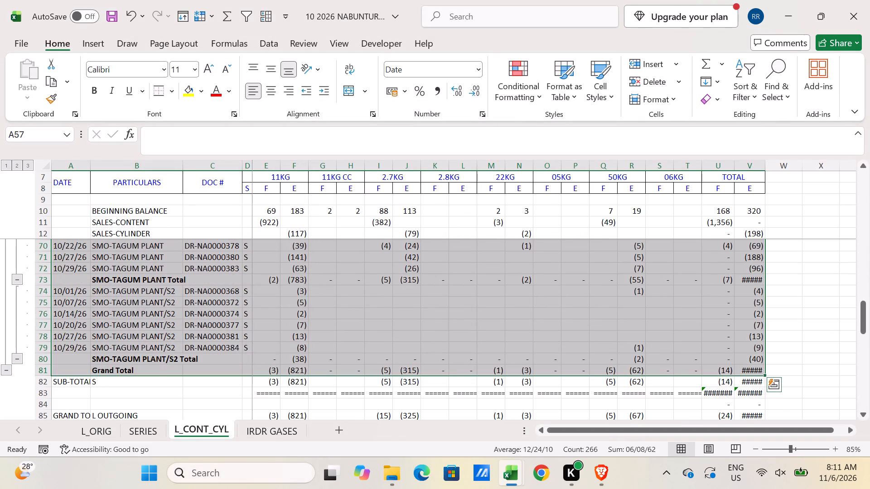
click(80, 370)
shift+click(741, 374)
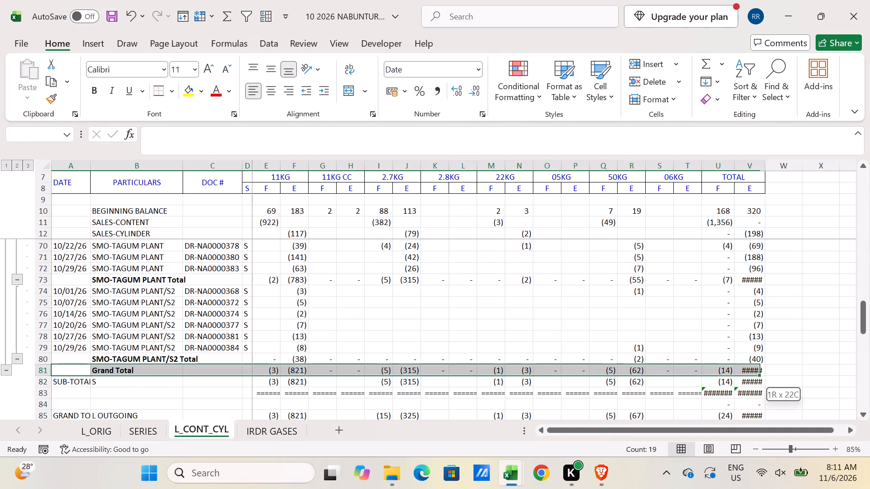
key(alt+h)
text(BD)
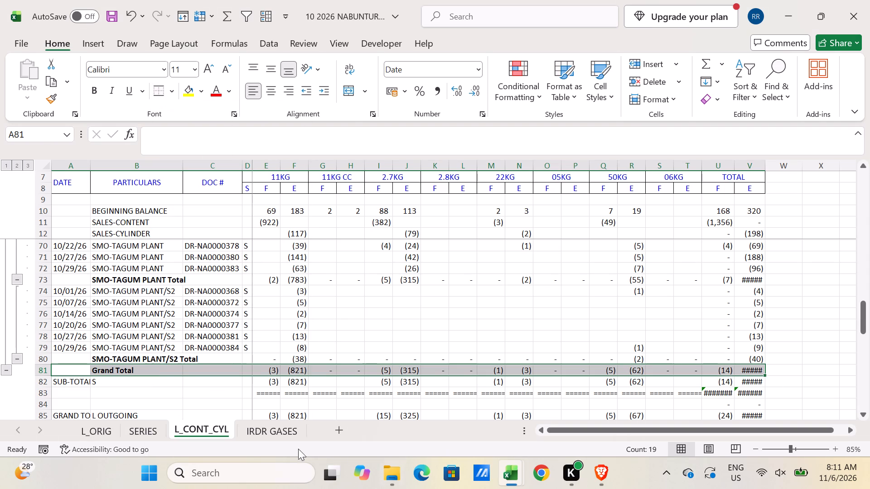
Clear the old SUB-TOTAL S row and the separator row beneath it, cells A82:T83.
click(68, 387)
shift+click(688, 391)
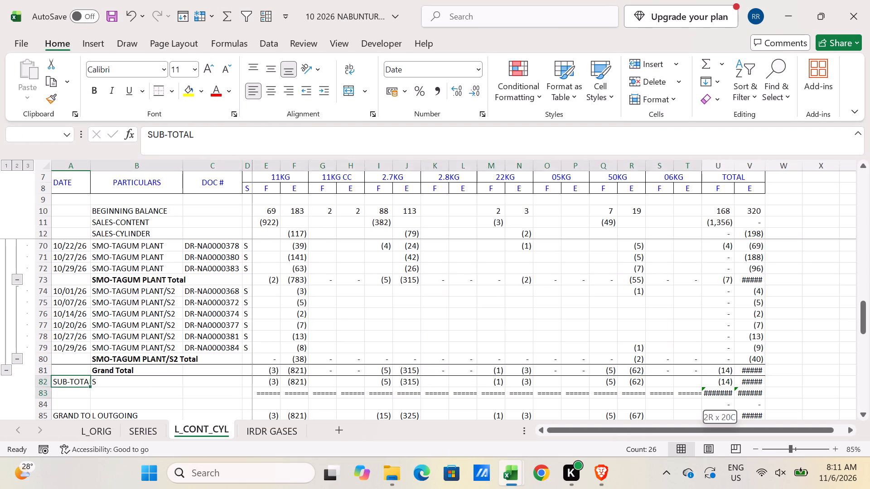
key(Delete)
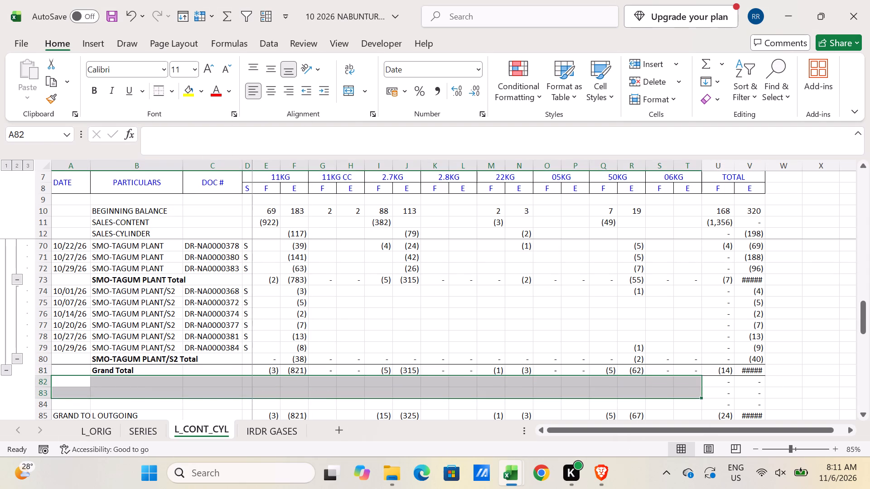
Compare the outgoing scheme S block in L_CONT_CYL with the one in the September population analysis workbook's Nabunturan sheet.
scroll(282, 309, up, 3)
scroll(234, 309, up, 3)
key(alt+Tab)
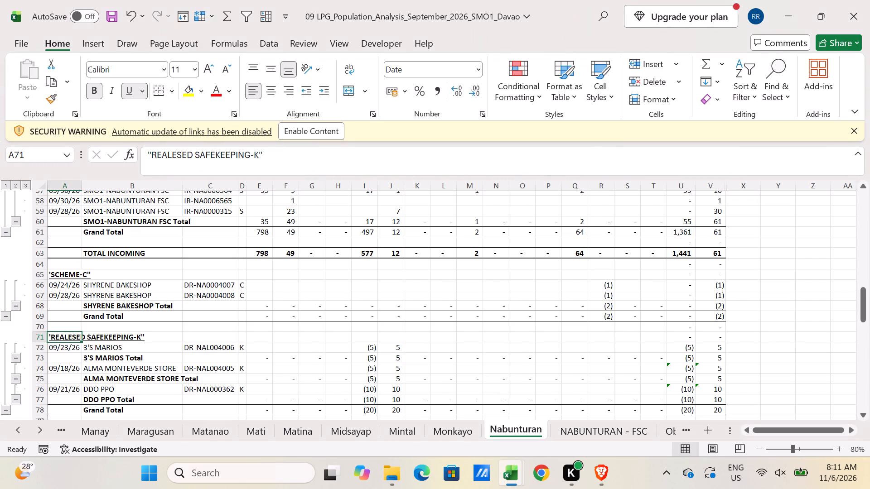
scroll(147, 339, down, 9)
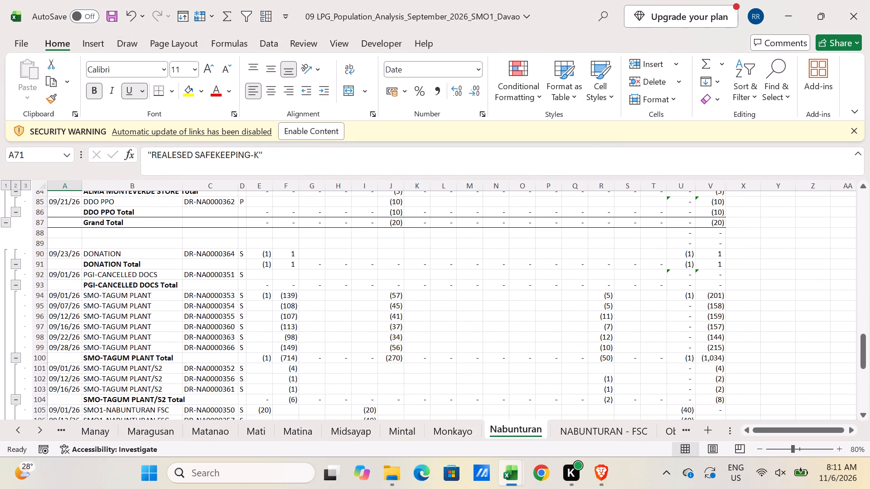
key(alt+Tab)
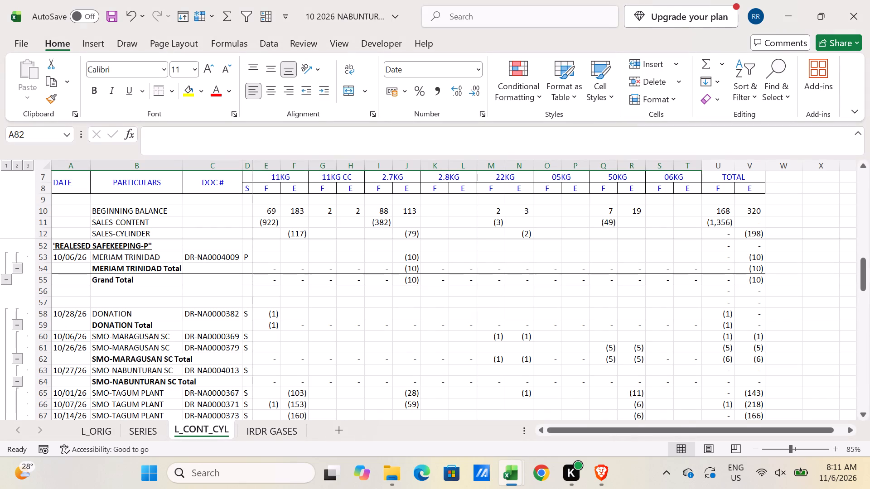
key(alt+Tab)
scroll(153, 319, up, 3)
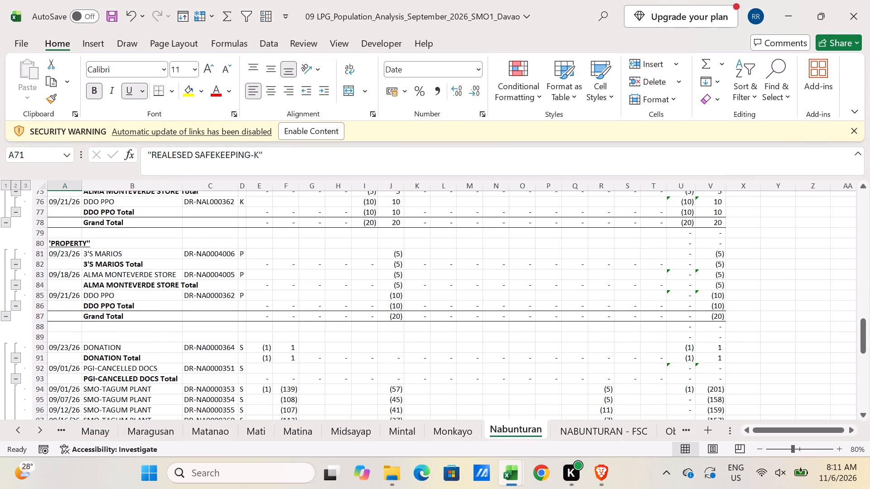
In the September Nabunturan sheet, copy the "STOCK TRANSFERS" heading from A40 into A89 above the outgoing scheme S entries.
click(73, 336)
scroll(73, 336, up, 4)
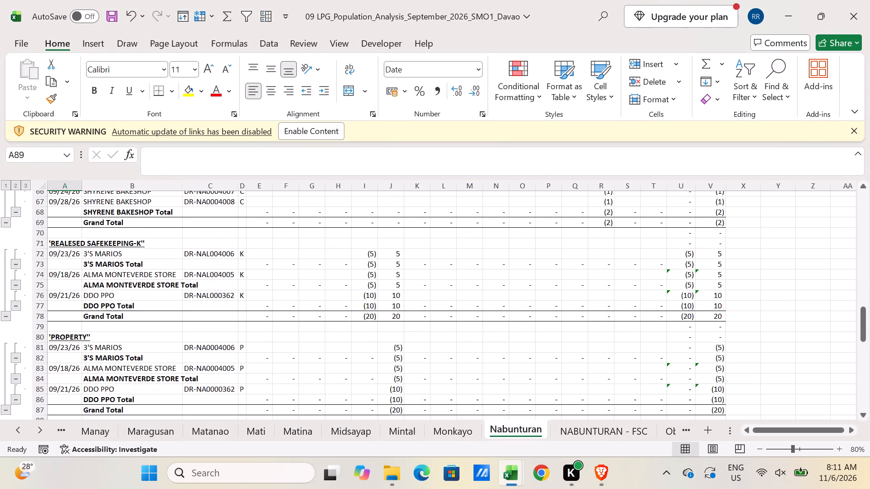
scroll(73, 336, up, 10)
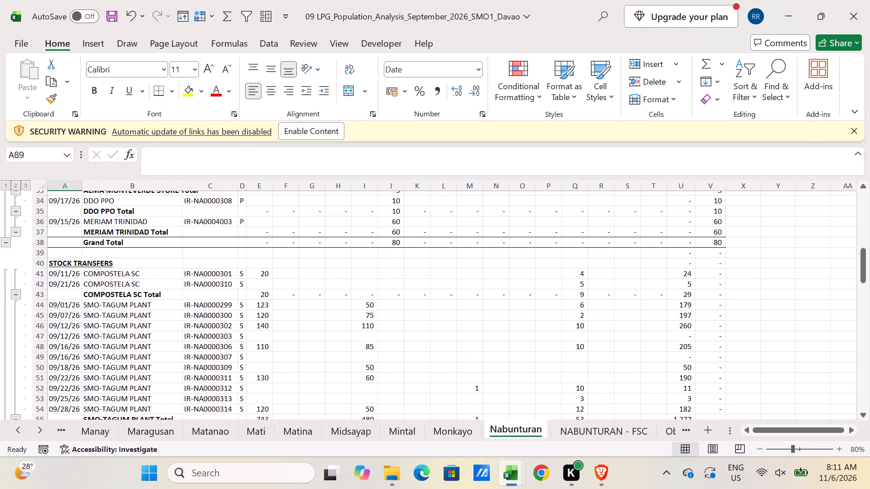
click(56, 258)
click(55, 266)
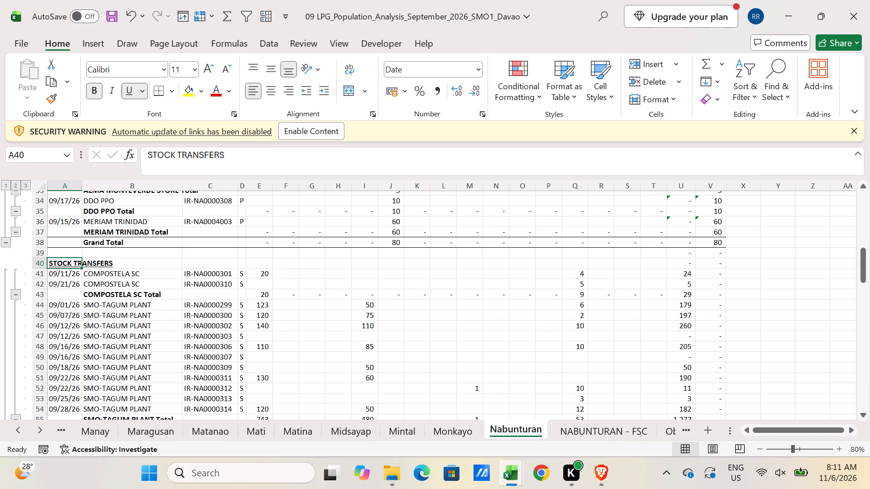
key(ctrl+c)
scroll(55, 266, down, 14)
scroll(59, 348, down, 2)
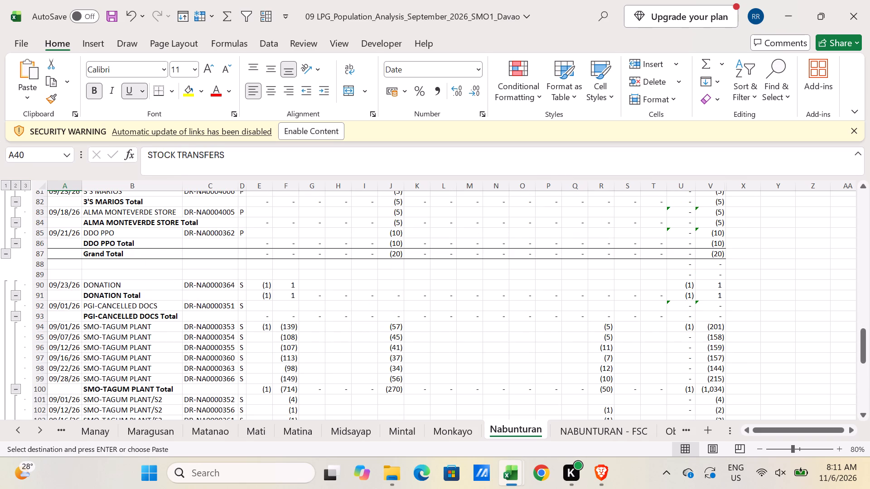
click(70, 278)
key(ctrl+v)
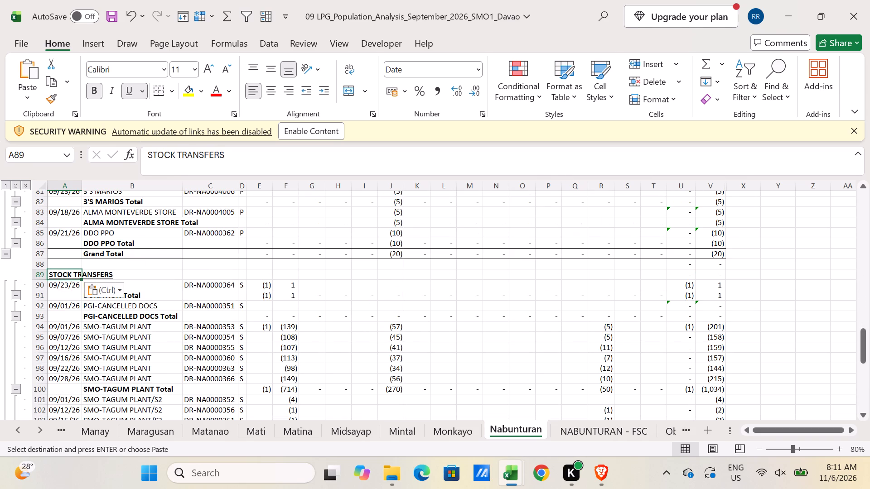
key(Escape)
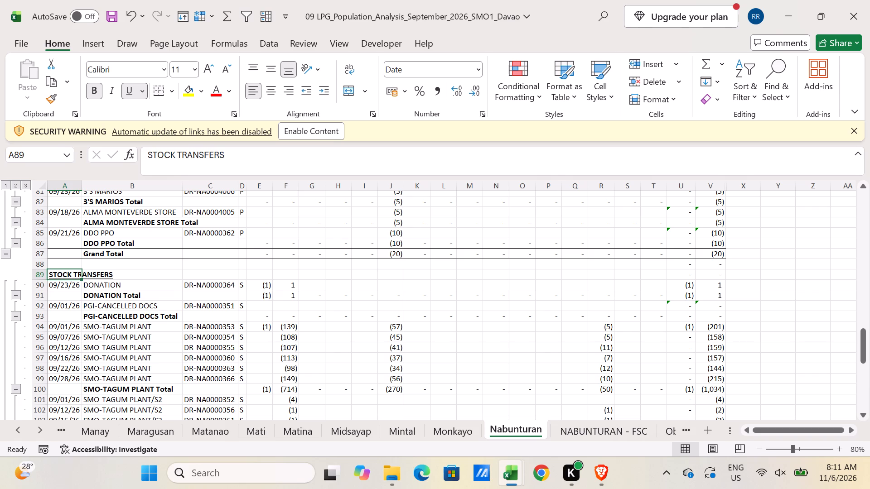
Save the September population analysis workbook.
click(303, 276)
key(ctrl+s)
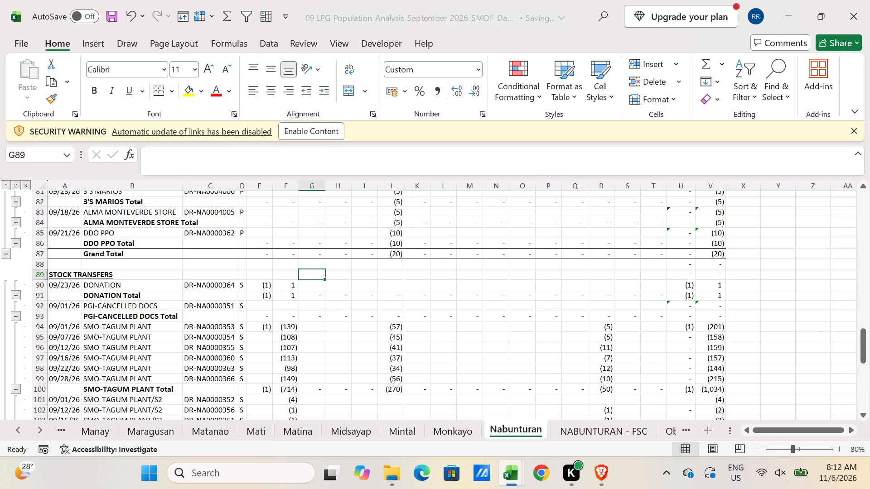
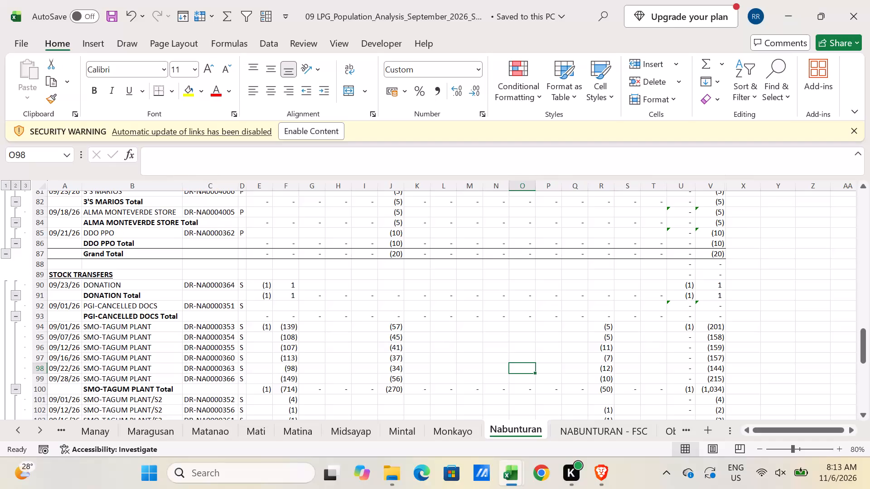
Review the September Nabunturan sheet from the stock transfers block through the total outgoing, record-versus-count and stock position rows.
scroll(416, 378, down, 1)
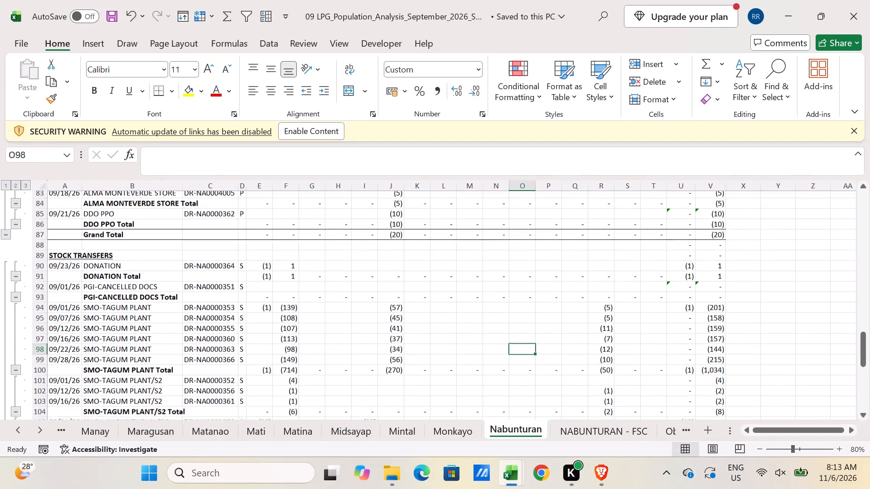
scroll(221, 350, down, 4)
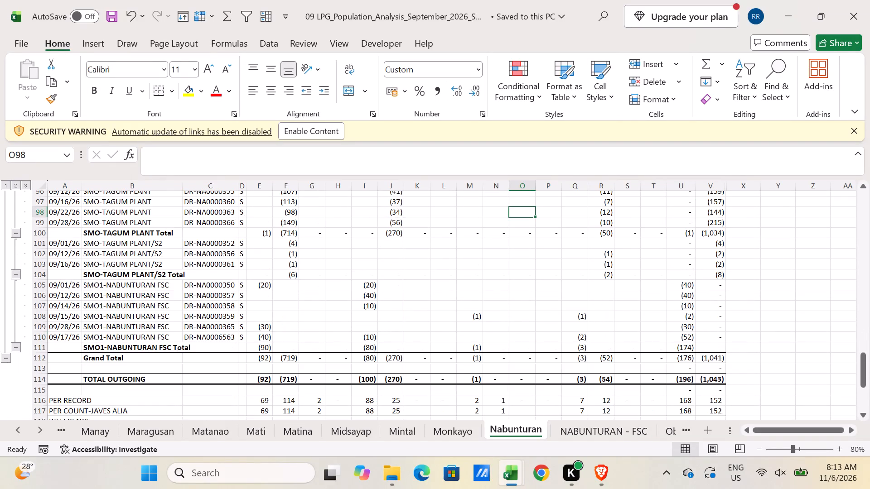
scroll(221, 350, down, 4)
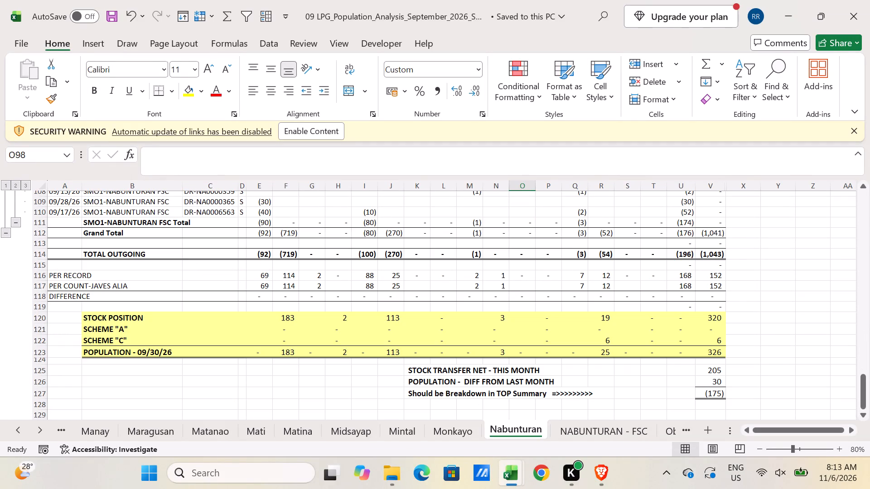
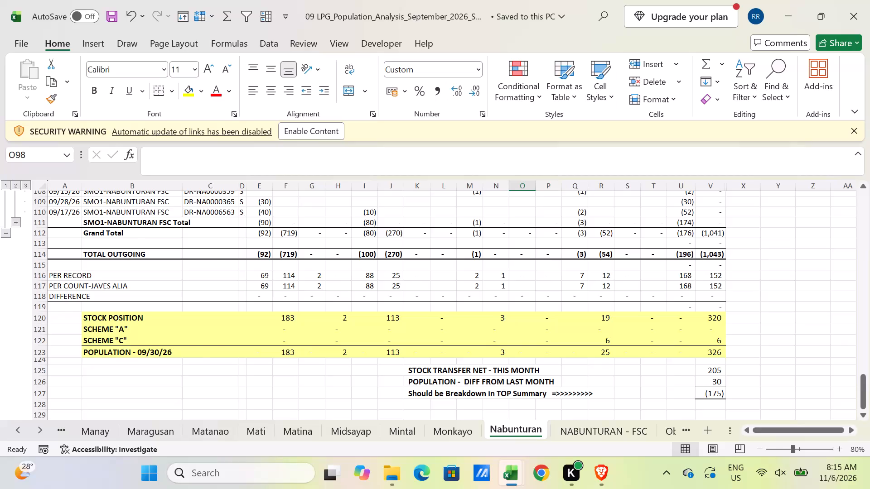
In the October Nabunturan workbook, set L_CONT_CYL to landscape, choose its paper size, and fit the print width to 1 page.
key(alt+Tab)
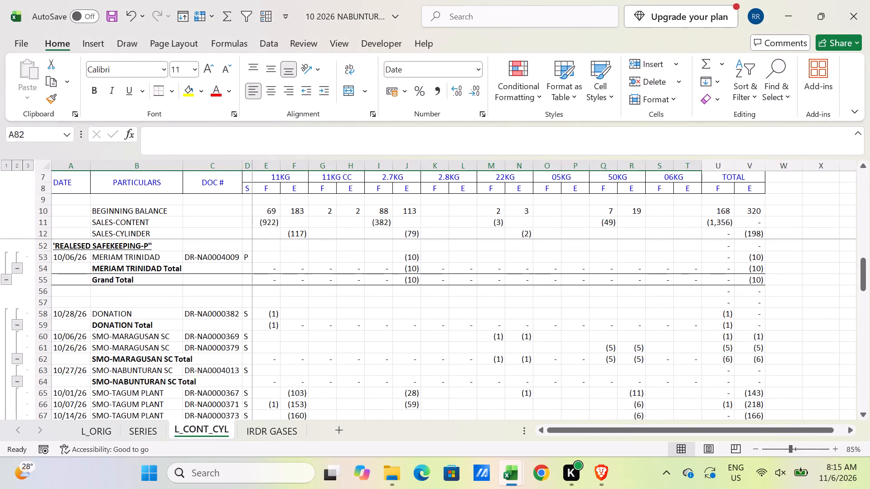
scroll(326, 372, down, 1)
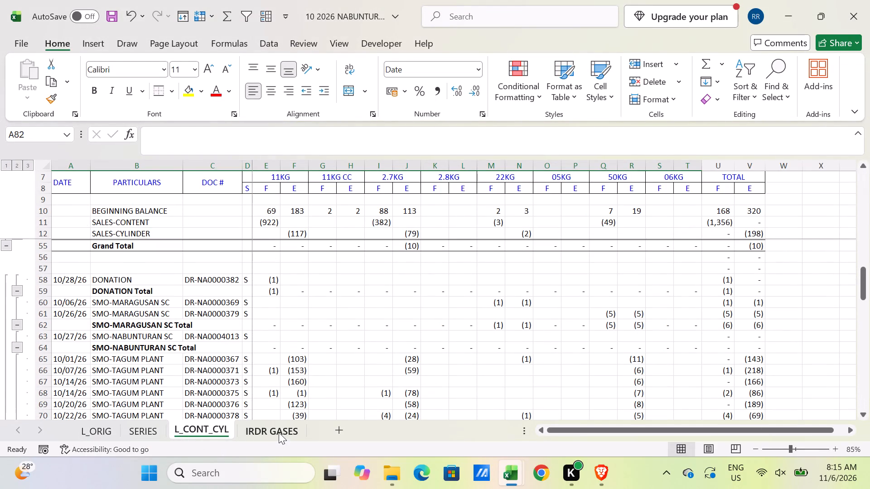
click(279, 431)
click(198, 431)
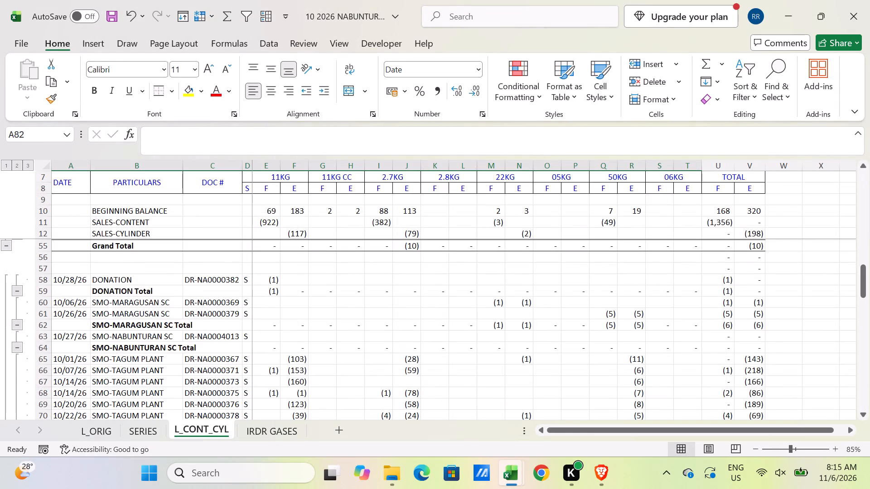
scroll(256, 397, down, 2)
scroll(256, 397, up, 10)
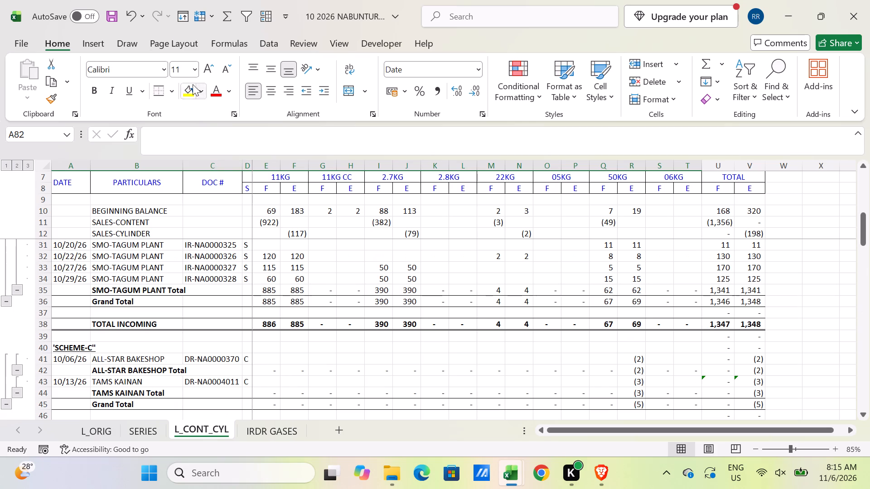
click(178, 42)
click(159, 99)
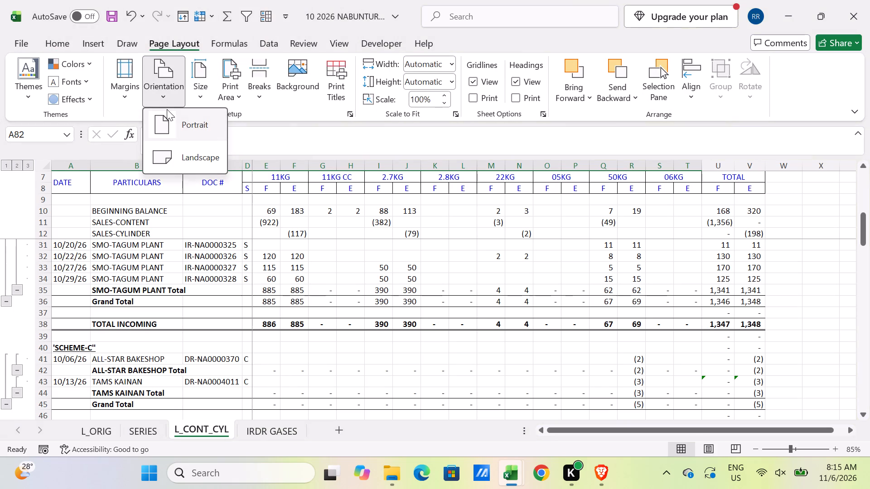
click(172, 127)
click(166, 88)
click(188, 155)
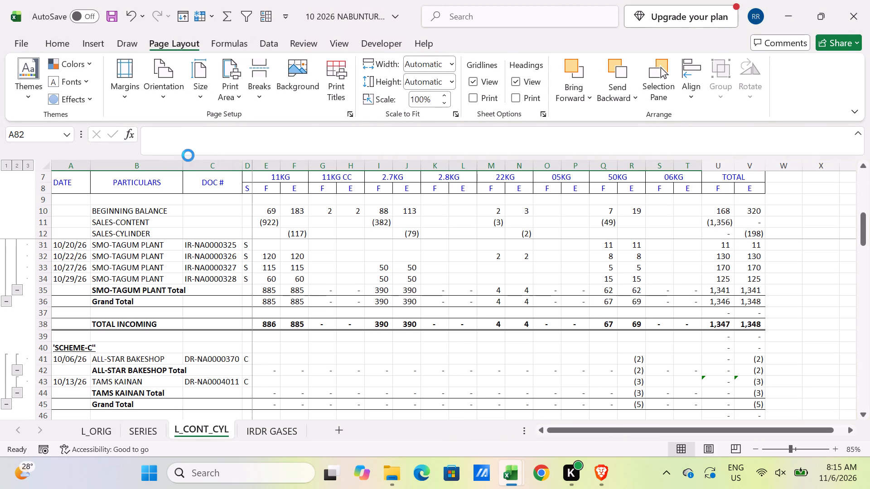
click(202, 98)
click(235, 131)
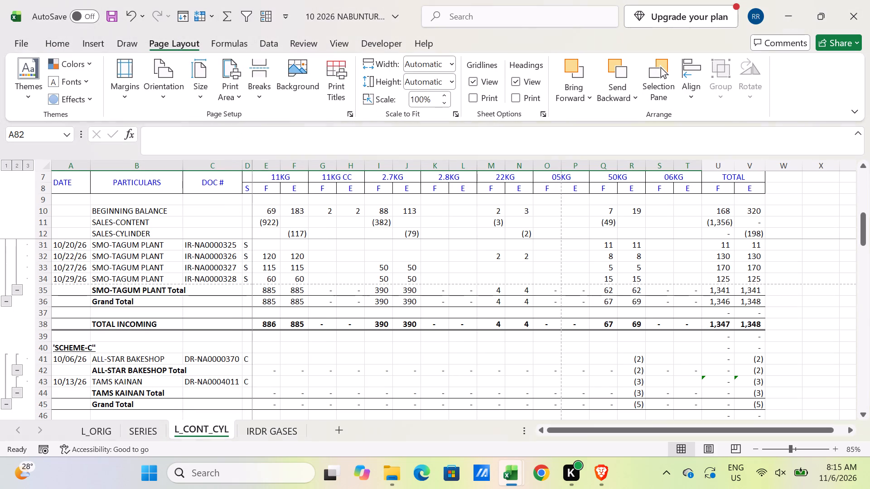
click(448, 62)
click(434, 99)
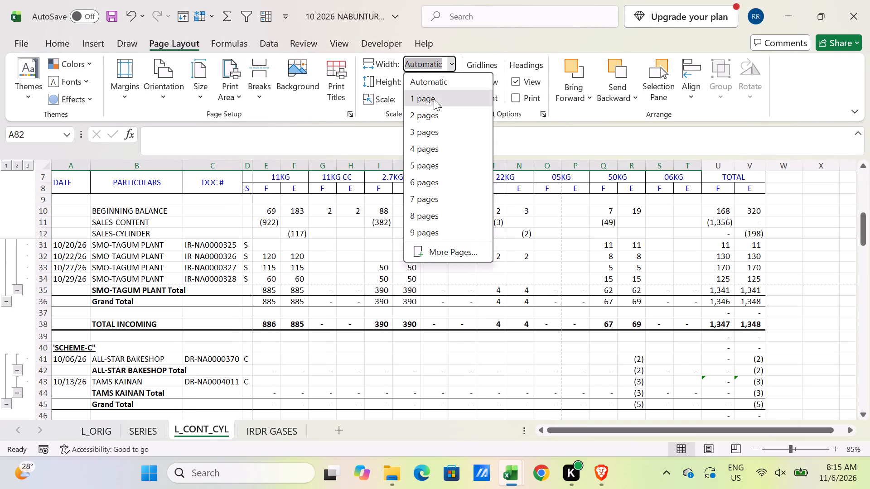
Copy September Nabunturan rows 114–118, TOTAL OUTGOING through DIFFERENCE, and insert them at row 83 of October's L_CONT_CYL.
scroll(396, 260, down, 4)
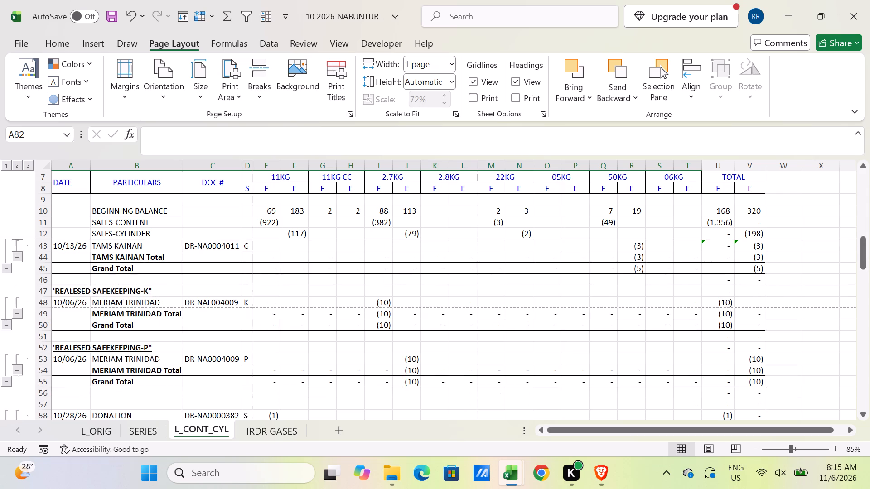
scroll(397, 260, down, 14)
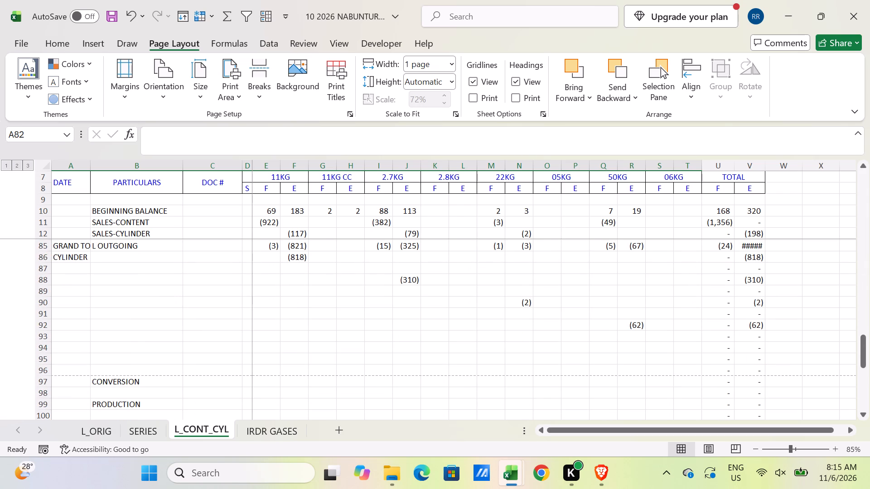
scroll(223, 285, up, 3)
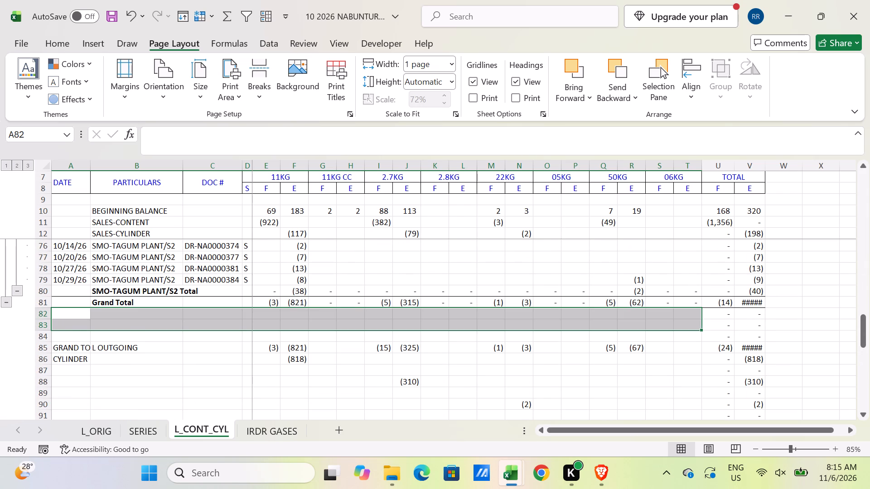
scroll(125, 345, down, 1)
key(alt+Tab)
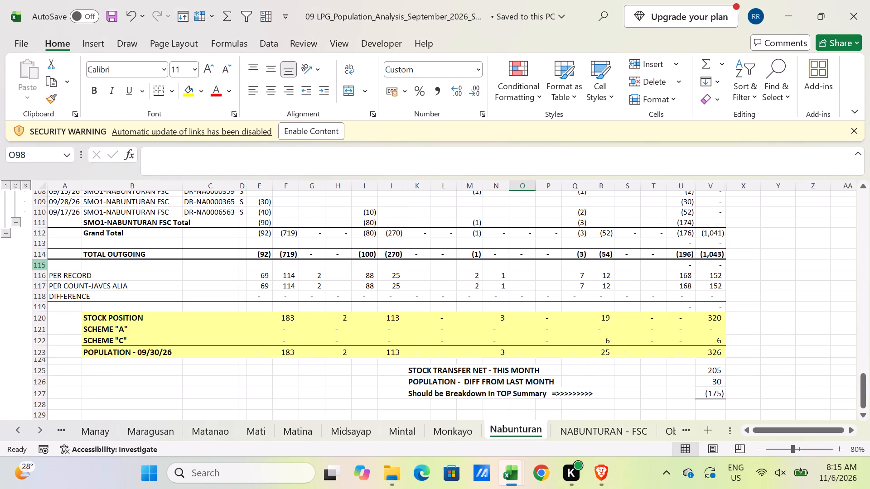
drag(40, 255, 41, 294)
key(ctrl+c)
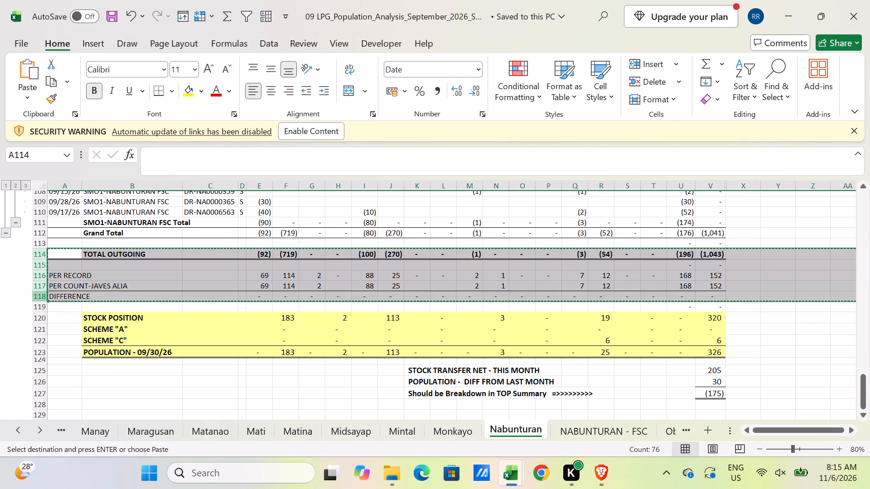
key(alt+Tab)
click(40, 289)
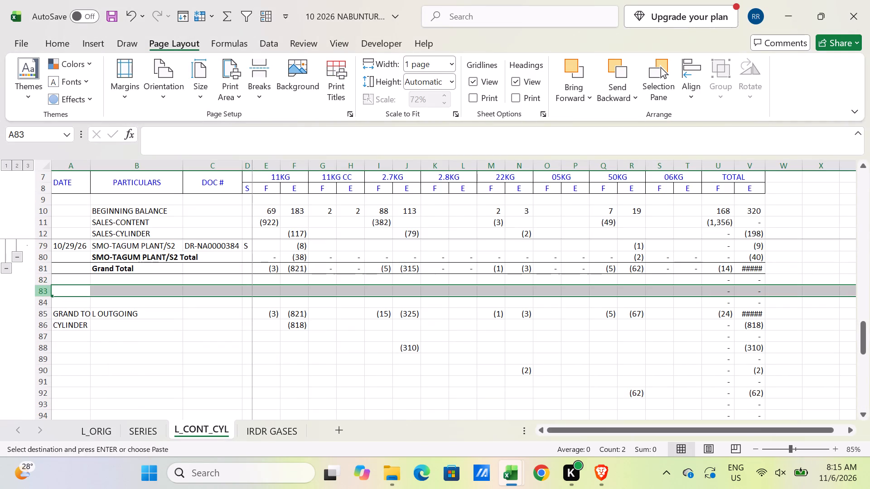
key(ctrl+shift+equal)
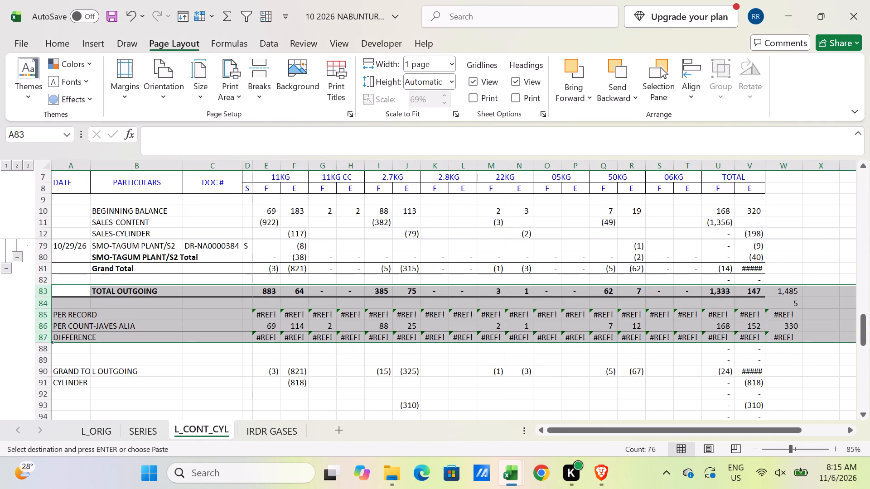
Delete the old rows from row 89 down, including grand total outgoing, cylinder, conversion, production and ending balance.
drag(44, 361, 49, 398)
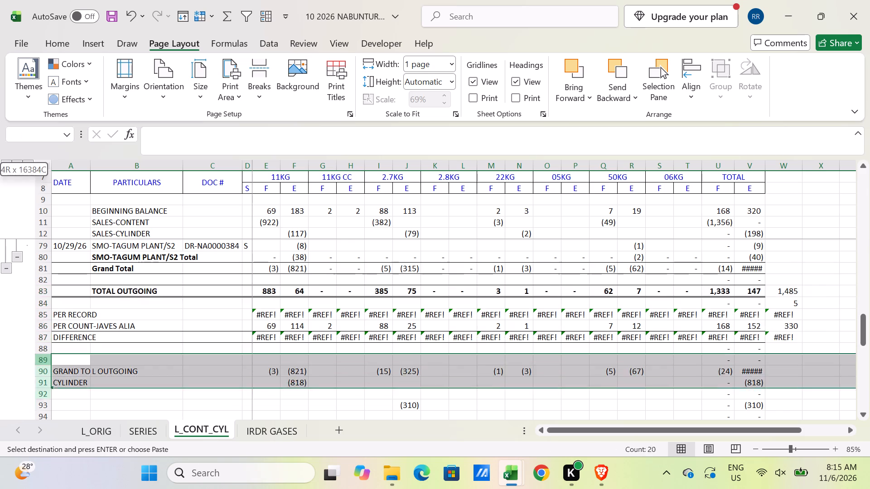
drag(49, 398, 54, 449)
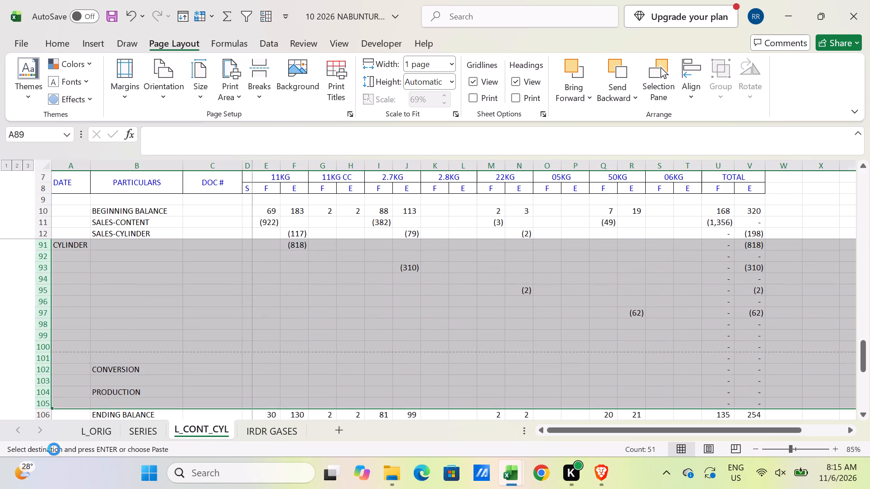
key(ctrl+minus)
key(ctrl+minus)
key(ctrl+minus)
key(ctrl+minus)
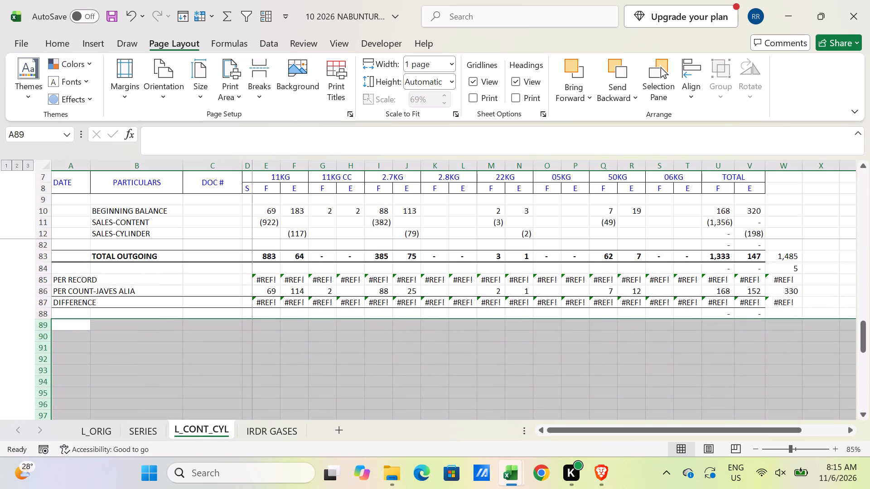
Enter the formula =E10+E11+E12+E38+E83 in PER RECORD cell E85, adding beginning balance, sales, total incoming and total outgoing.
click(261, 283)
key(equal)
scroll(289, 282, up, 9)
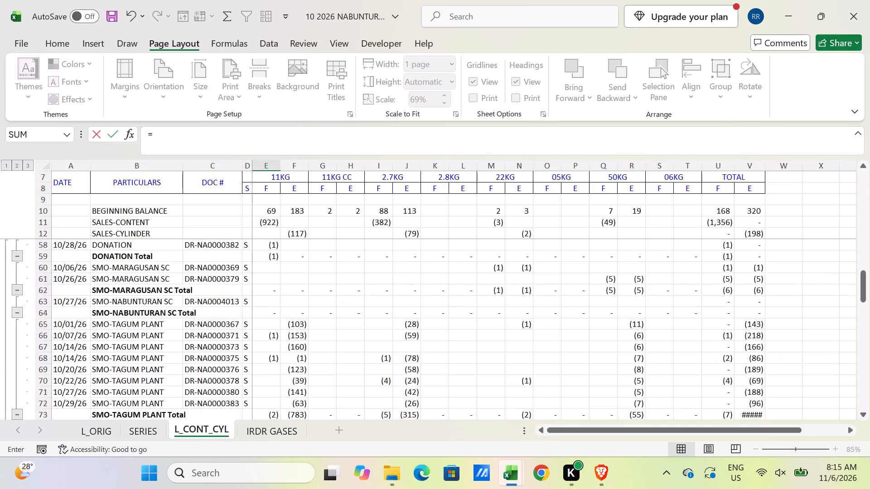
scroll(289, 282, up, 19)
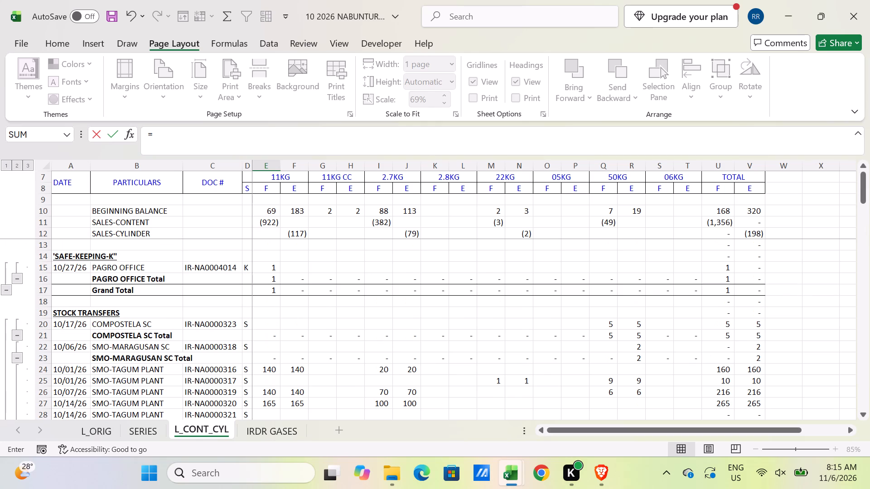
scroll(272, 259, down, 1)
scroll(285, 326, up, 5)
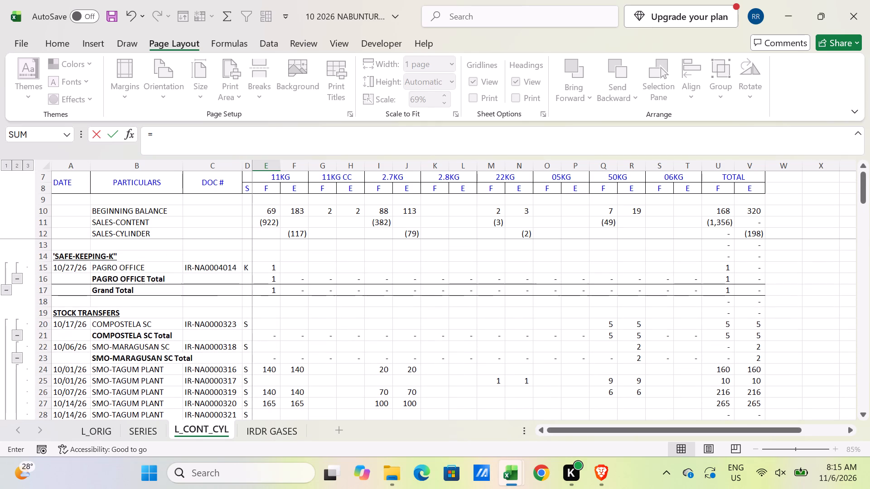
click(270, 214)
key(plus)
click(272, 220)
key(plus)
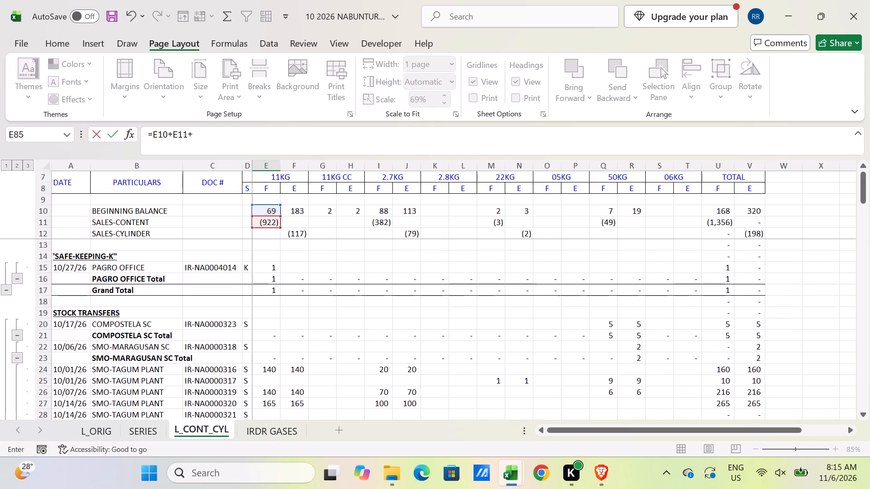
click(270, 234)
key(plus)
scroll(278, 270, down, 7)
click(273, 290)
key(plus)
scroll(273, 290, down, 3)
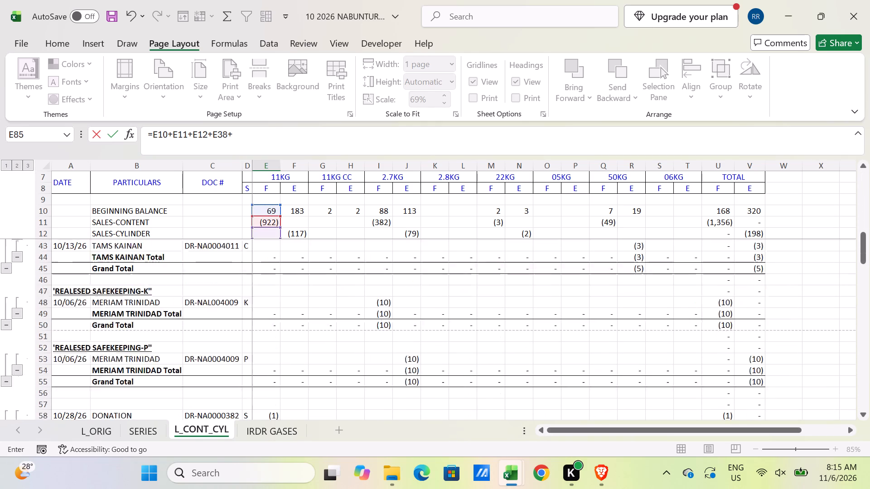
scroll(273, 290, down, 11)
click(267, 326)
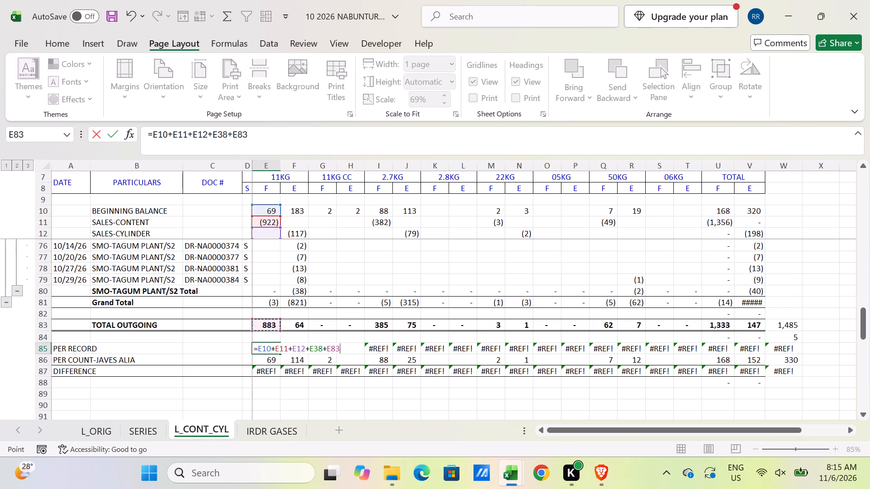
key(Return)
Fill the PER RECORD formula from E85 across the size columns to T85.
click(266, 345)
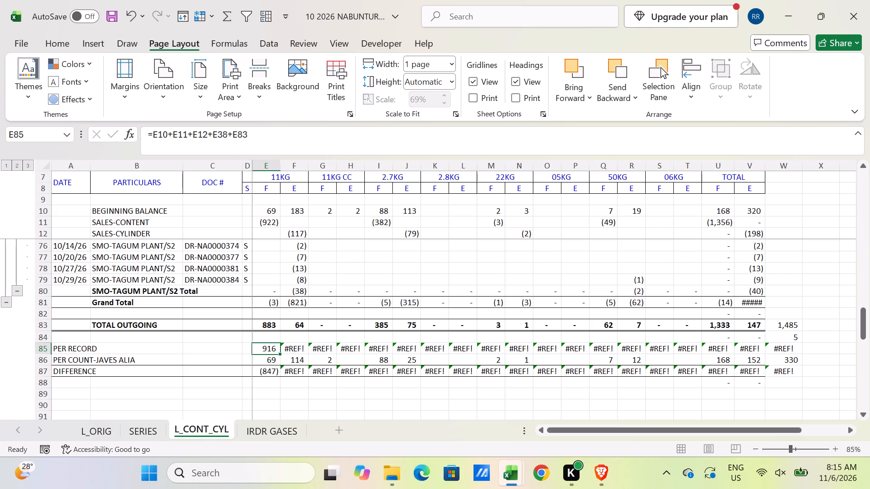
drag(277, 352, 705, 340)
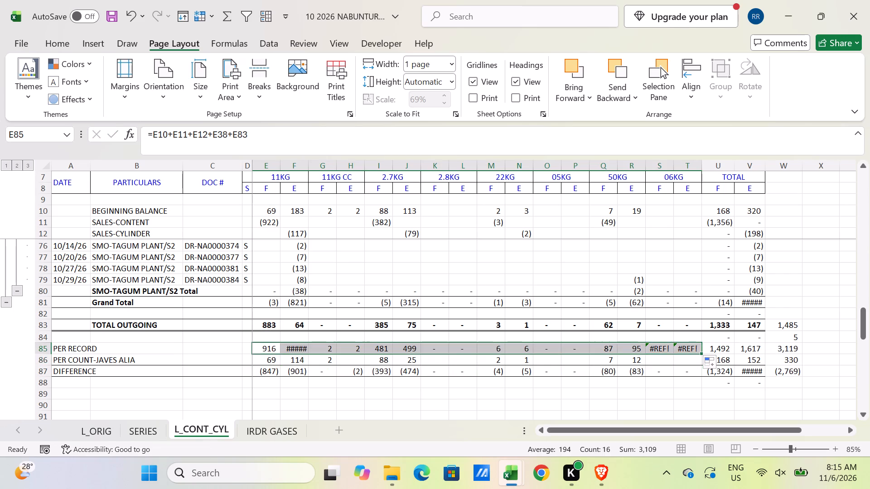
Delete column W with the extra sums beside the TOTAL columns.
click(774, 169)
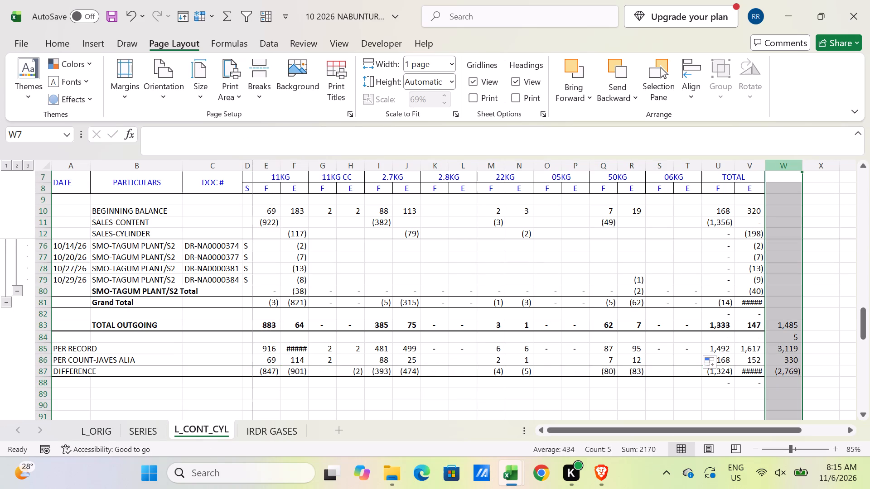
key(ctrl+minus)
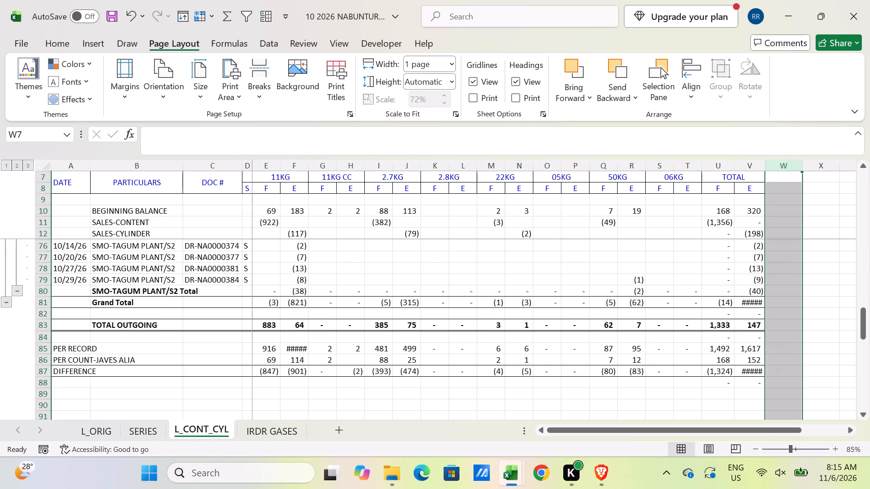
Widen column F so its PER RECORD figure displays in full.
click(309, 166)
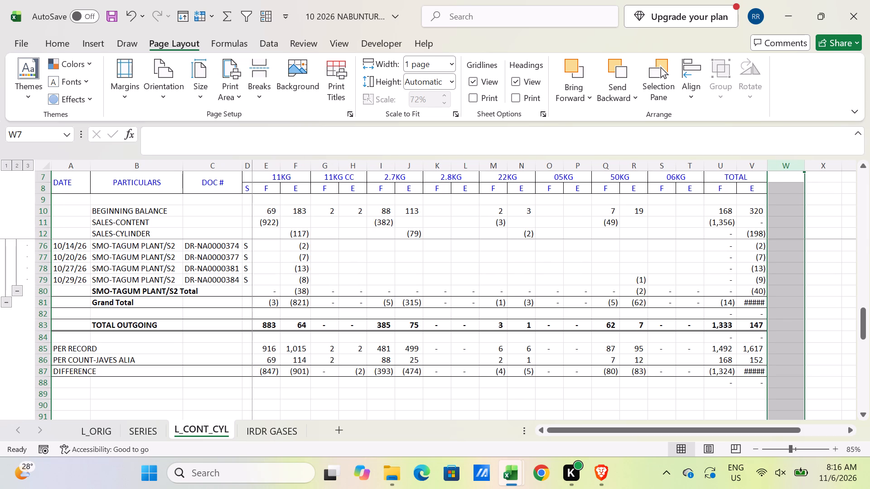
double_click(272, 345)
key(Escape)
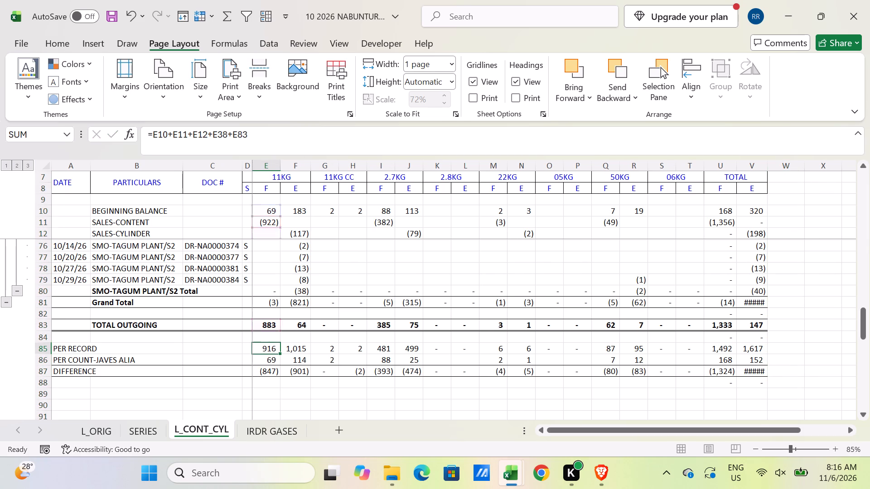
Clear the carried-over September counts in the PER COUNT row, E86 through T86.
drag(276, 361, 584, 354)
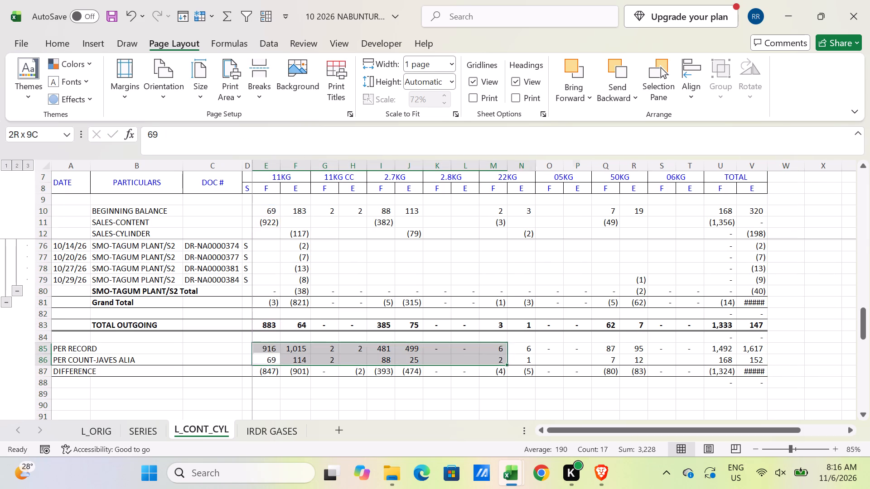
drag(584, 354, 681, 356)
key(Delete)
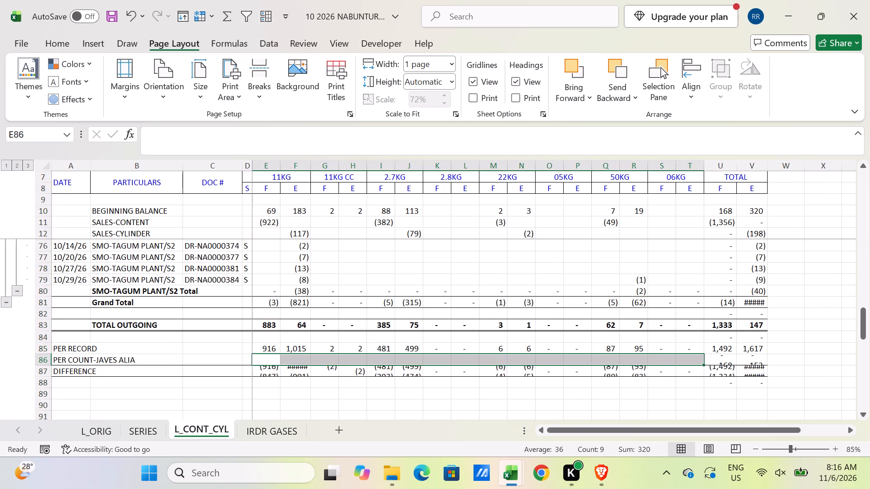
Widen column F further so its DIFFERENCE figure displays in full.
click(313, 163)
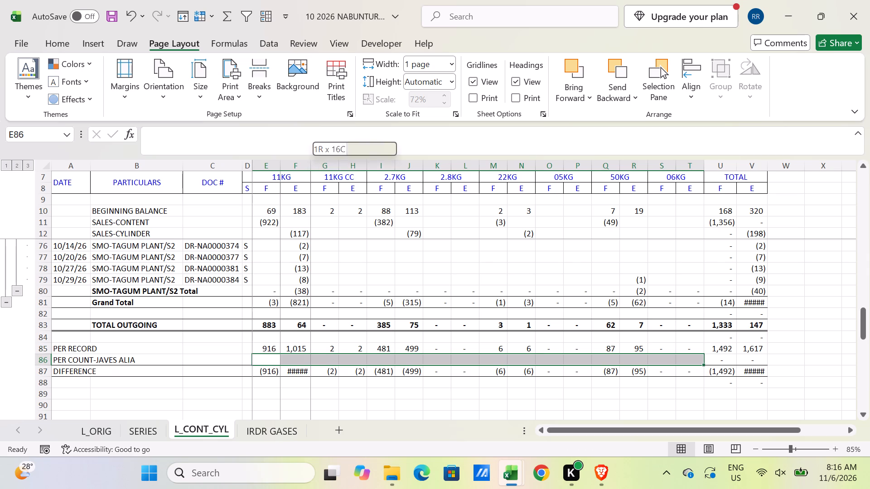
Inspect the PER RECORD formula in E85 and the rows it references.
double_click(275, 349)
scroll(275, 349, up, 4)
scroll(275, 349, down, 4)
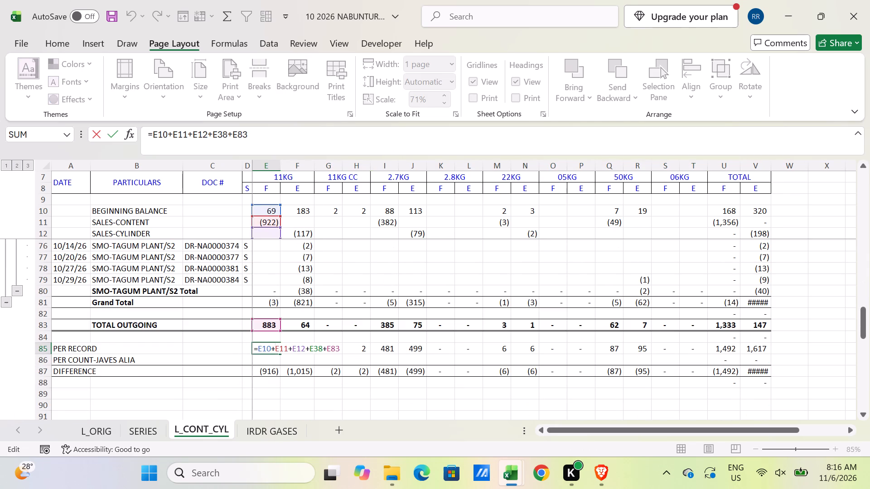
key(Escape)
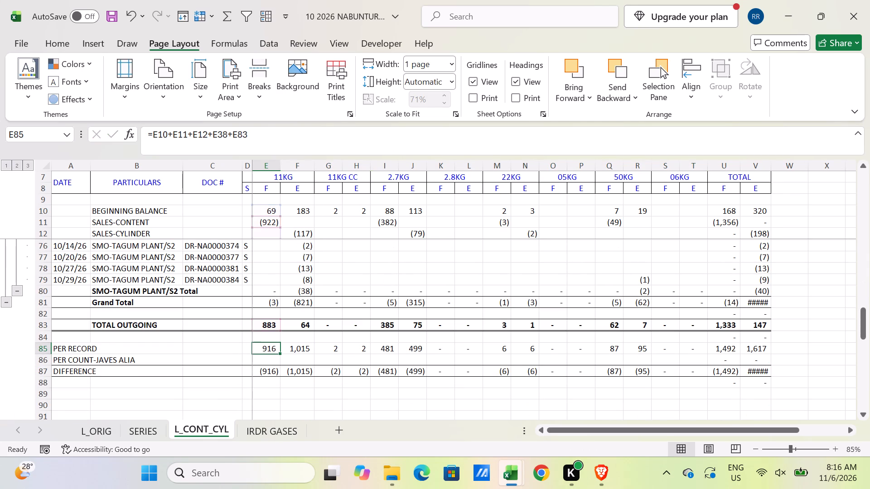
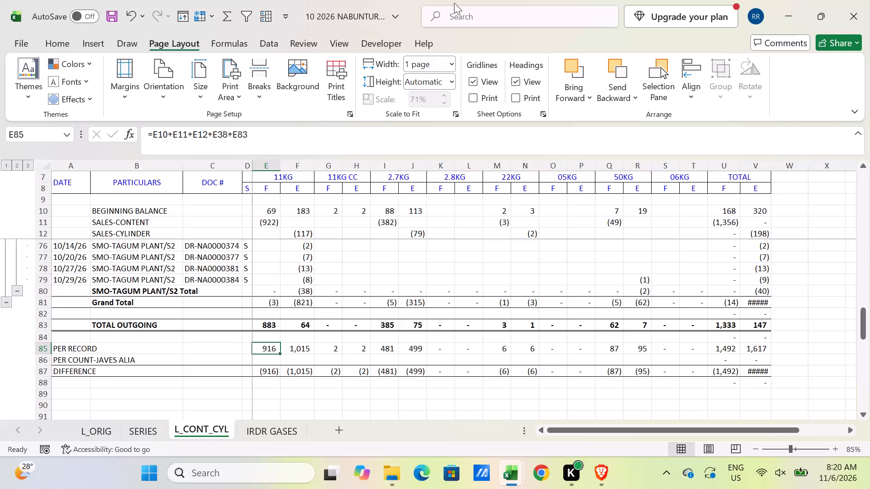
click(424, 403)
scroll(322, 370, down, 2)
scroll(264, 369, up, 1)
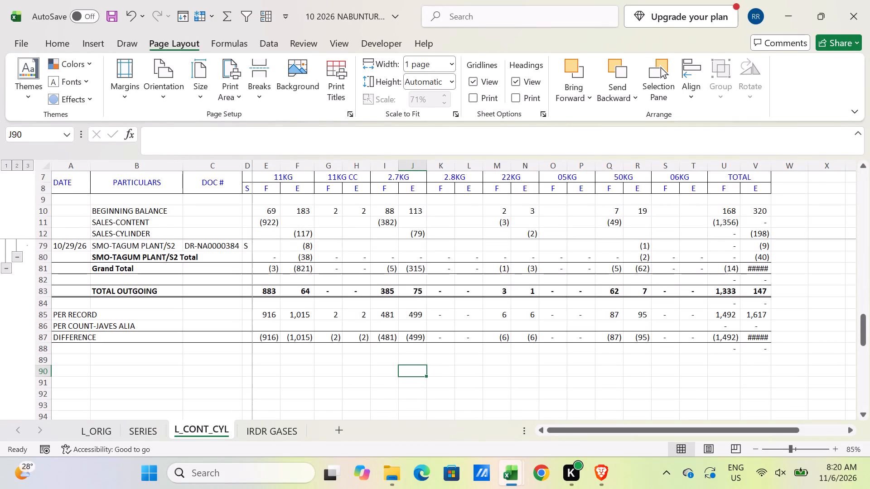
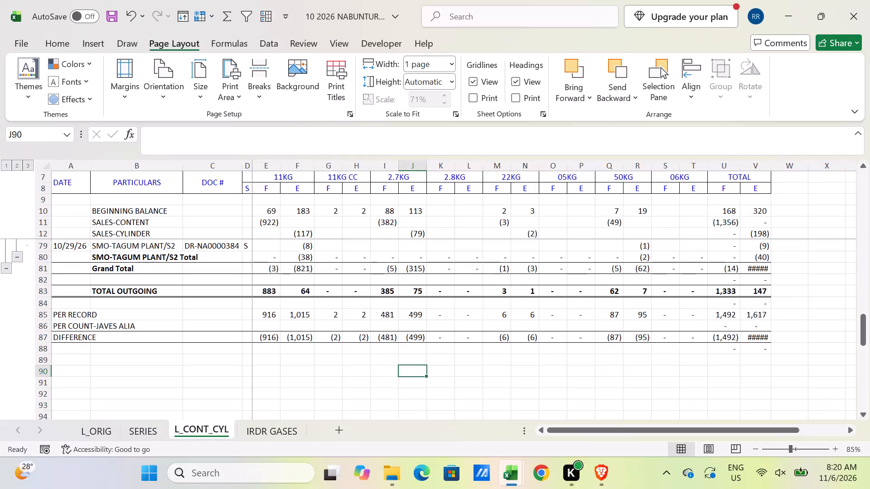
Widen column V on L_CONT_CYL to fit its total values.
click(770, 169)
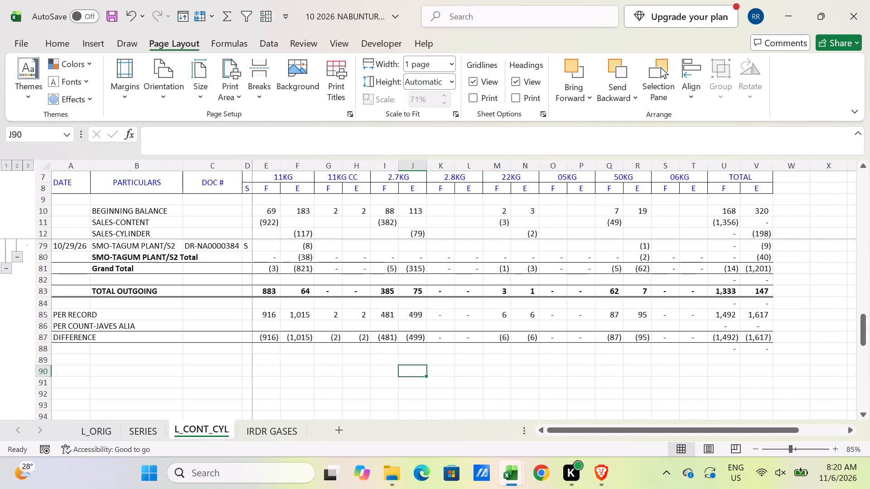
Preview both printed pages of the L_CONT_CYL sheet and return to the worksheet.
click(274, 311)
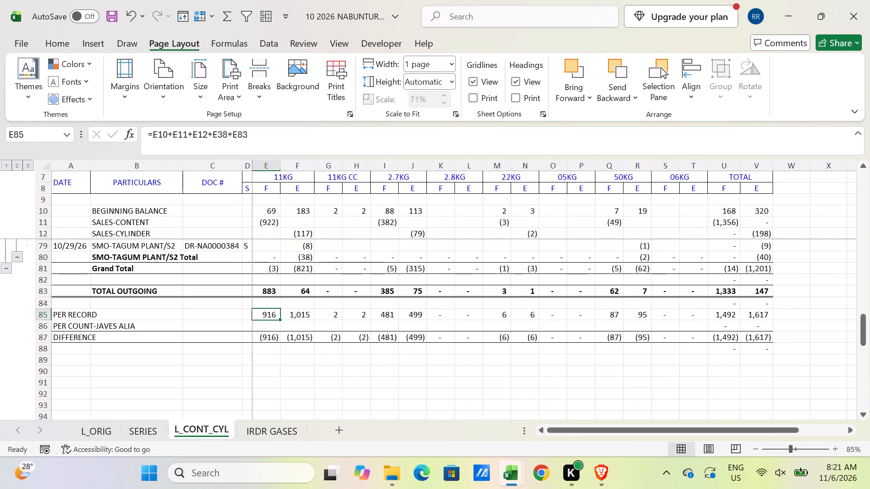
scroll(242, 408, up, 2)
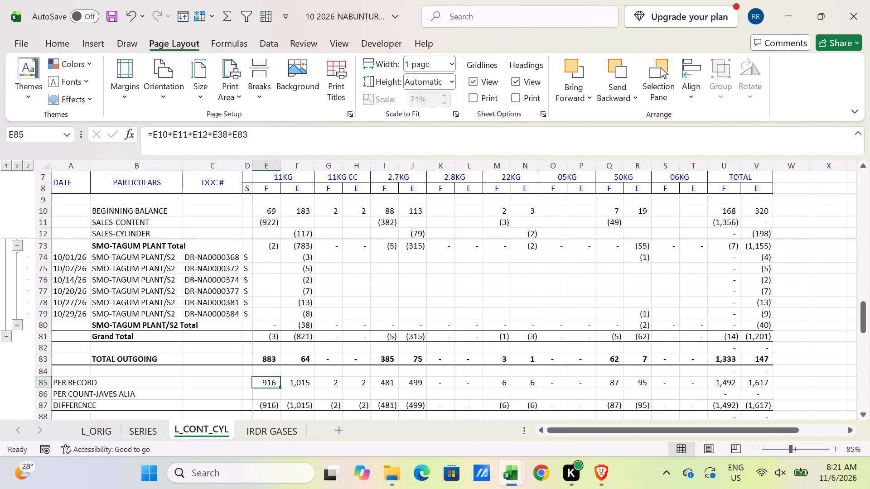
key(ctrl+p)
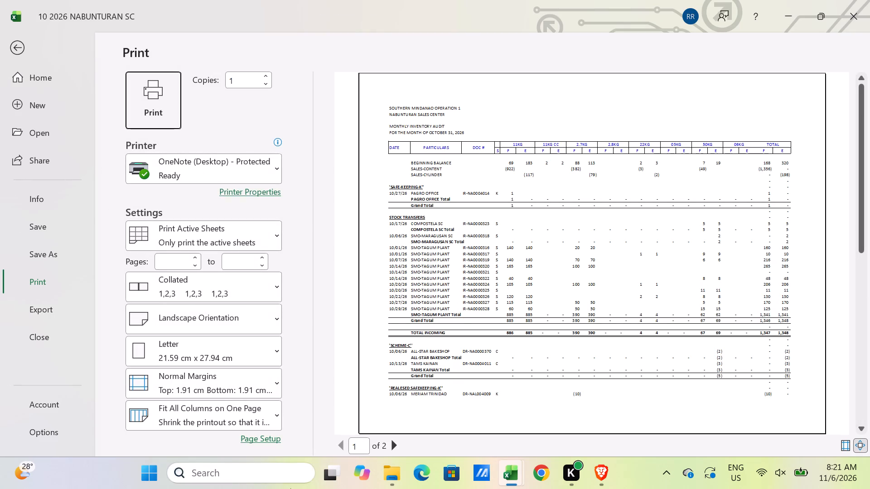
click(392, 443)
key(Escape)
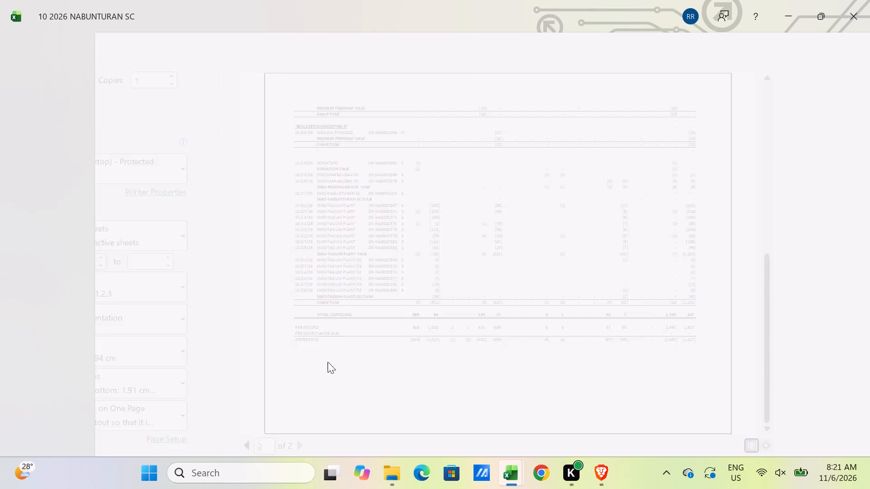
Set rows 7 to 9 of L_CONT_CYL to repeat at the top of every printed page.
click(333, 87)
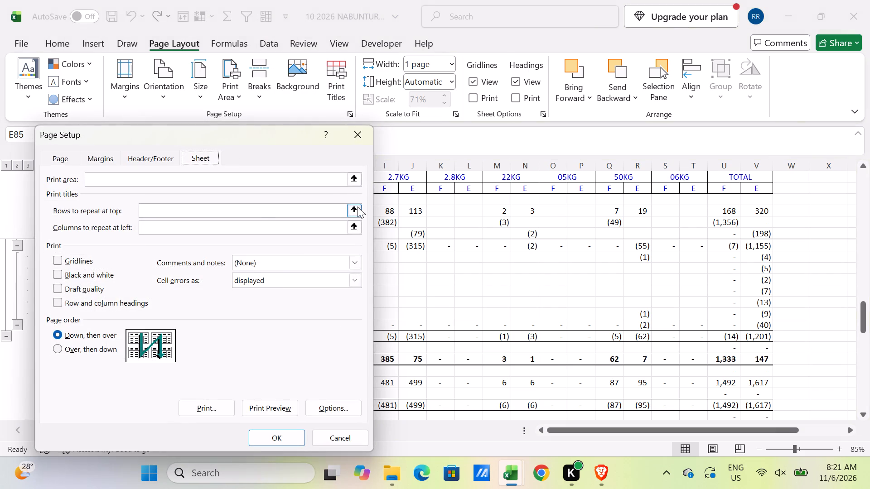
click(358, 206)
drag(50, 178, 49, 197)
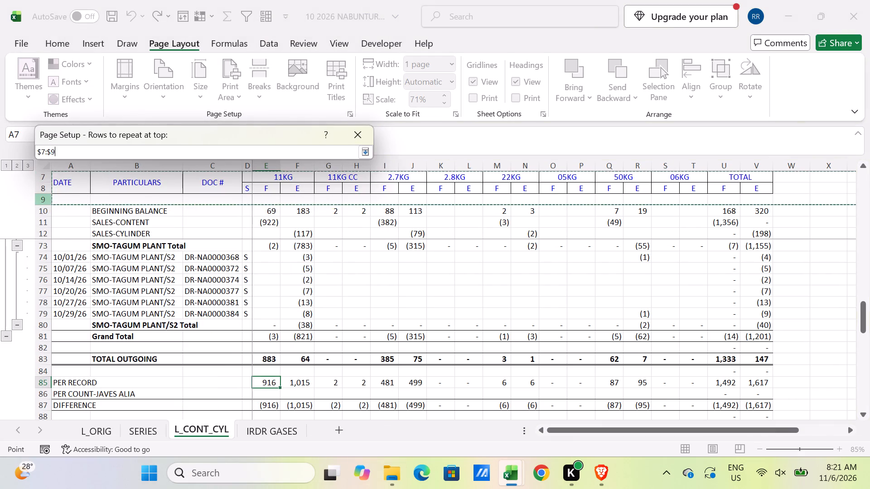
key(Return)
key(Return)
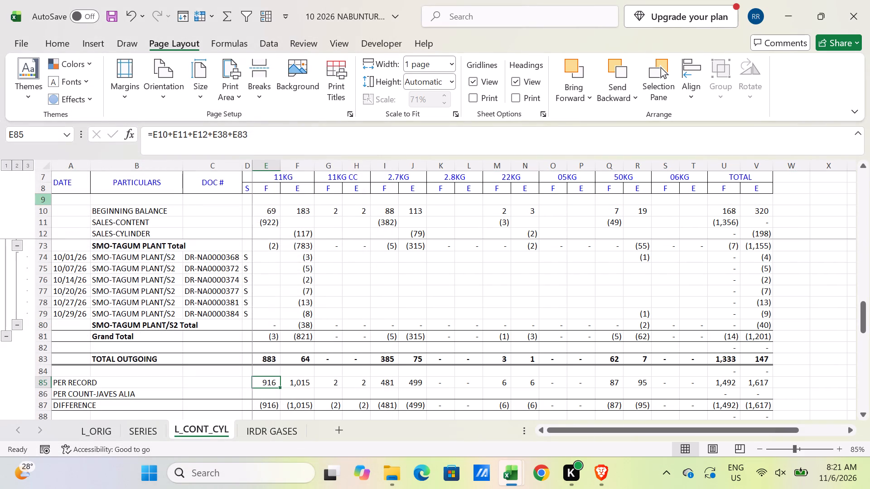
Duplicate the L_CONT_CYL sheet right after itself and name the copy L_FULL_MT.
drag(215, 428, 264, 428)
double_click(264, 428)
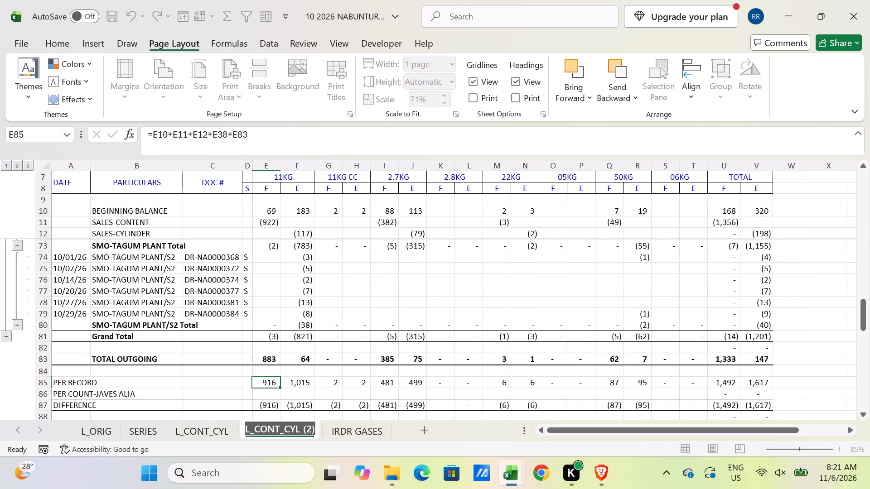
text(L_FULL_MT)
key(Return)
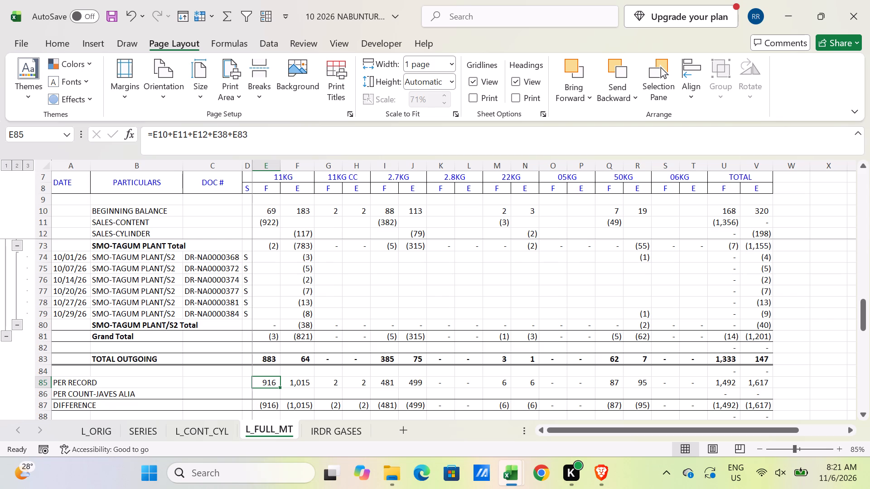
On L_CONT_CYL, replace the row 8 F and E subheadings with CONT and CYL for every cylinder size and the total, columns E to V.
click(207, 429)
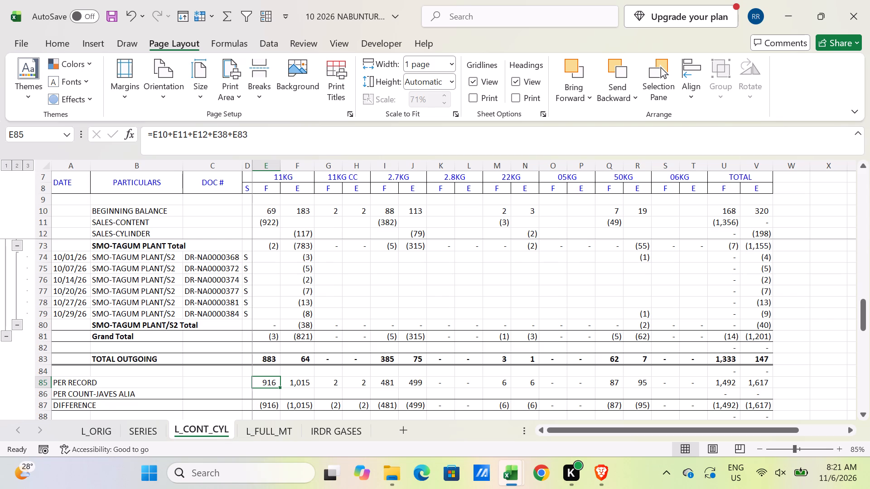
click(275, 187)
text(CONT)
key(Right)
text(CYL)
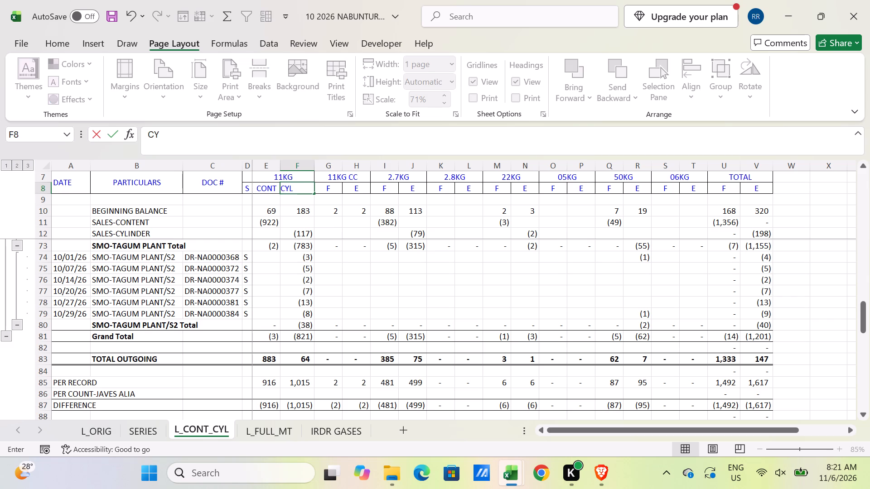
key(Left)
key(shift+Right)
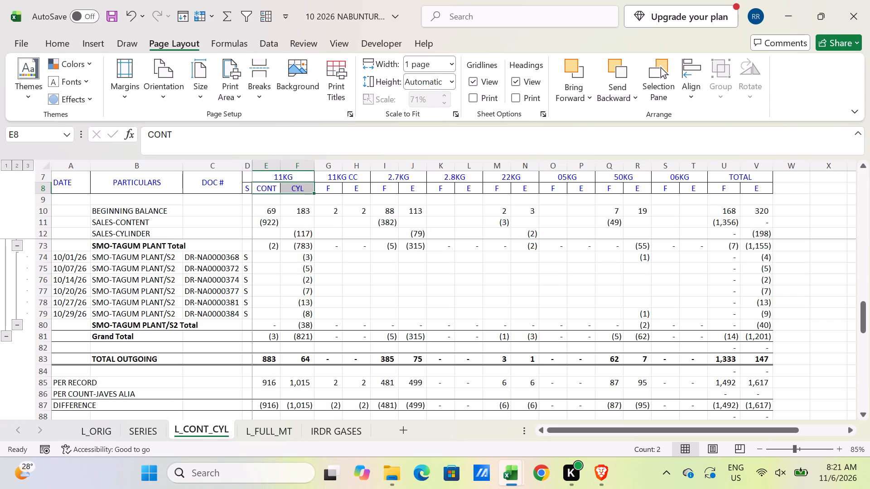
drag(316, 193, 780, 193)
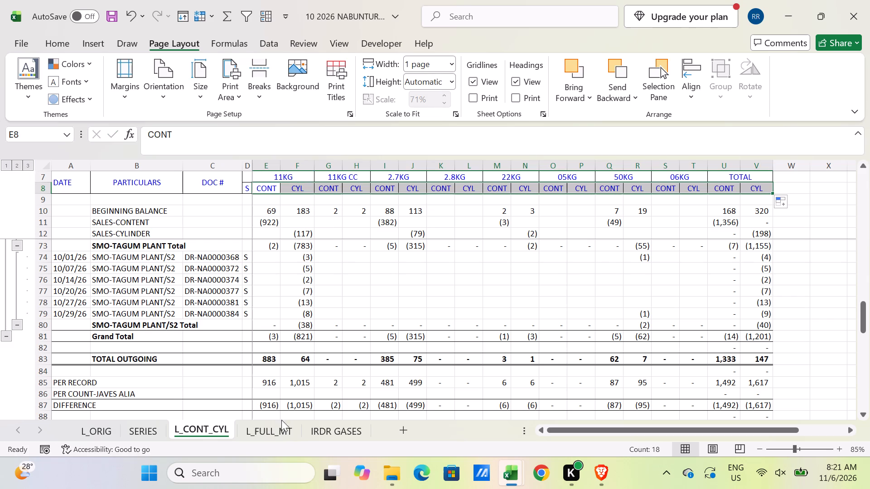
On L_FULL_MT, enter the check formula =V10+U10-L_CONT_CYL!V10 in W10 and fill it down to the DIFFERENCE row, W87.
click(256, 432)
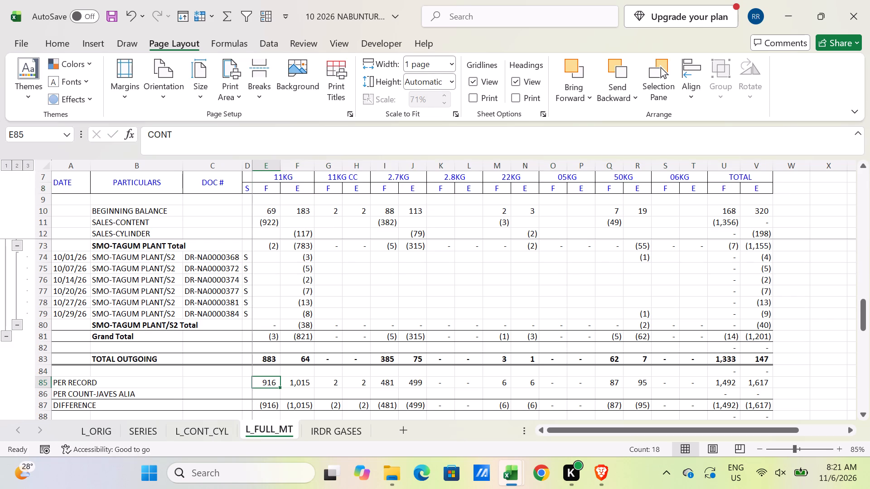
click(791, 210)
key(equal)
click(760, 210)
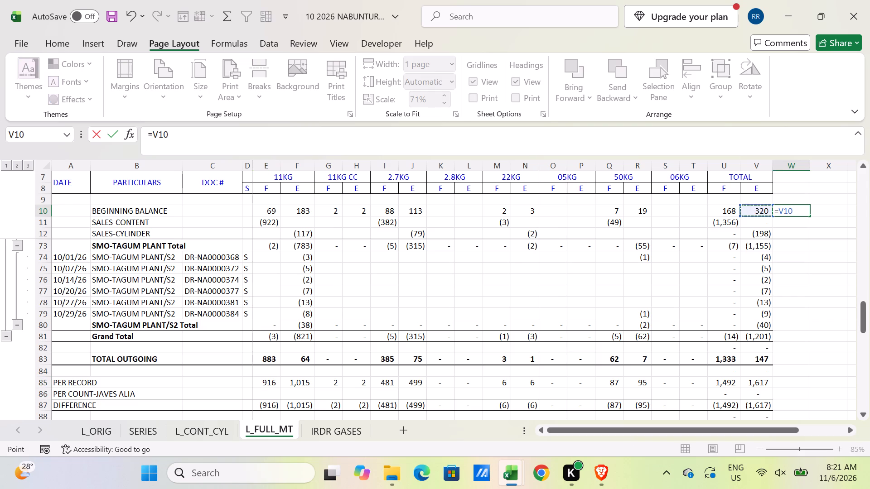
key(plus)
click(725, 210)
key(minus)
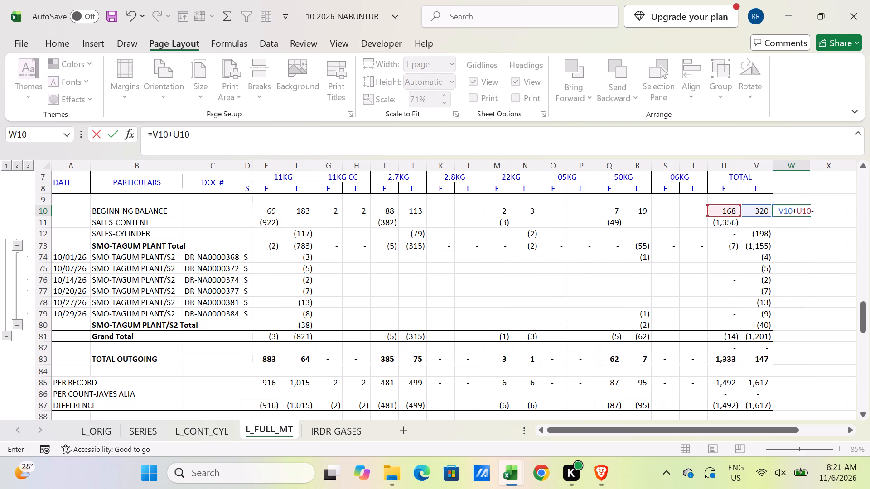
click(214, 425)
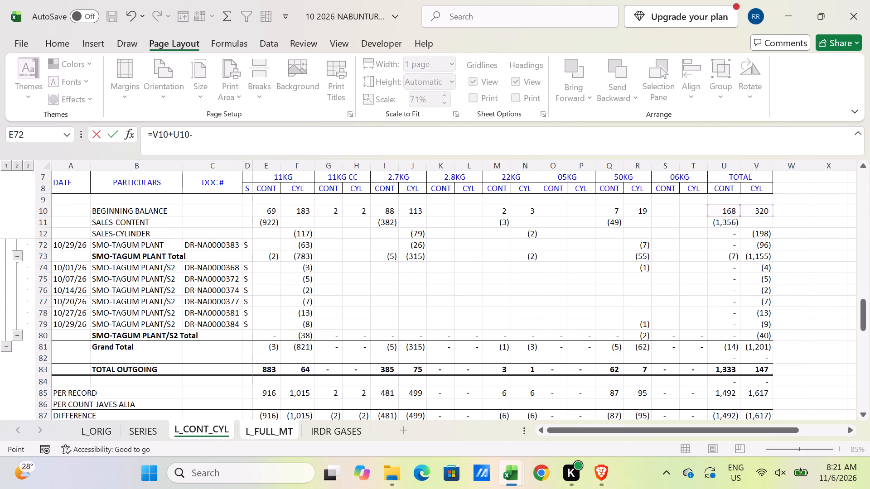
click(755, 209)
key(Return)
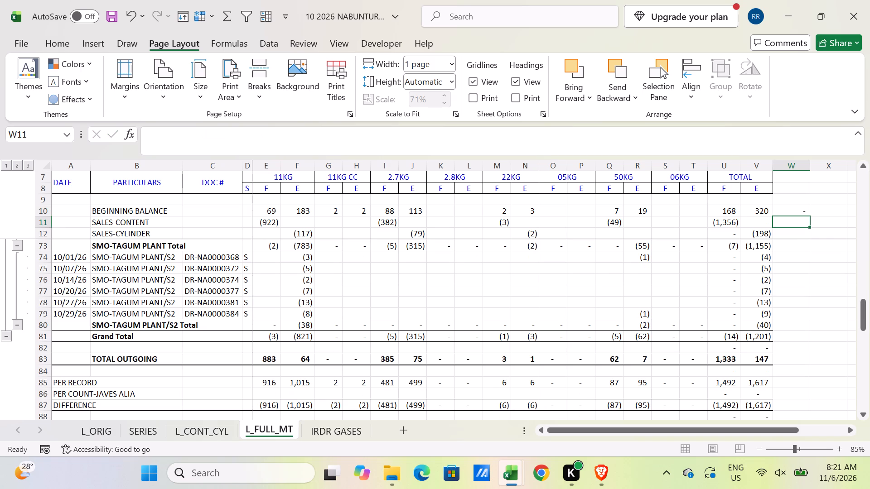
click(793, 213)
drag(807, 216, 806, 383)
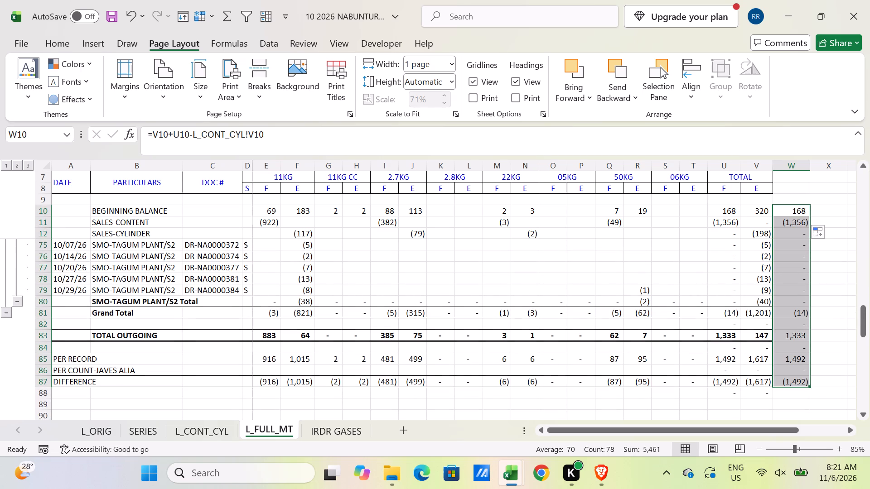
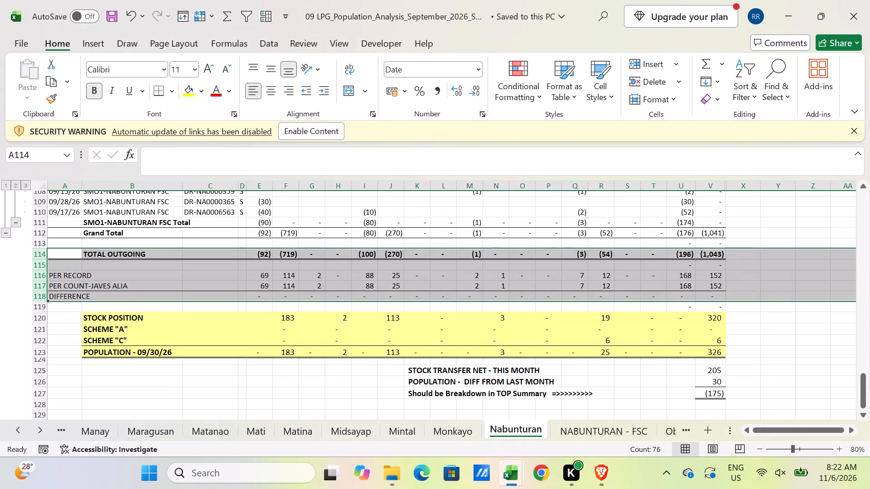
Copy the Nabunturan PER RECORD quantities, E116:T116, from the September workbook and paste them as values into L_FULL_MT's BEGINNING BALANCE row from E10.
drag(265, 272, 658, 275)
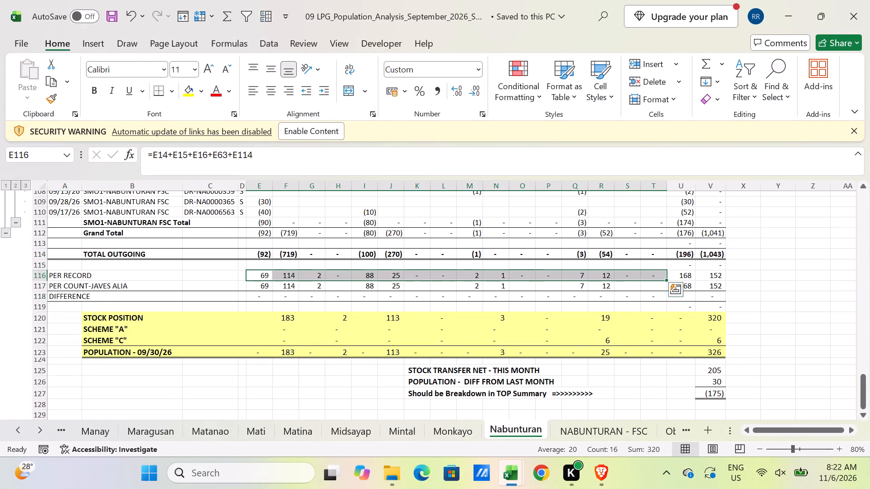
key(ctrl+c)
key(alt+Tab)
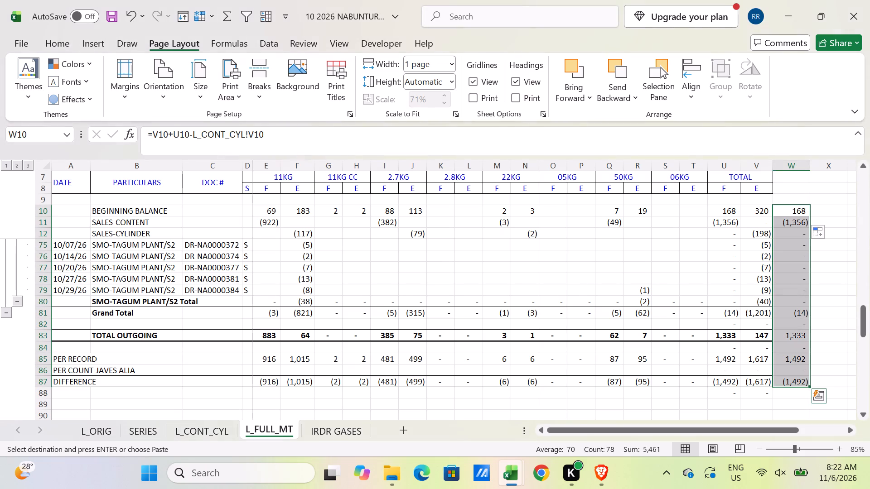
click(263, 211)
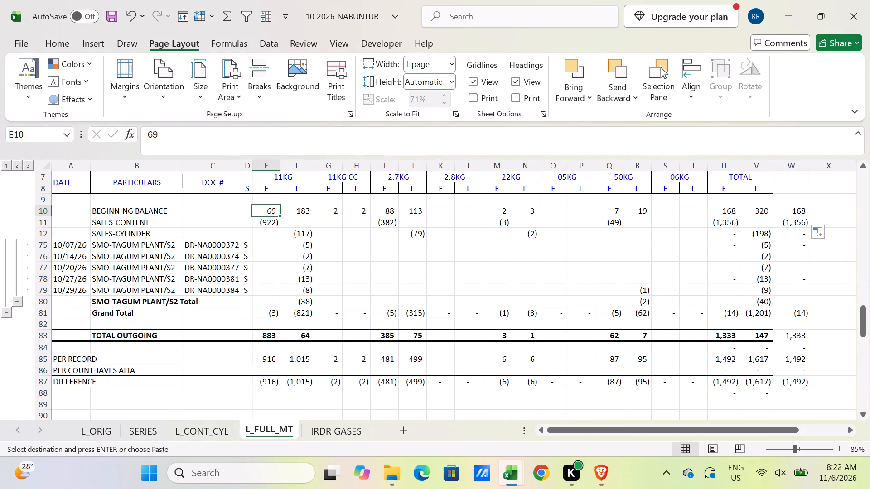
key(alt+e)
text(SV)
key(Return)
key(Escape)
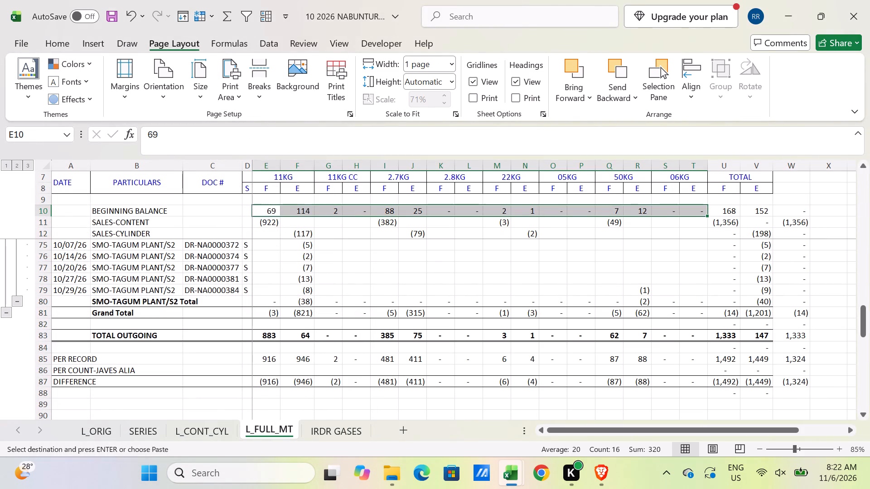
In the SALES-CONTENT row, set the E cells for 11KG, 2.7KG, 22KG and 50KG to the negative of their F cells, such as =-E11.
click(303, 225)
text(=-)
key(Left)
key(Return)
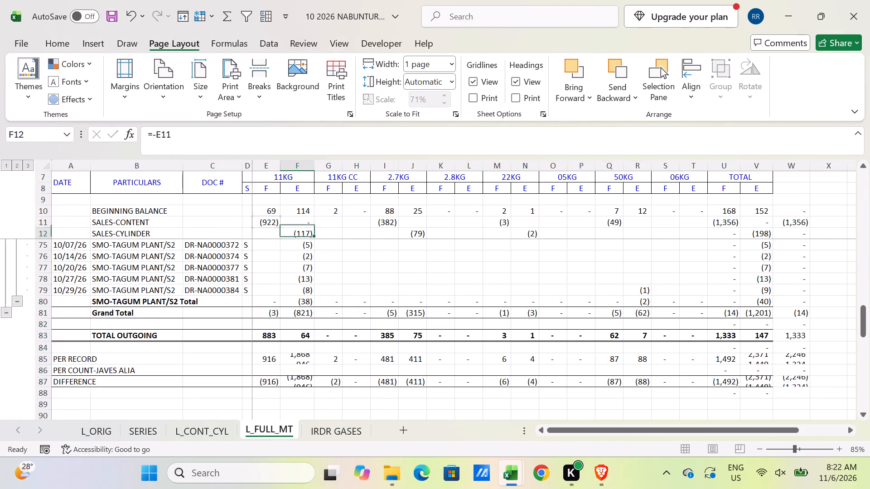
key(Up)
key(Right)
key(Right)
key(Right)
key(Right)
key(Right)
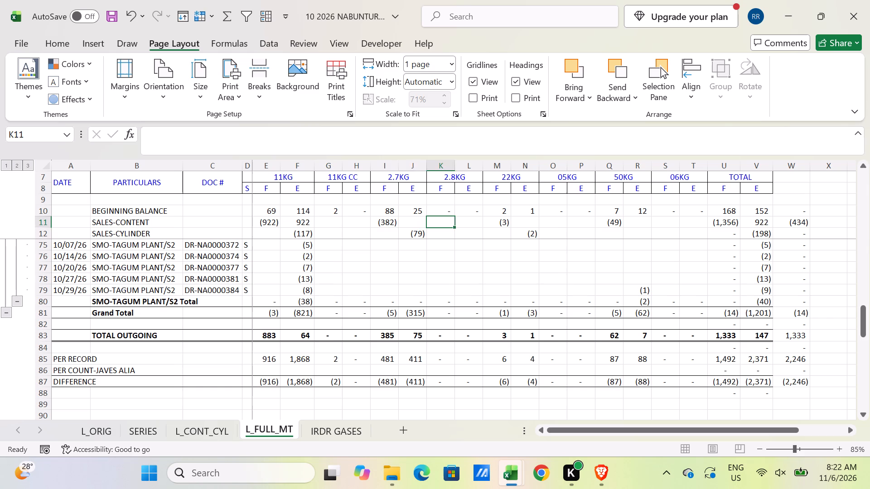
key(Left)
text(=-)
key(Left)
key(Return)
key(Up)
key(Right)
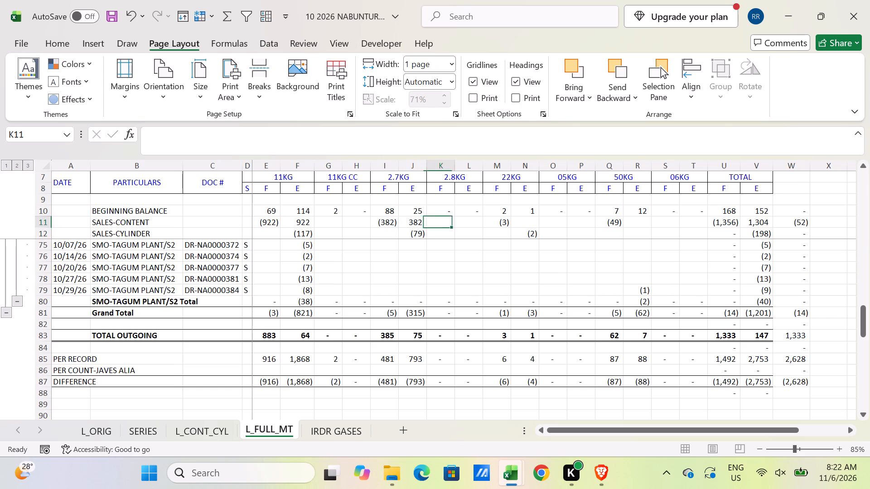
key(Right)
key(Right)
key(Right)
text(=-)
key(Left)
key(Return)
key(Up)
key(Right)
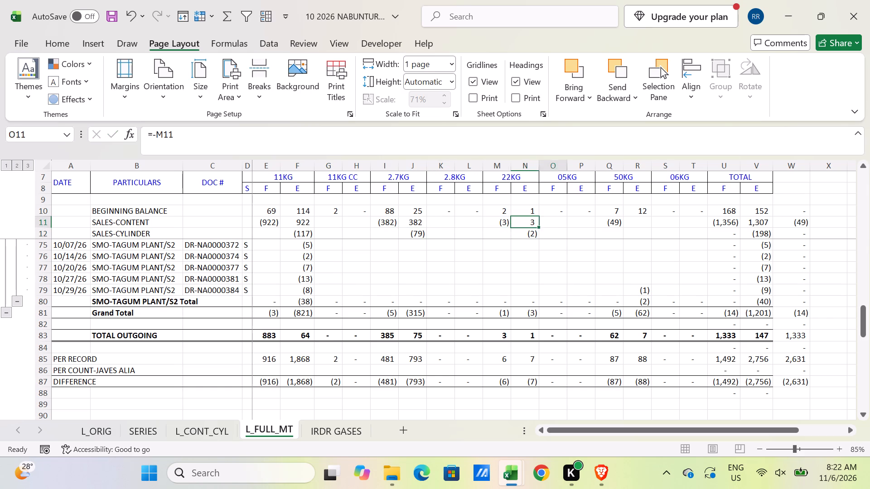
key(Right)
key(Right)
key(Right)
text(=-)
key(Left)
key(Return)
In the safe-keeping PAGRO OFFICE row, enter =-E15 in the 11KG E cell, F15.
key(Left)
key(Left)
key(Left)
key(Left)
key(Left)
key(Left)
key(Left)
key(Left)
key(Left)
key(Left)
key(Left)
key(Left)
key(Left)
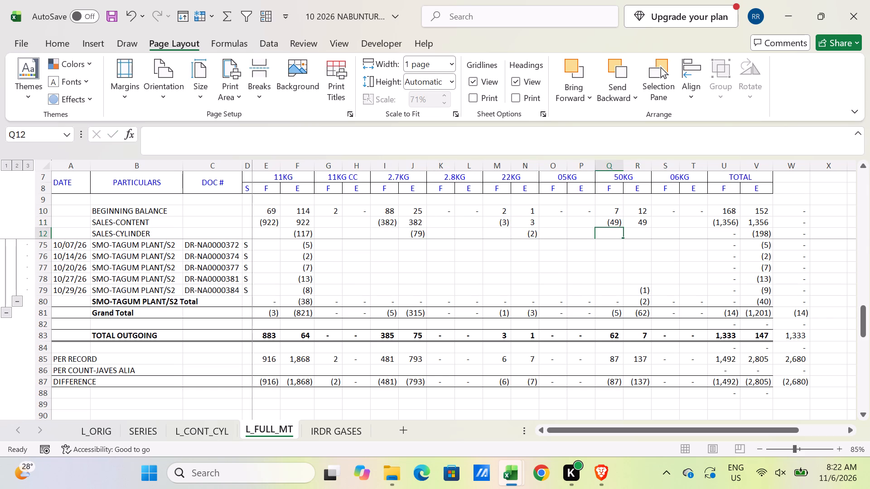
key(Down)
key(Down)
key(Down)
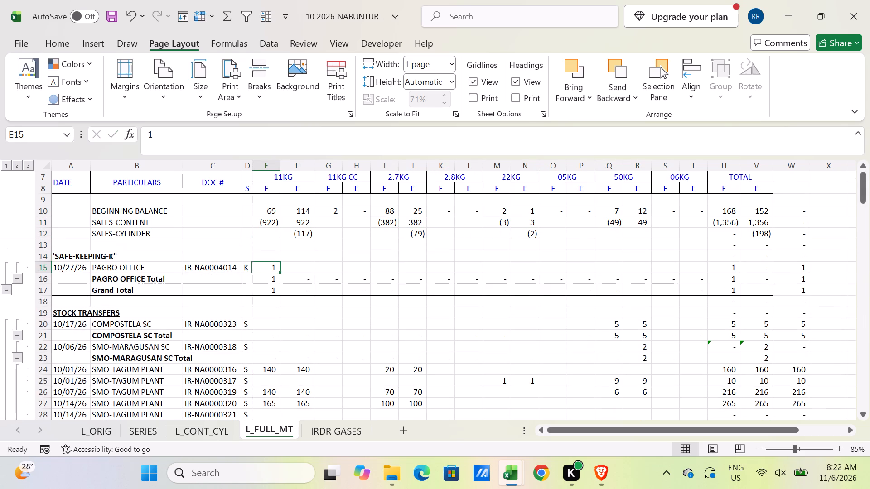
click(290, 272)
text(=-)
key(Left)
key(Return)
key(Up)
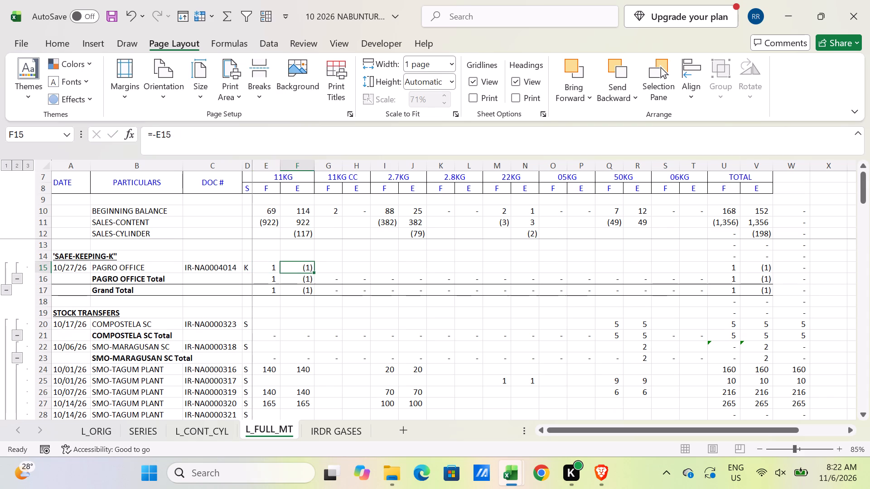
Clear the 50KG E quantity in the COMPOSTELA SC stock transfer row, R20.
click(640, 323)
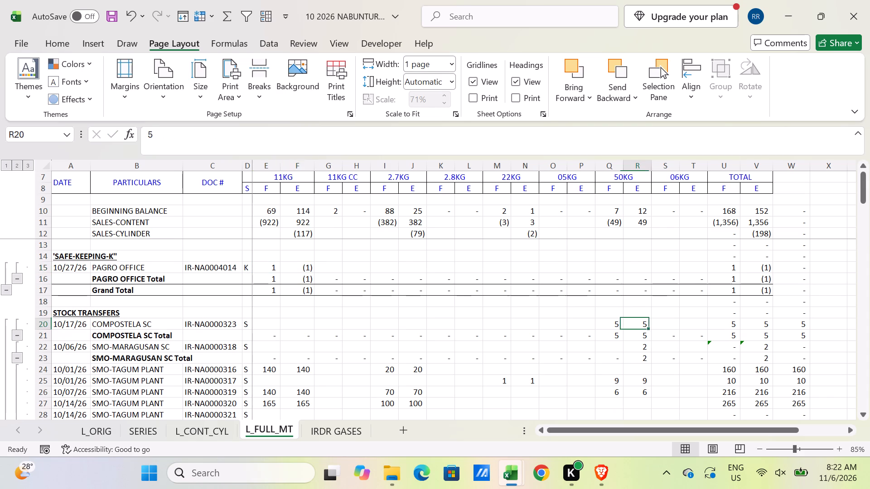
key(Delete)
key(Delete)
Clear the E quantities for 11KG, 2.7KG, 22KG and 50KG in the incoming SMO-TAGUM PLANT stock transfers, rows 24 to 34.
scroll(600, 342, down, 2)
scroll(455, 339, down, 1)
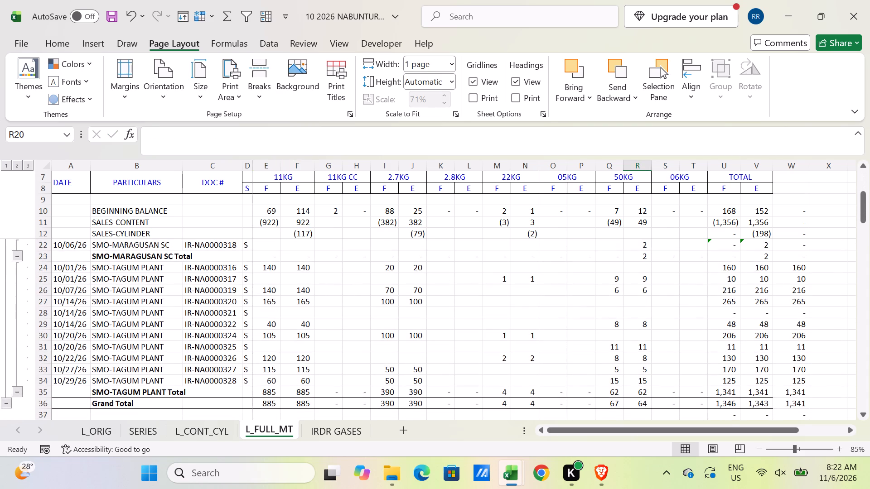
drag(297, 266, 290, 384)
key(Delete)
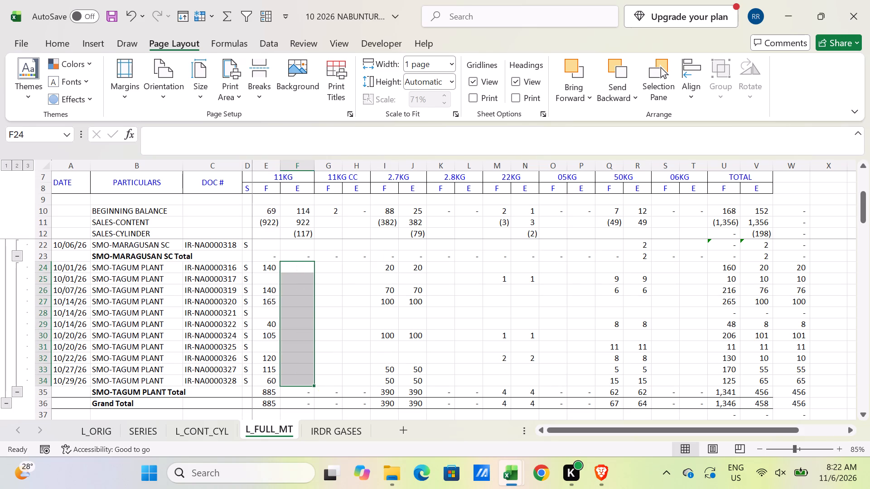
drag(411, 270, 416, 376)
key(Delete)
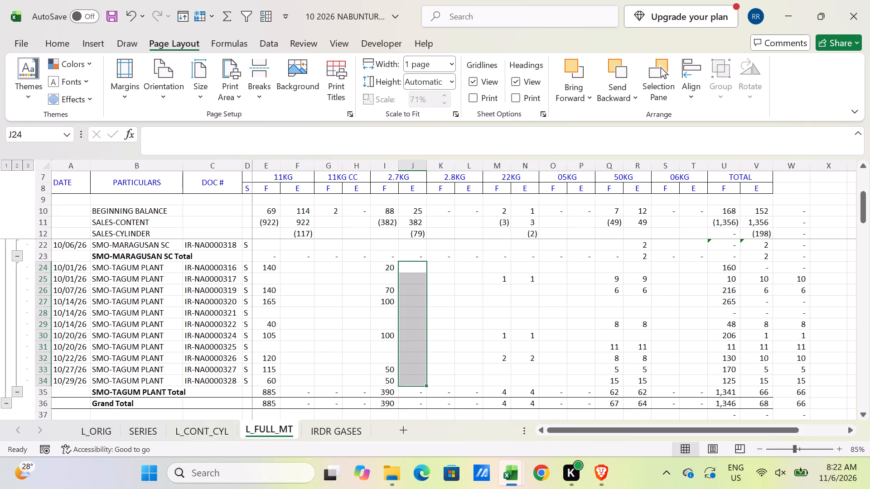
drag(532, 277, 532, 364)
key(Delete)
drag(644, 276, 644, 350)
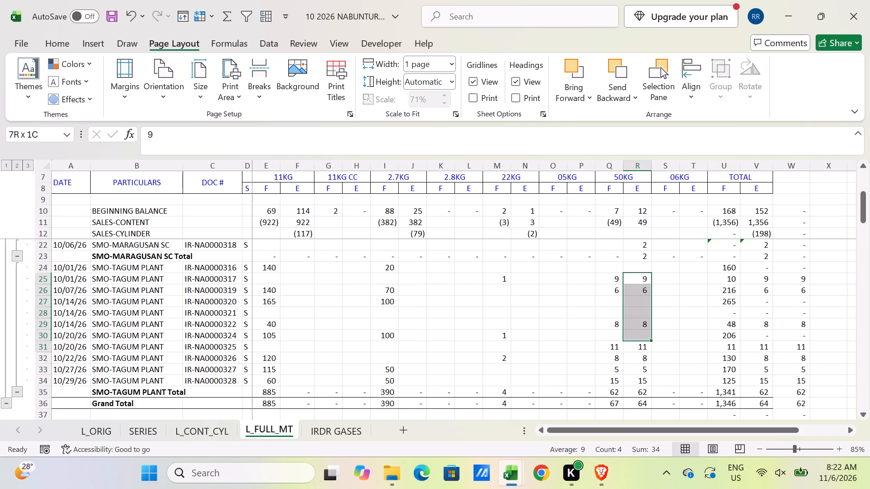
drag(644, 350, 643, 376)
key(Delete)
Enter 10 as the 2.7KG E quantity in the released safekeeping-K detail row, J48.
scroll(608, 372, down, 4)
scroll(542, 359, down, 2)
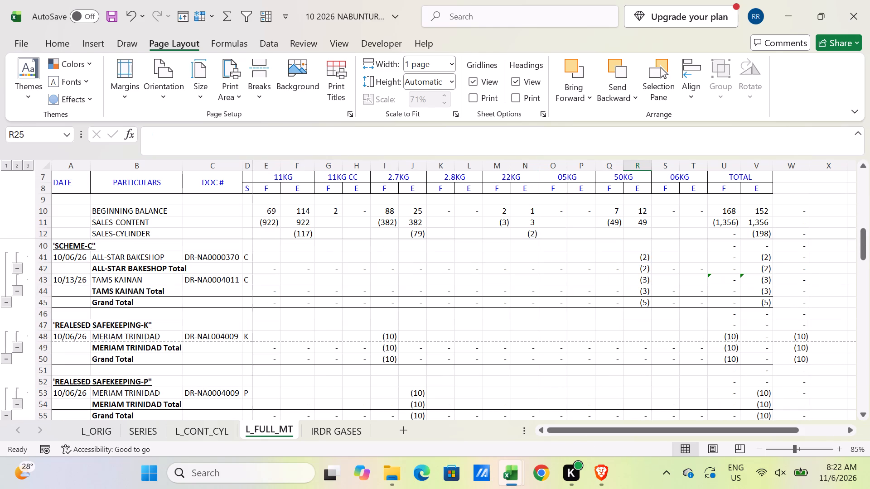
click(421, 334)
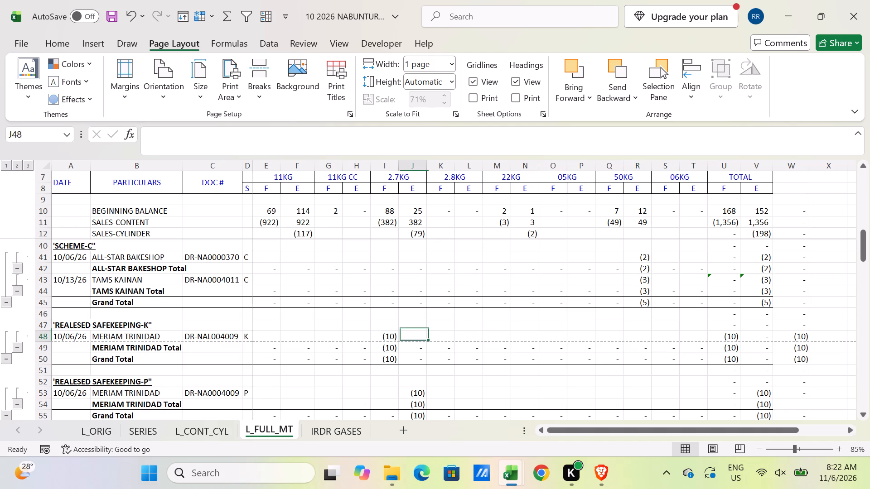
text(10)
key(Return)
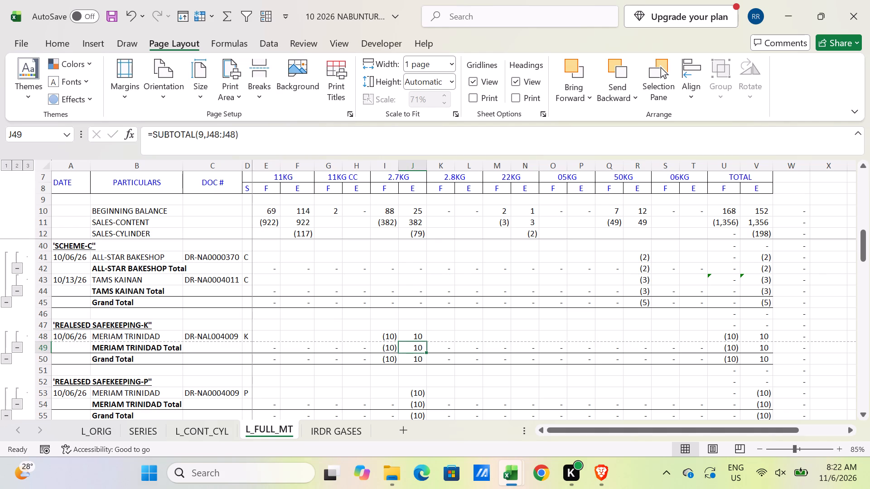
Enter 1 as the 11KG E quantity in the DONATION row, F58.
scroll(213, 377, down, 2)
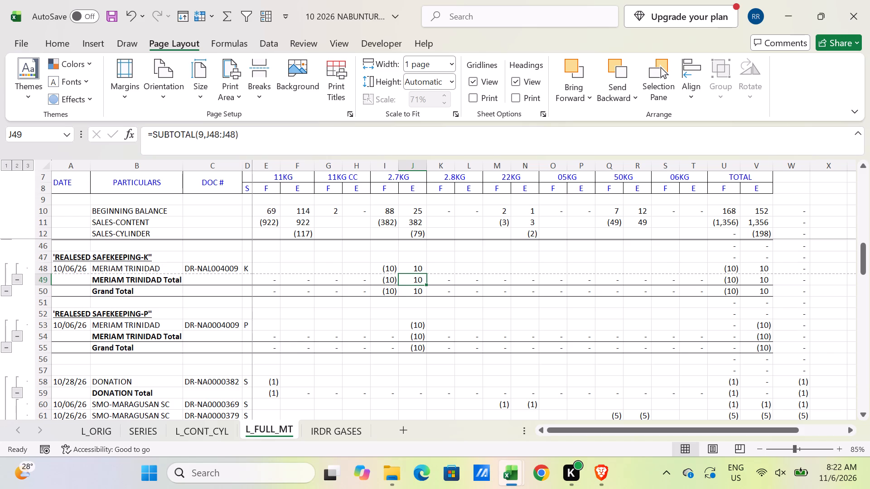
scroll(399, 331, down, 2)
click(289, 313)
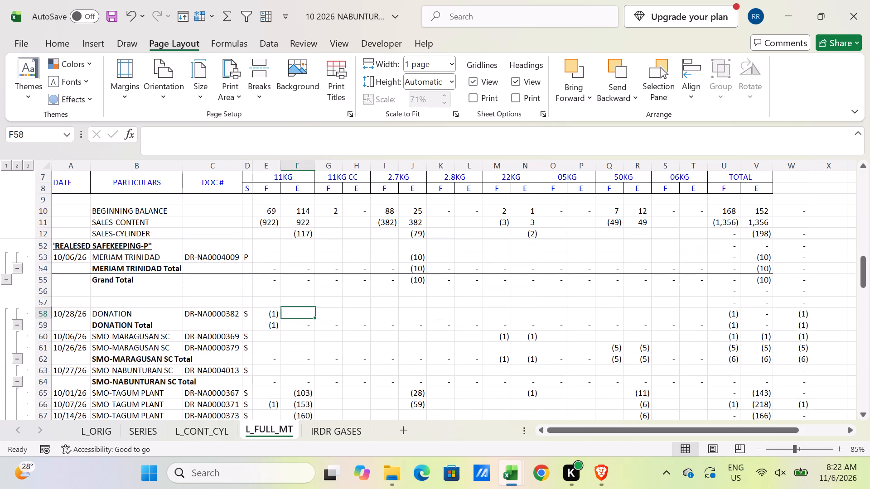
key(1)
key(Return)
Clear the E quantities of the outgoing SMO-MARAGUSAN SC transfers: 22KG in N60 and 50KG in R61.
scroll(481, 363, down, 1)
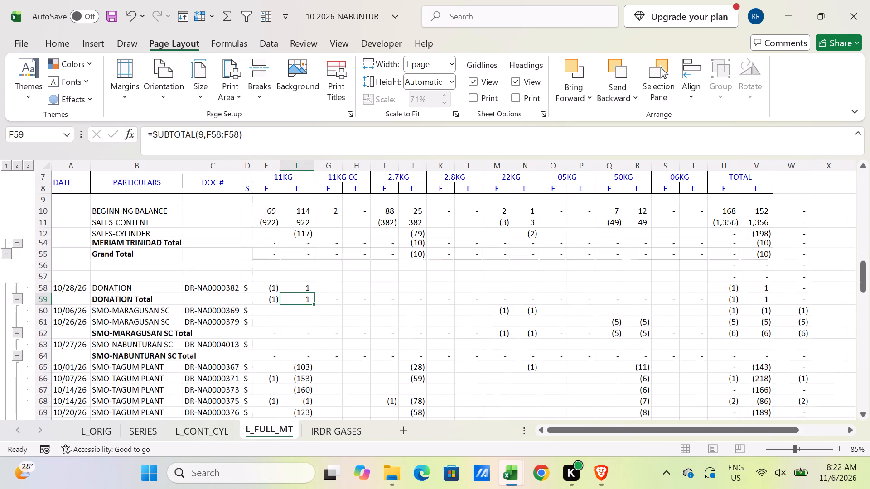
click(527, 303)
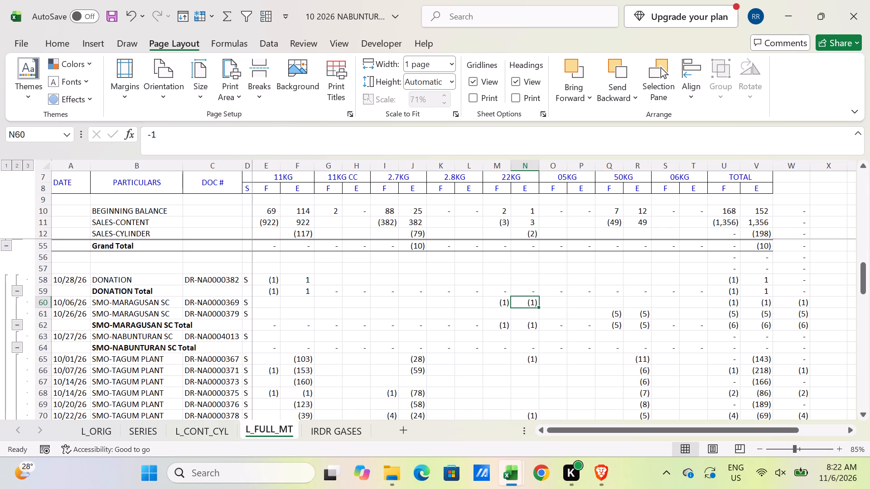
key(Delete)
click(641, 311)
key(Delete)
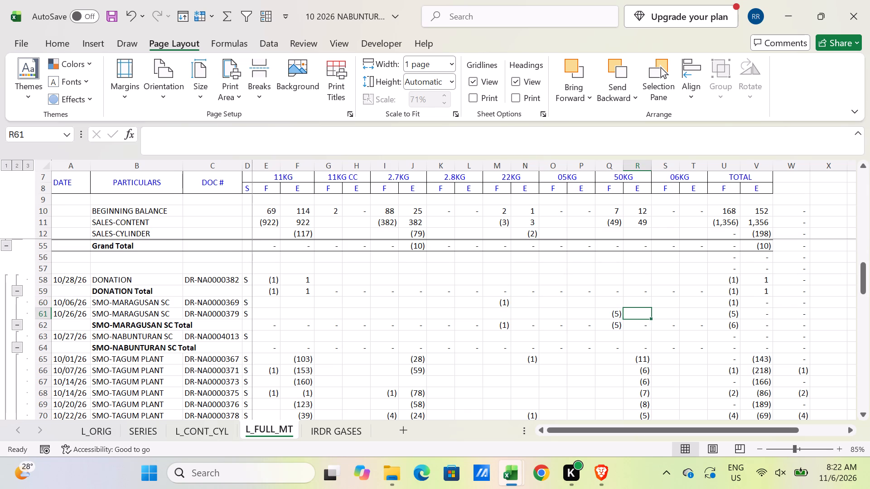
Adjust the outgoing SMO-TAGUM PLANT E quantities: set F66 to -152, clear F68, set J68 to -77 and J70 to -20.
scroll(487, 331, down, 2)
click(310, 304)
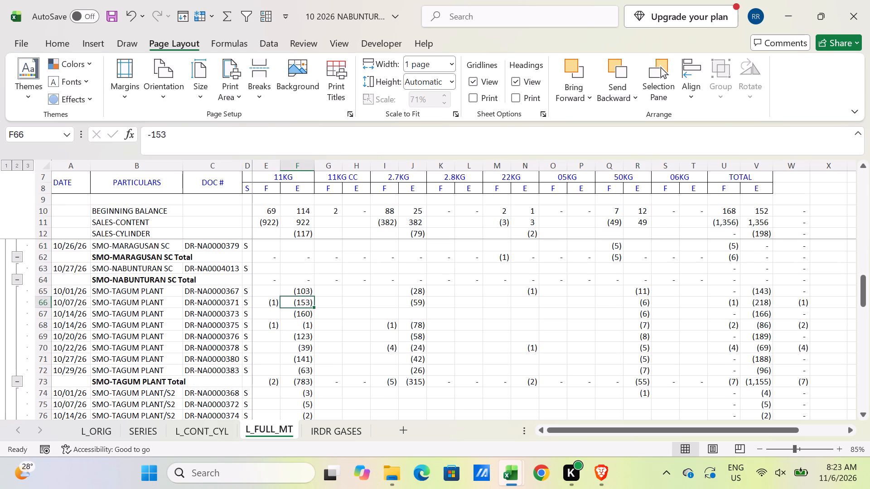
text(-152)
key(Return)
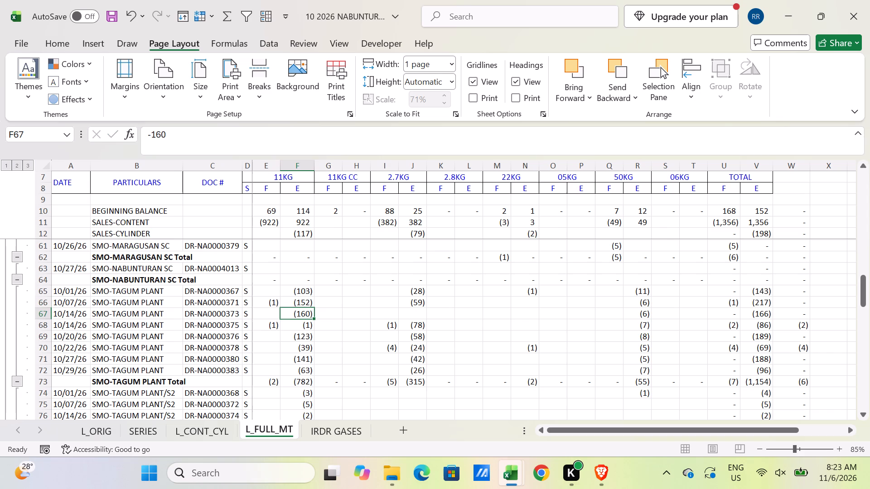
click(309, 325)
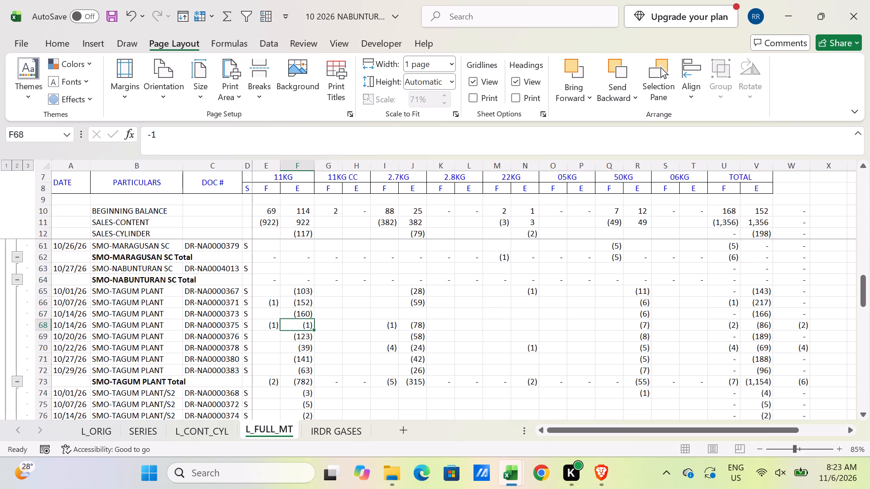
key(Delete)
click(412, 327)
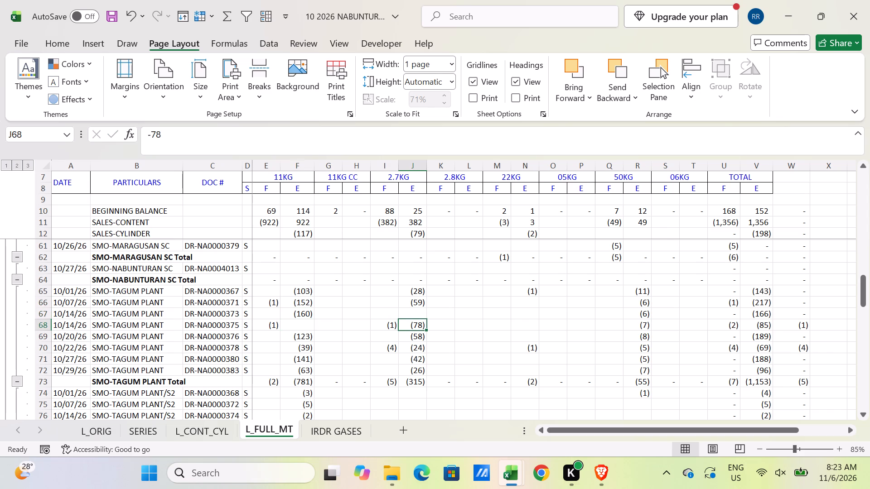
text(-77)
key(Return)
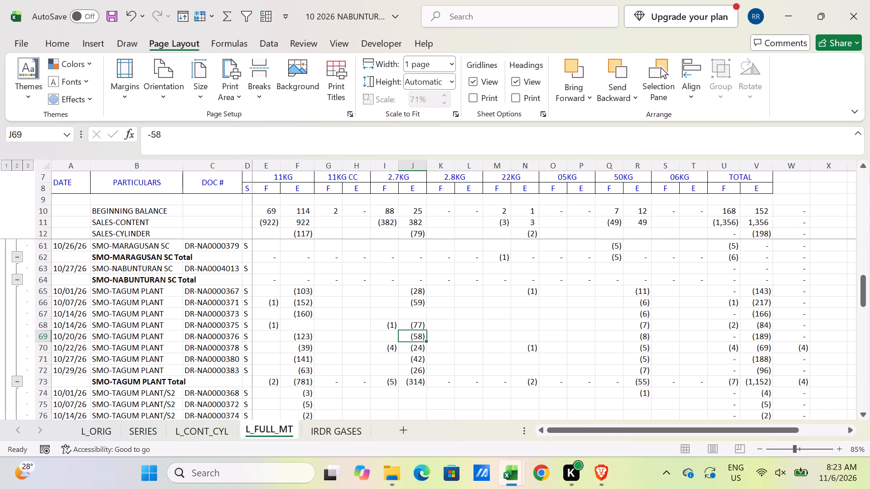
click(419, 350)
text(-20)
key(Return)
Review the check column down to the DIFFERENCE row and save the Nabunturan workbook.
scroll(443, 324, down, 3)
scroll(447, 321, up, 1)
scroll(447, 321, down, 3)
click(436, 389)
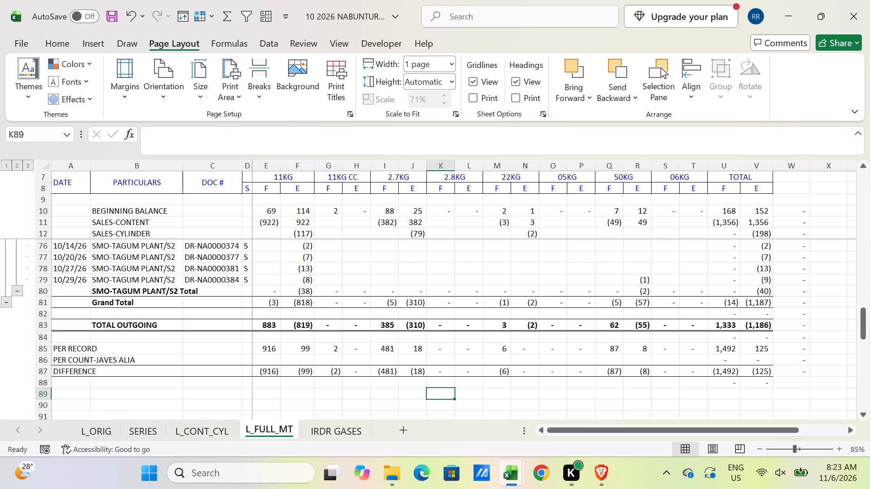
key(ctrl+s)
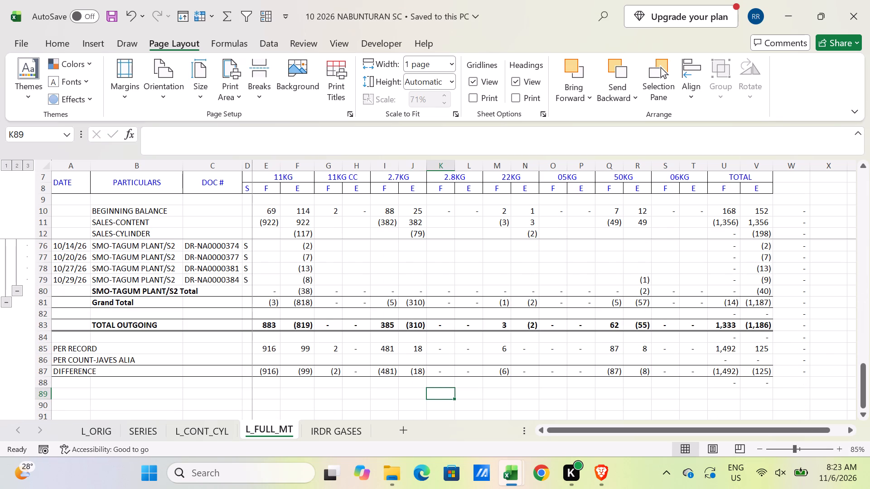
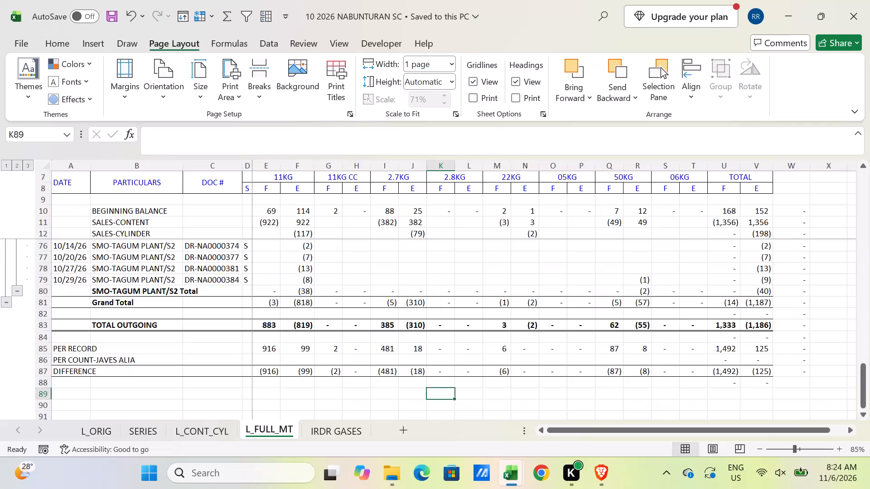
Save the Nabunturan workbook.
scroll(298, 325, down, 2)
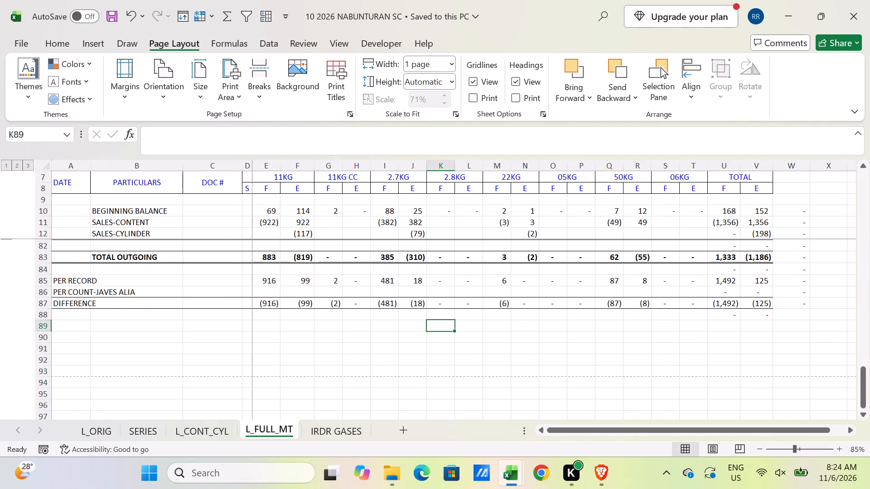
click(305, 359)
key(ctrl+s)
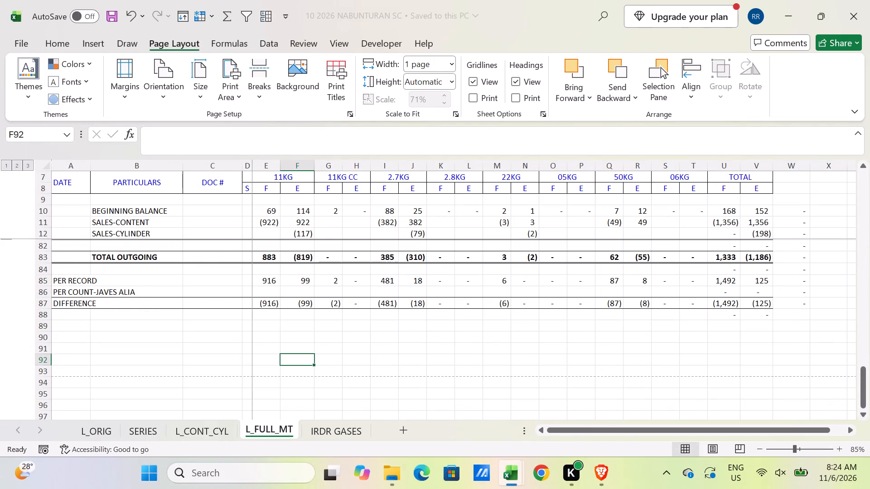
Review the L_FULL_MT rows from the incoming transfers through the outgoing sections to the DIFFERENCE row.
scroll(305, 359, up, 16)
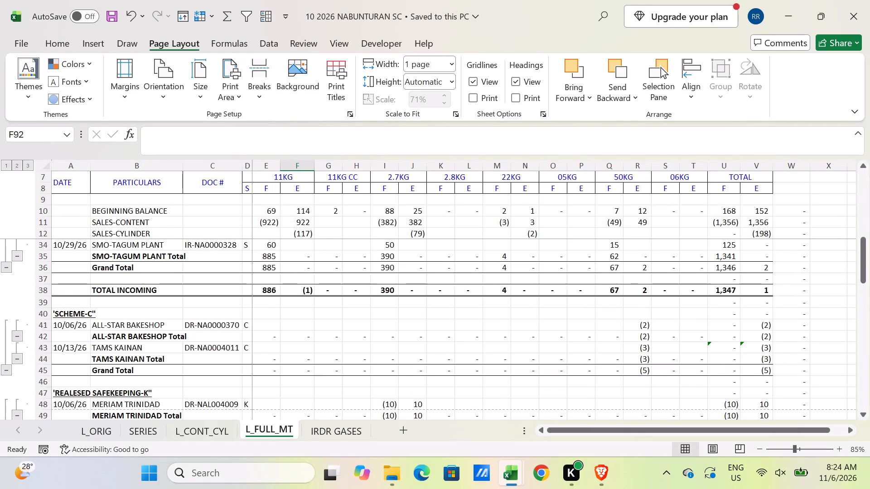
scroll(305, 359, up, 8)
scroll(305, 359, down, 12)
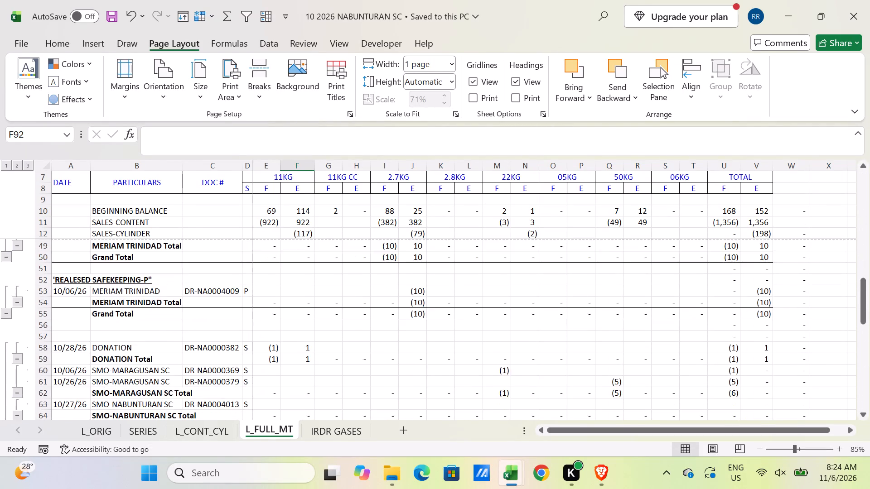
scroll(305, 359, down, 10)
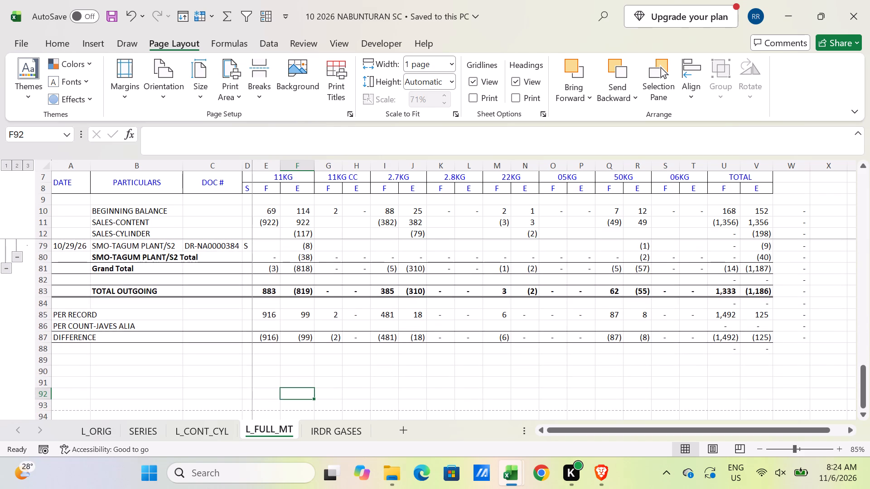
Check both pages of the L_FULL_MT print preview, then return to the sheet without printing.
key(ctrl+p)
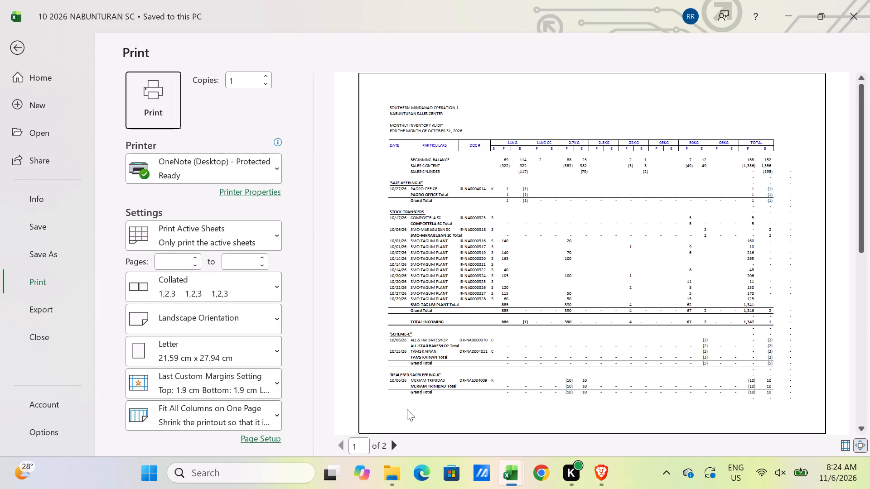
key(Escape)
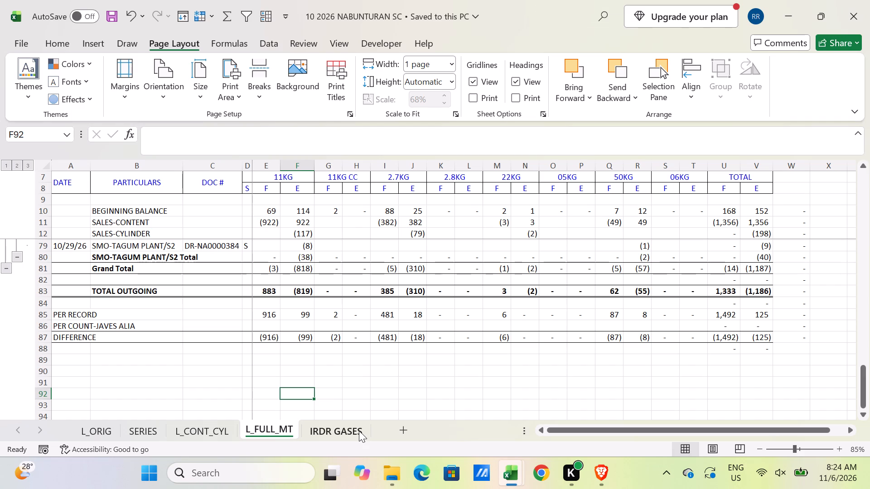
key(ctrl+p)
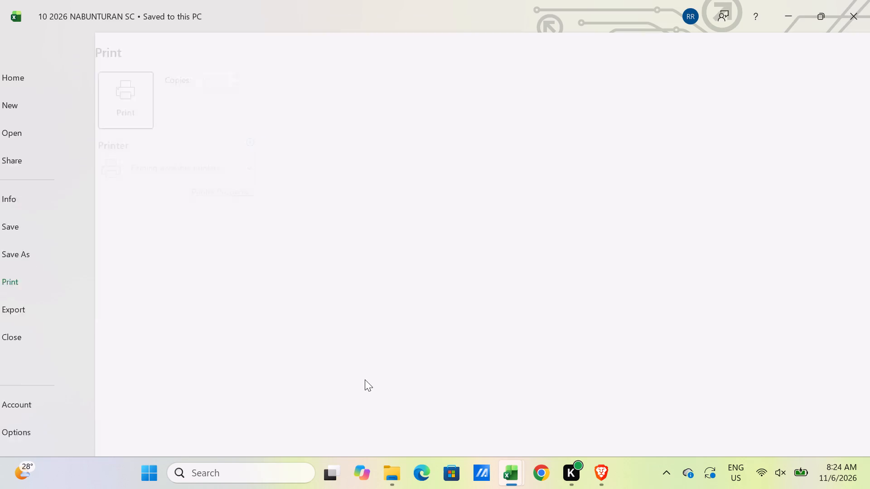
click(391, 446)
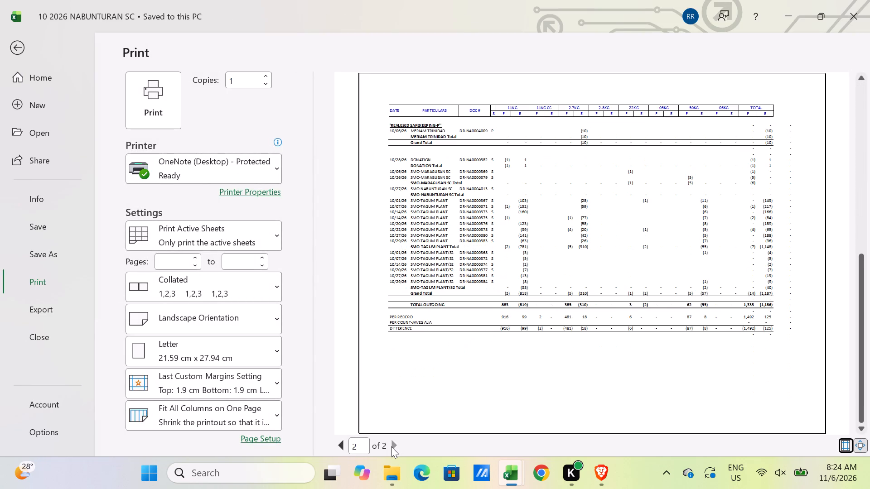
key(Escape)
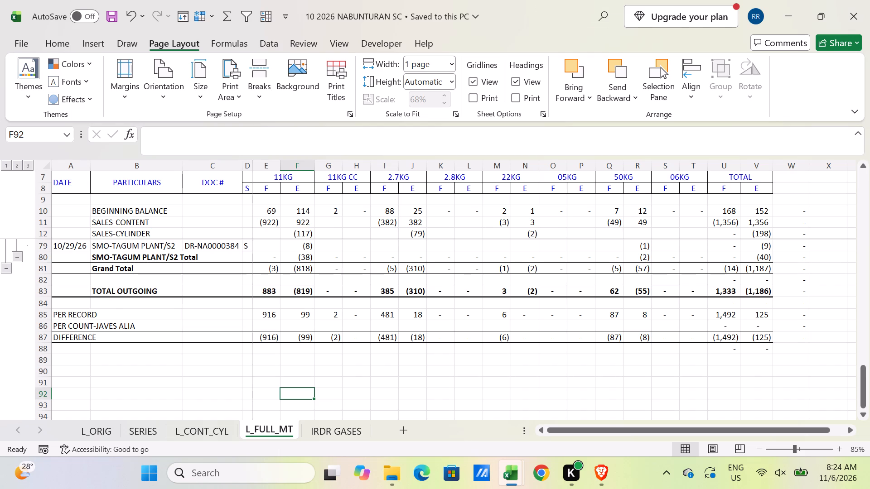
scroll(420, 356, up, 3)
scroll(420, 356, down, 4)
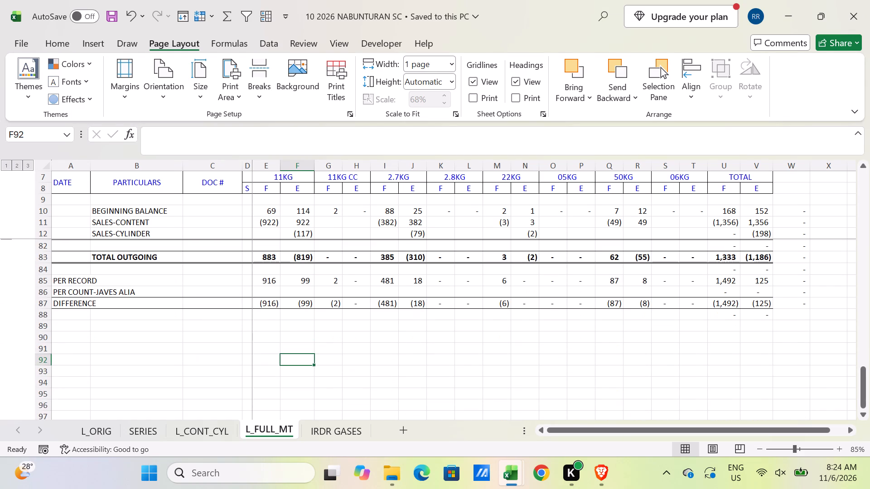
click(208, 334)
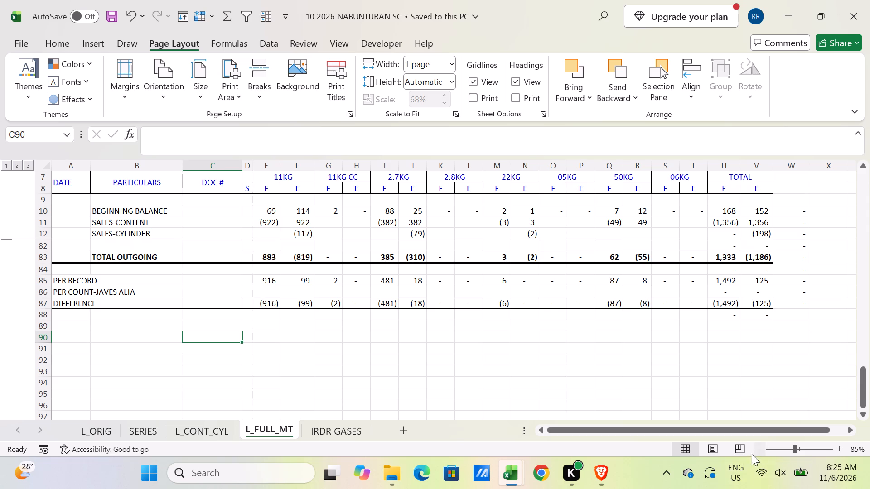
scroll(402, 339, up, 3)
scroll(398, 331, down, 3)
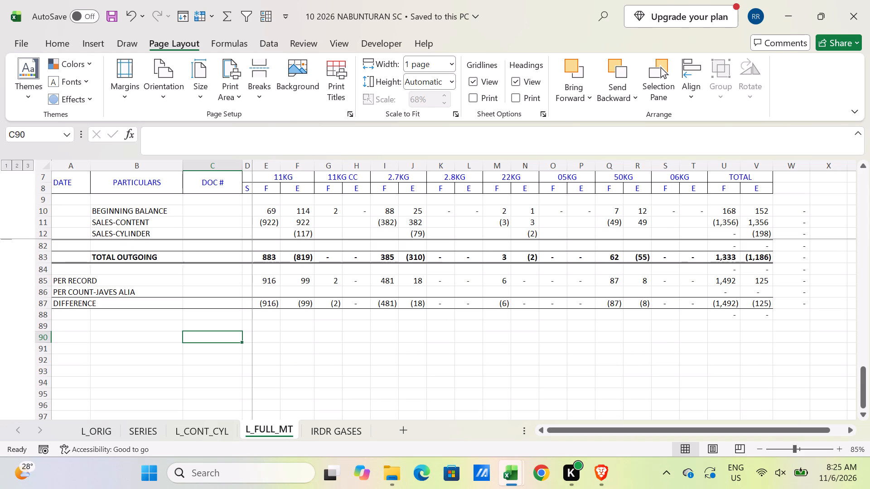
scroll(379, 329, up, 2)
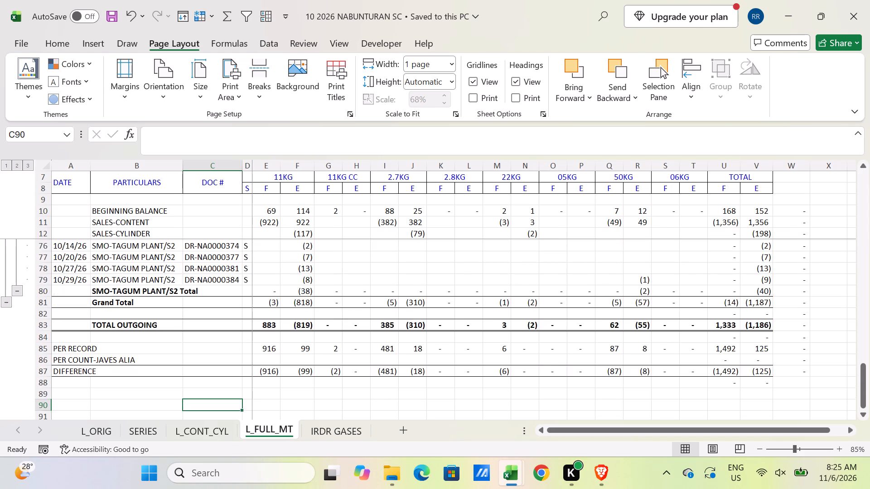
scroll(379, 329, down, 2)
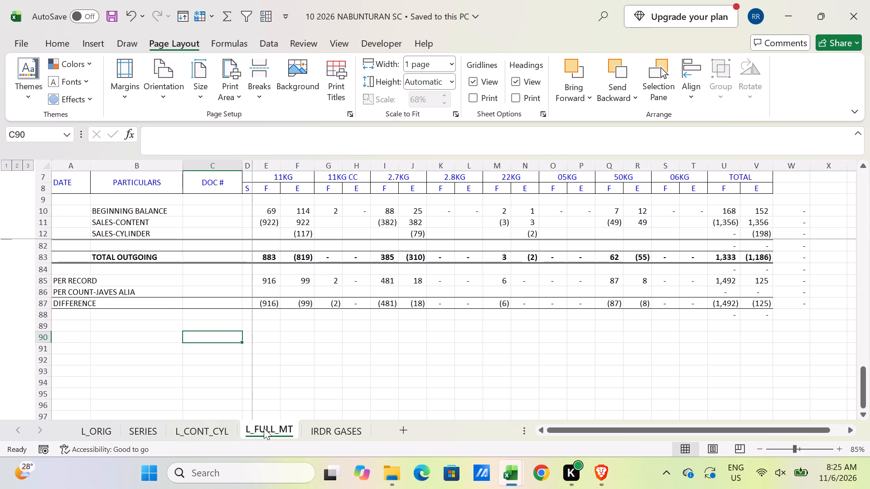
Duplicate the L_FULL_MT sheet just before IRDR GASES and name the copy L_ST_ANALYSIS.
drag(264, 428, 328, 429)
double_click(328, 429)
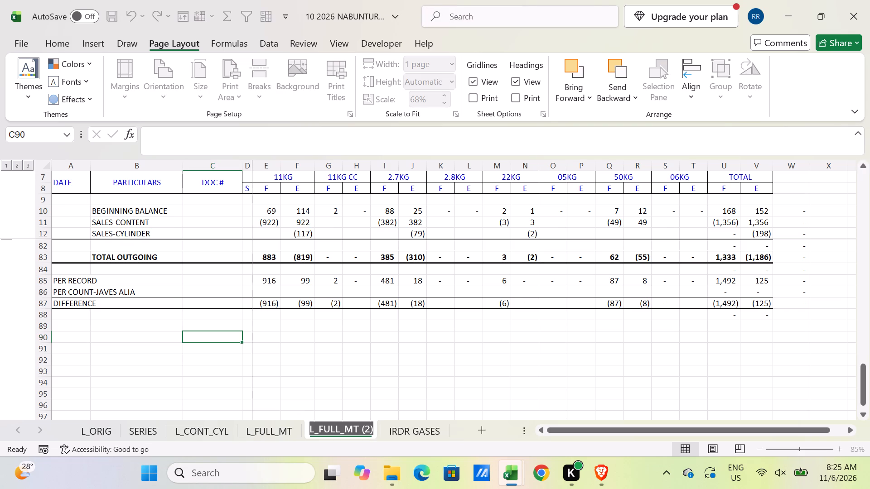
text(L_ST_ANALY)
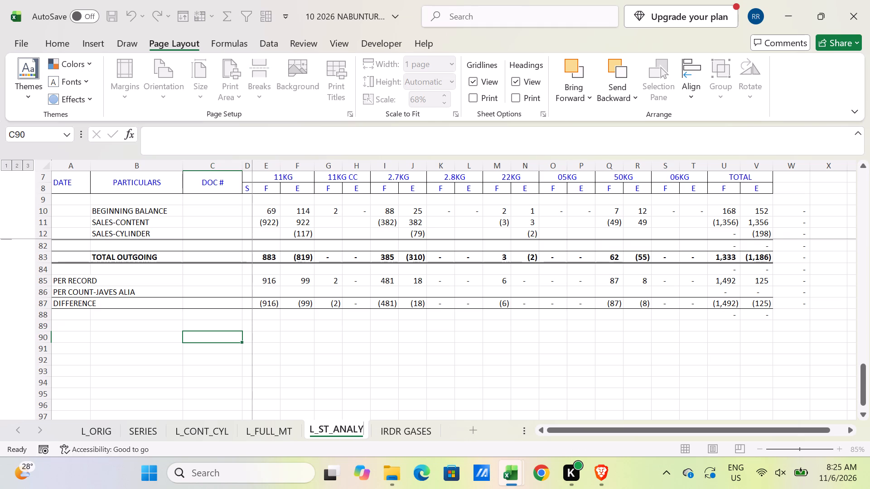
text(SIS)
key(Return)
Remove all subtotals from A14:V83 on L_ST_ANALYSIS, from the SAFE-KEEPING-K heading through TOTAL OUTGOING.
scroll(328, 429, up, 2)
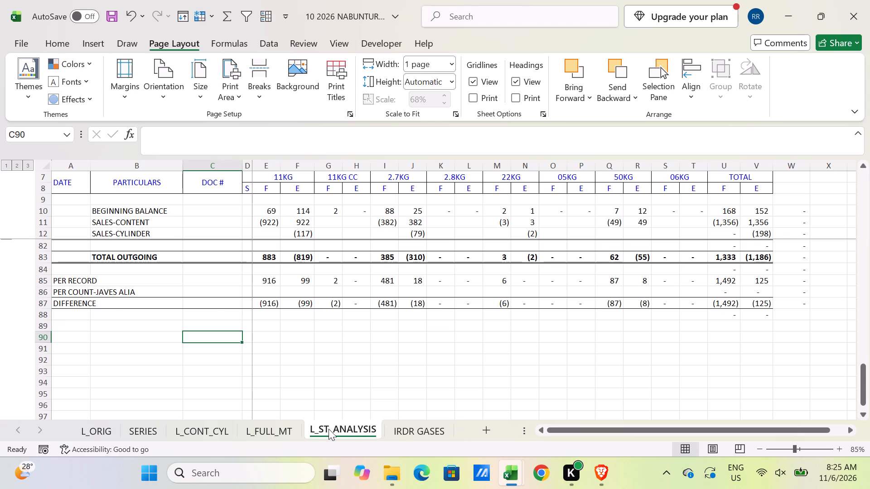
scroll(329, 429, up, 20)
scroll(329, 429, up, 9)
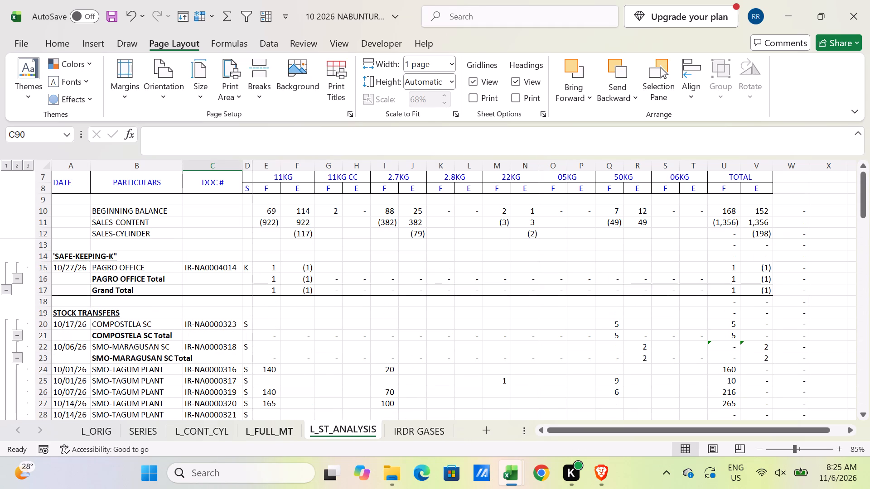
click(83, 251)
scroll(552, 335, down, 8)
scroll(703, 363, down, 4)
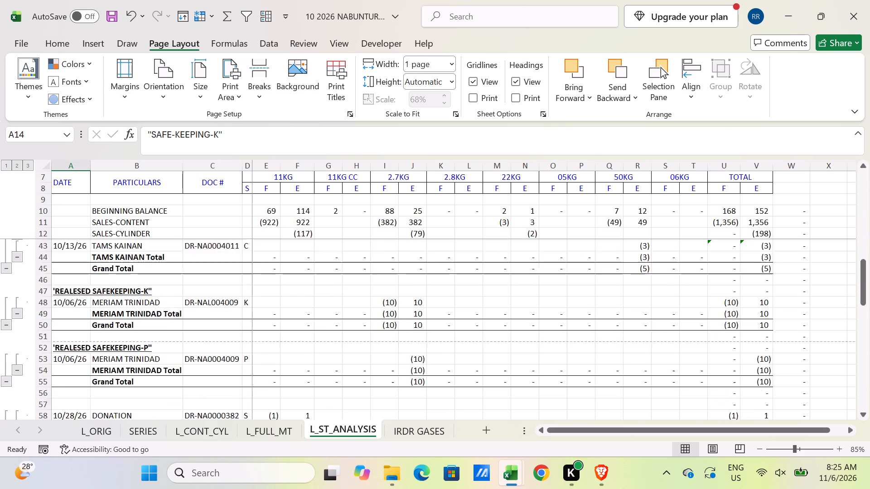
scroll(703, 363, down, 9)
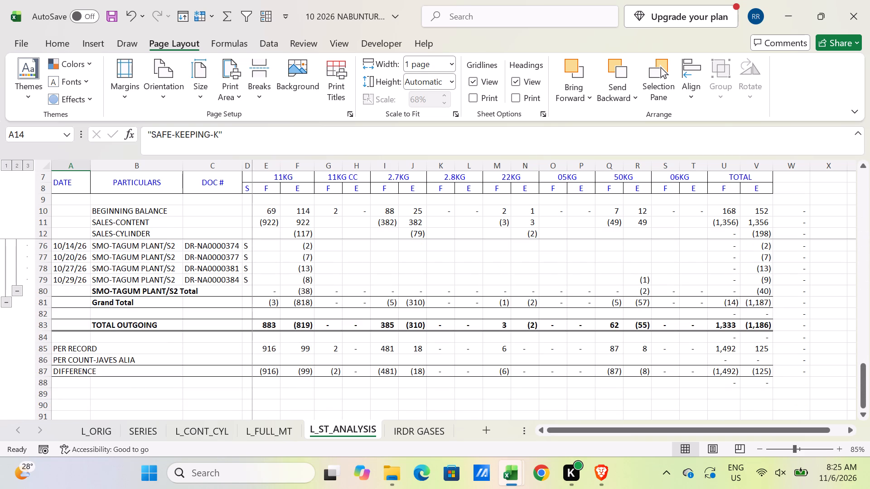
shift+click(767, 323)
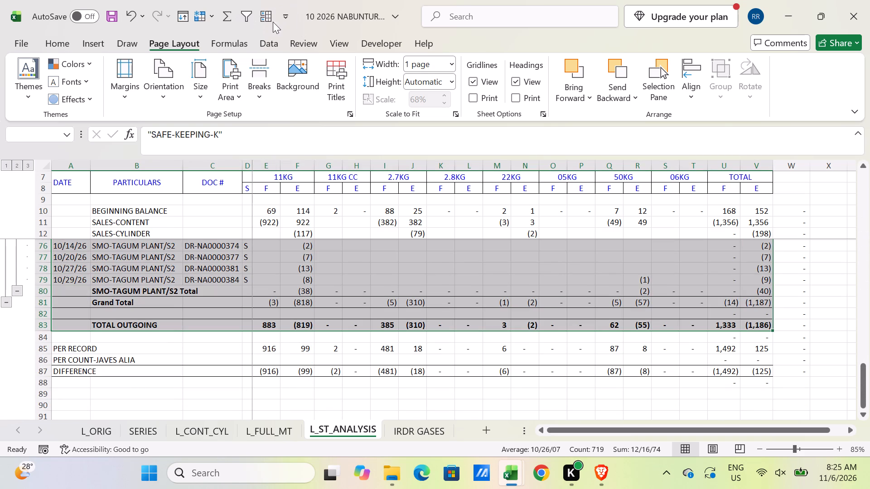
click(265, 17)
click(466, 318)
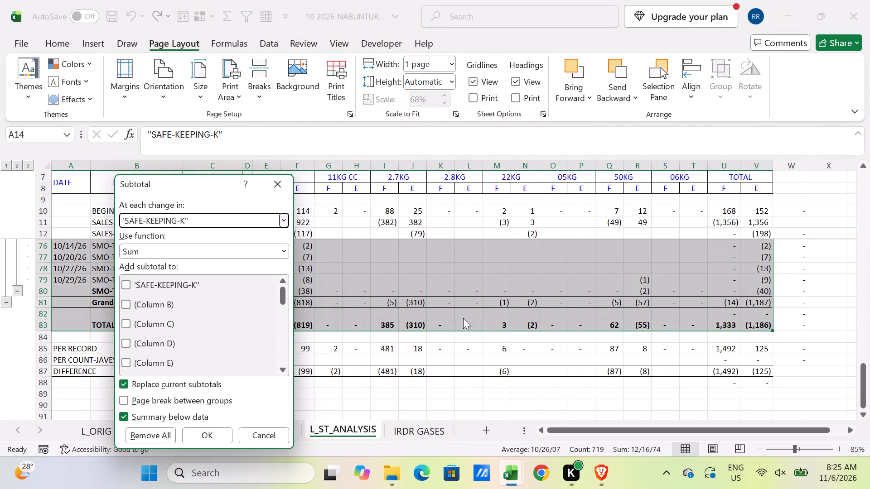
click(148, 439)
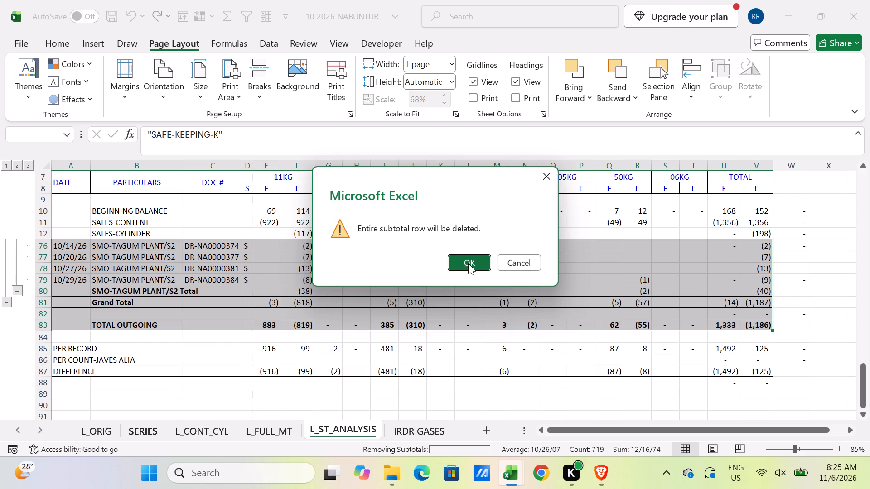
click(468, 264)
Sort the transaction rows A14:V62 by date (column A) oldest to newest, then by DOC # (column C).
scroll(507, 318, up, 6)
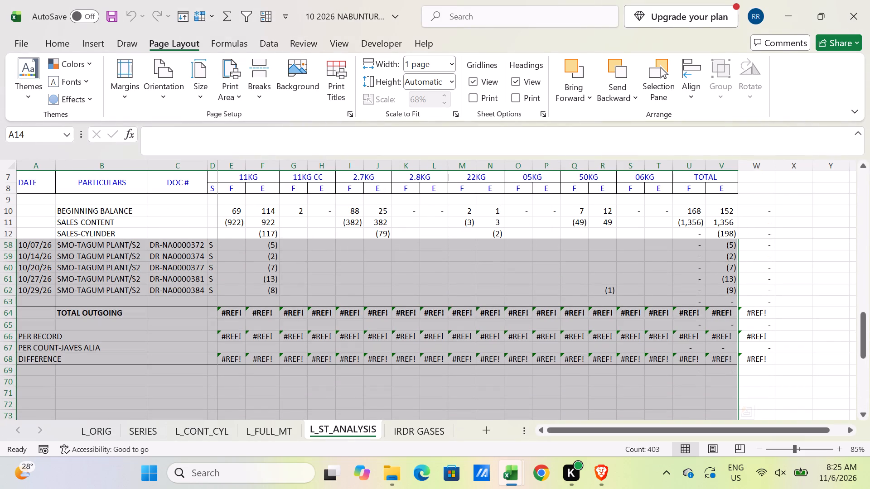
shift+click(728, 288)
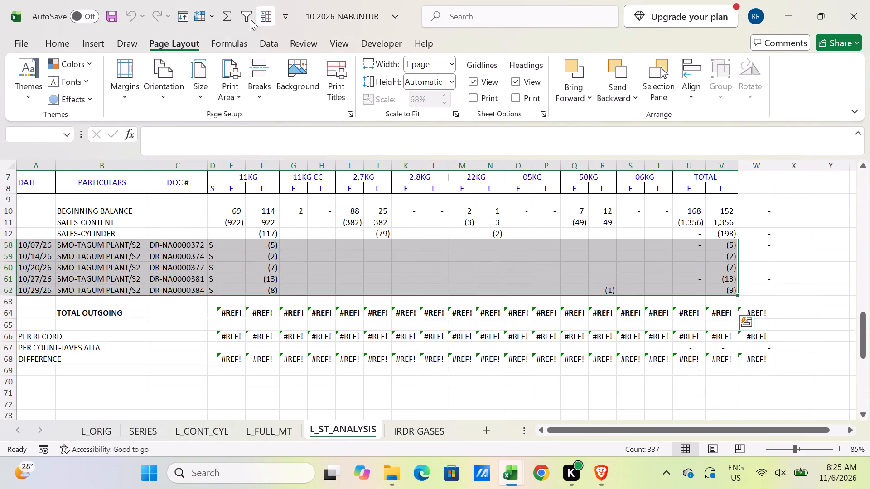
click(184, 16)
click(129, 273)
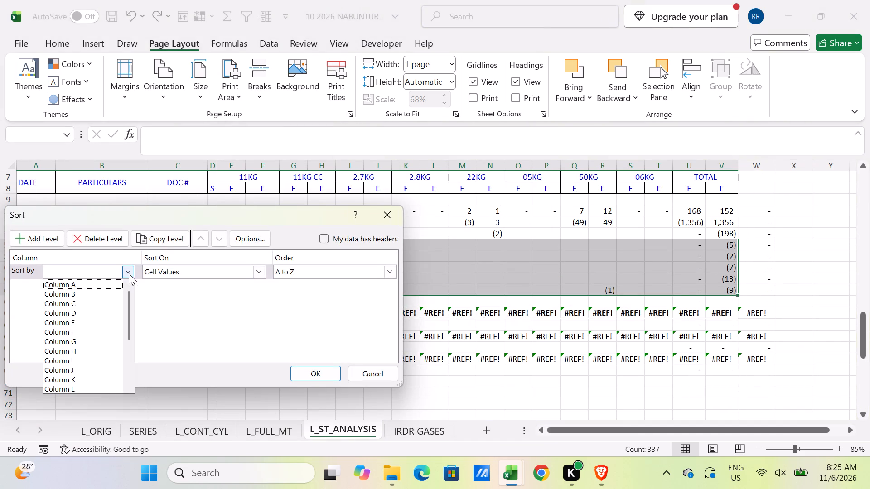
click(82, 288)
click(44, 238)
click(65, 291)
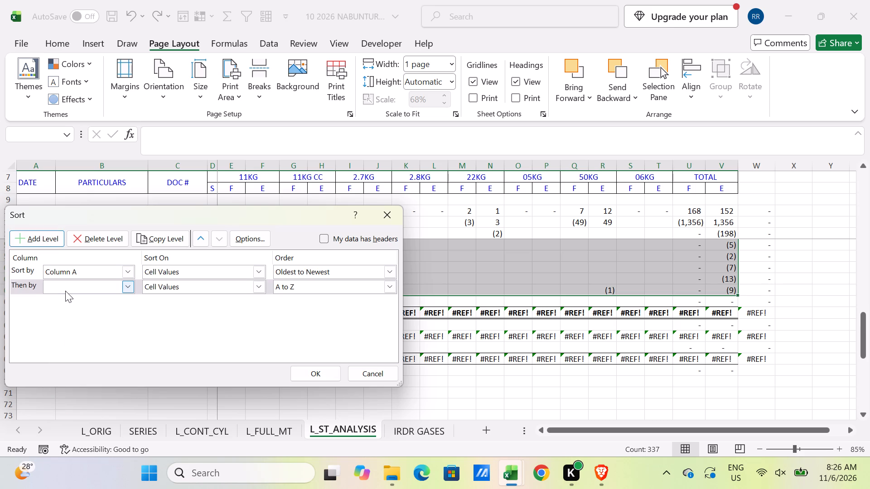
click(66, 314)
click(311, 369)
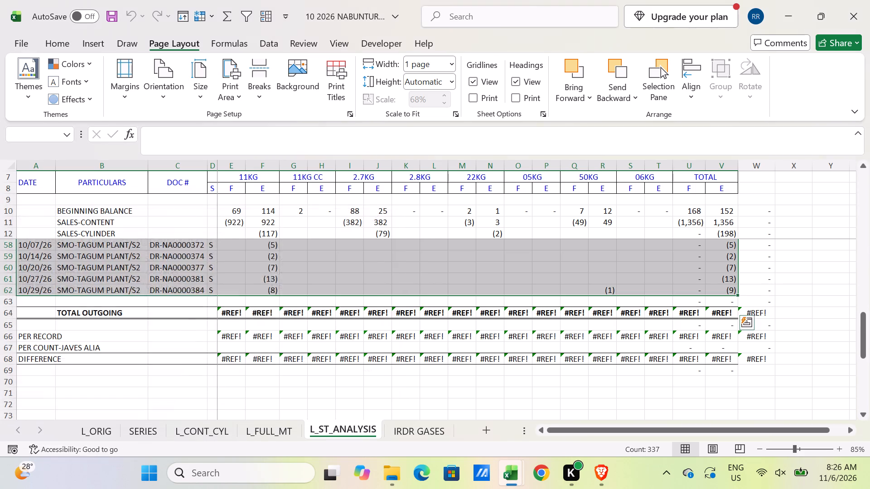
Apply thin top, inner horizontal and bottom borders to the sorted transaction rows A14:V49.
scroll(634, 361, up, 4)
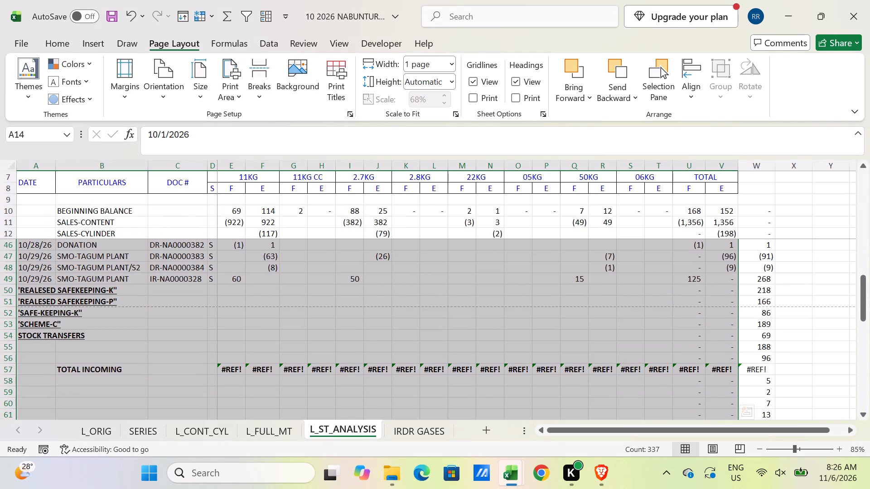
shift+click(722, 278)
right_click(606, 259)
click(656, 342)
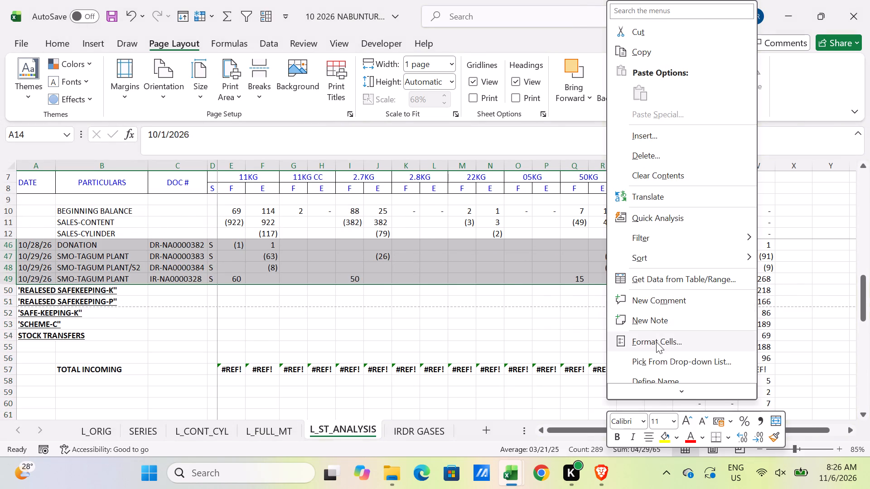
click(633, 141)
click(619, 229)
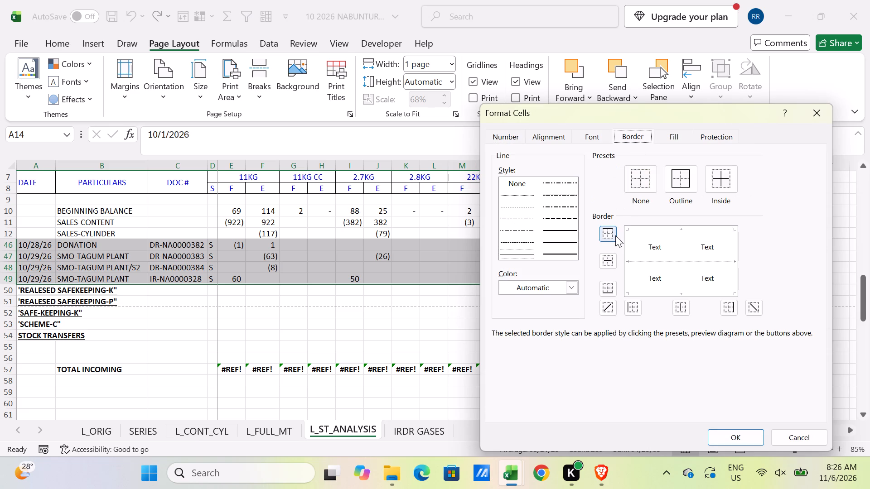
click(615, 235)
click(610, 260)
click(607, 288)
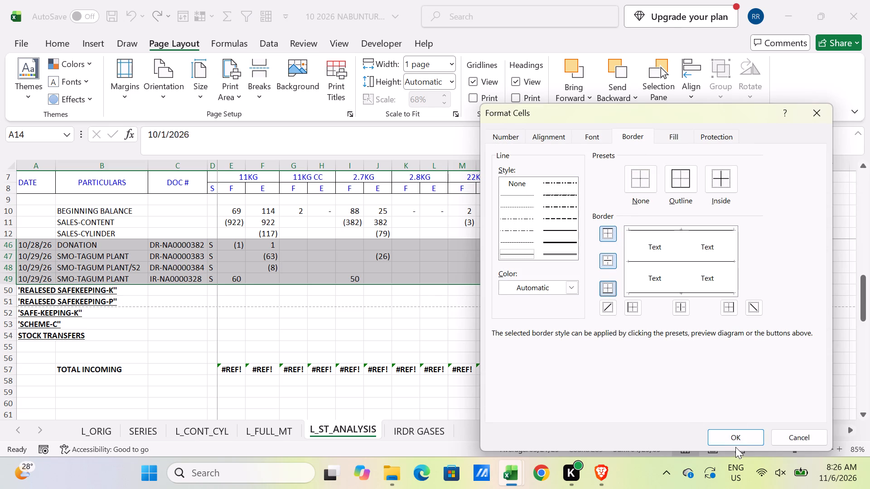
click(737, 441)
Delete rows 50 to 64, covering the leftover section headings, blank rows, TOTAL INCOMING and TOTAL OUTGOING.
scroll(228, 327, down, 1)
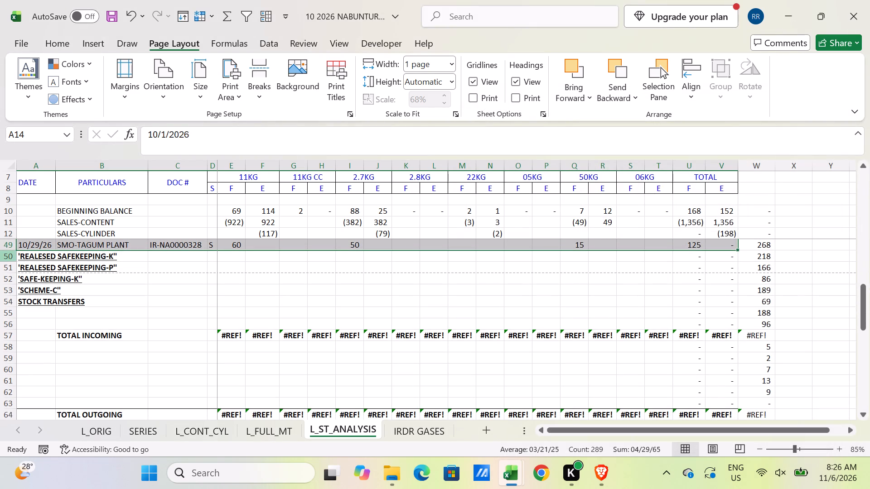
drag(1, 255, 62, 296)
key(ctrl+minus)
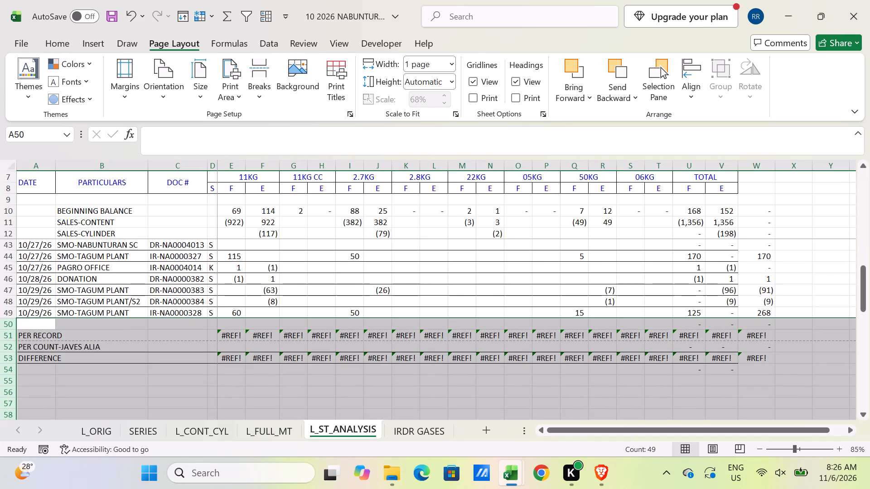
Replace the PER RECORD formula in E51 with =SUM(E10:E49) and fill it across to T51.
click(226, 333)
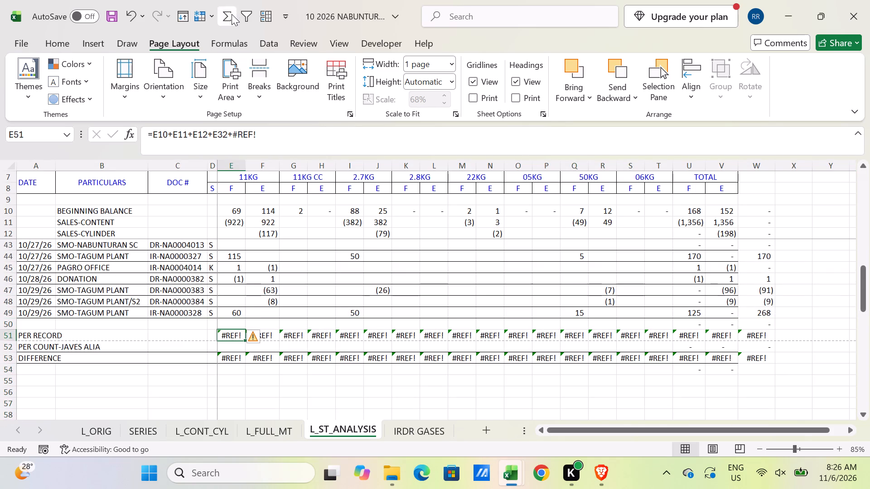
click(232, 14)
click(234, 211)
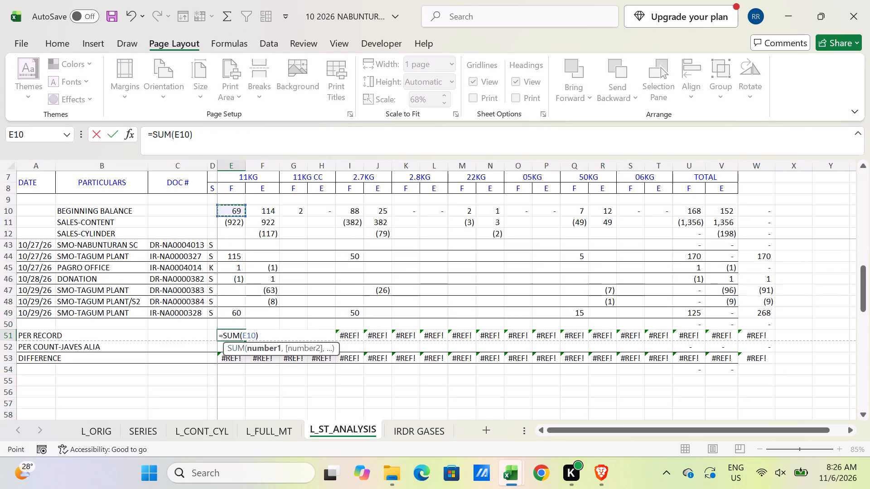
shift+click(226, 314)
key(Return)
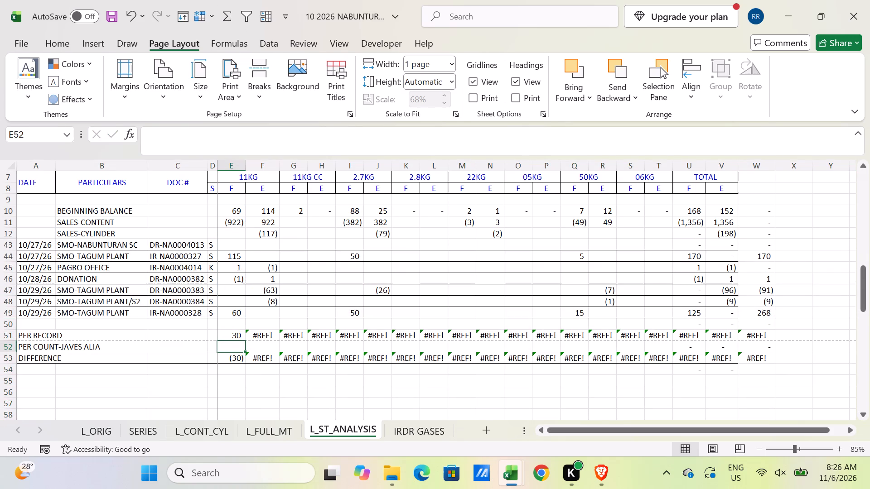
click(233, 338)
drag(245, 340, 679, 316)
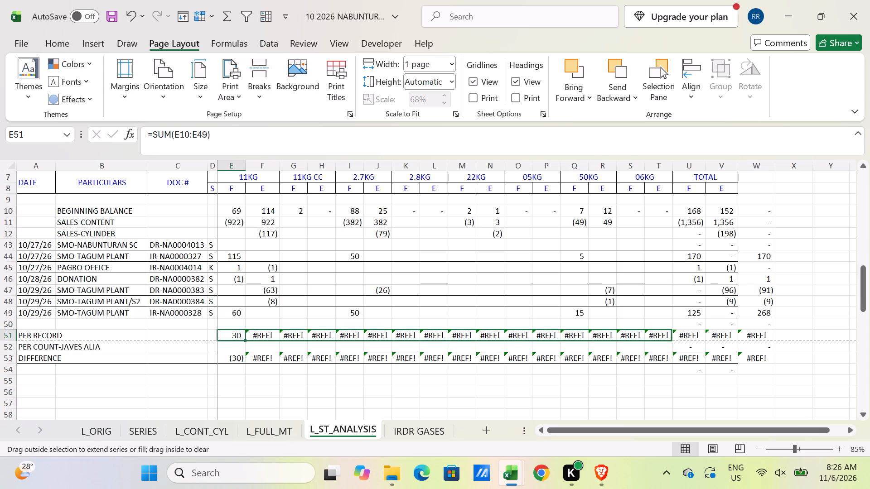
drag(679, 316, 683, 316)
Delete column W, the extra column beside the TOTAL columns, on L_ST_ANALYSIS.
click(756, 167)
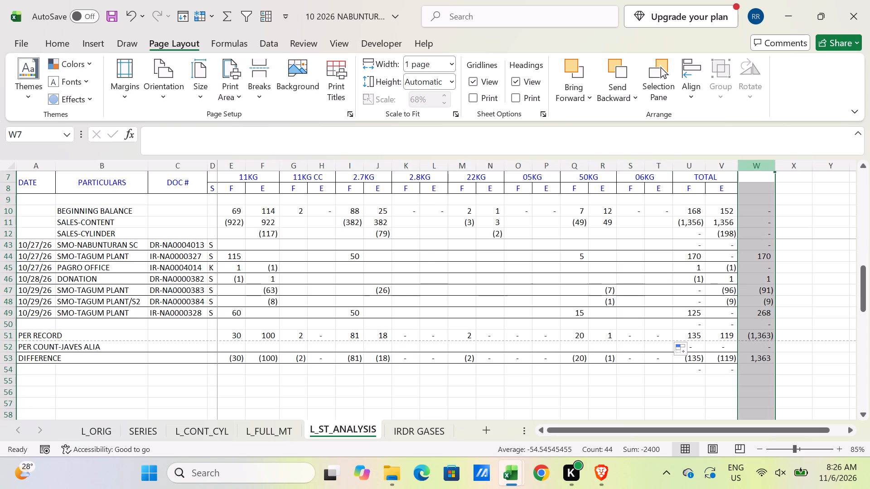
key(ctrl+minus)
click(336, 363)
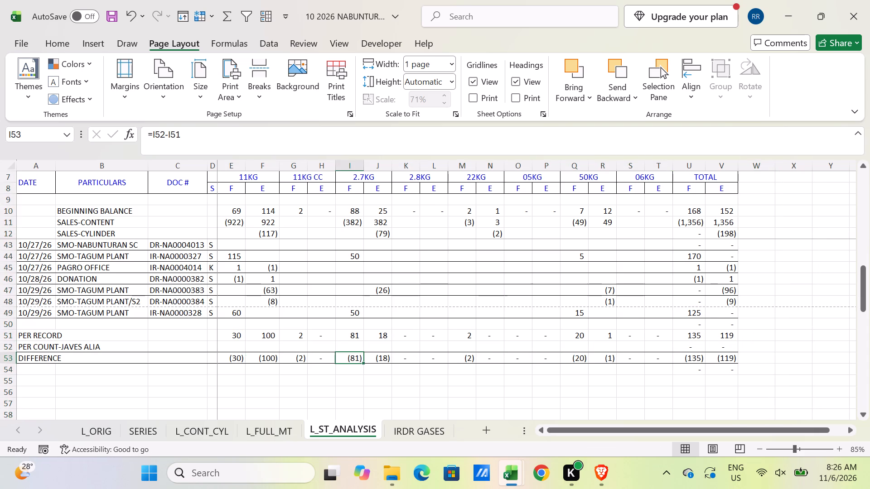
Preview both printed pages of L_ST_ANALYSIS and look back over its transaction rows.
key(ctrl+p)
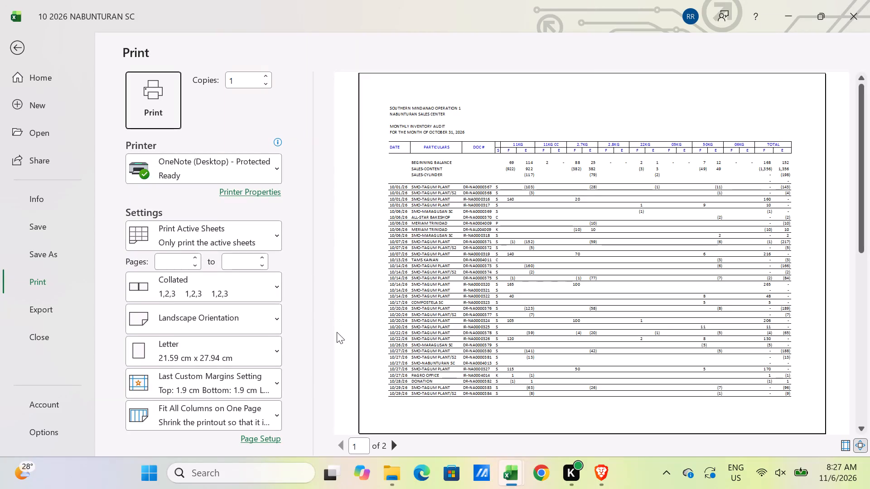
click(391, 447)
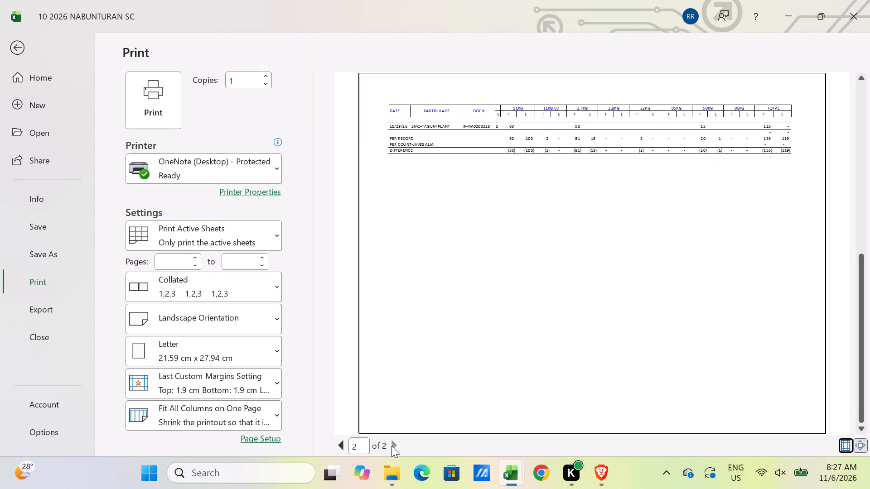
key(Escape)
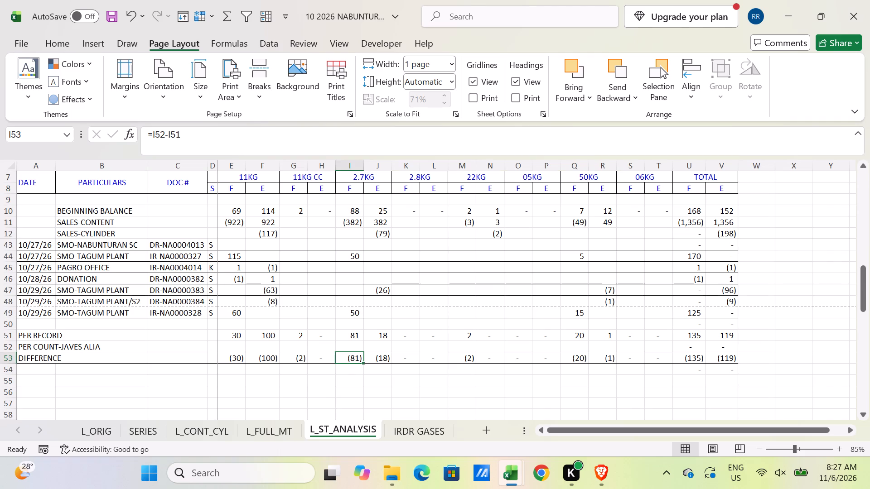
scroll(296, 370, up, 6)
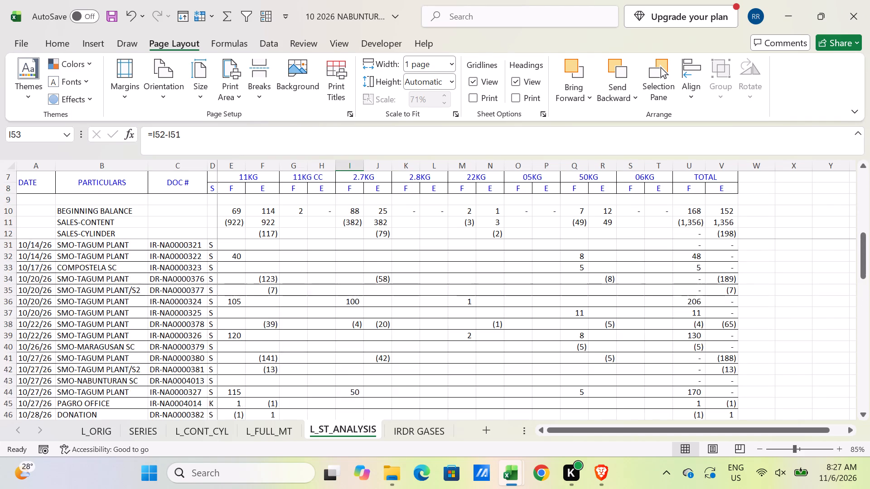
scroll(296, 370, up, 12)
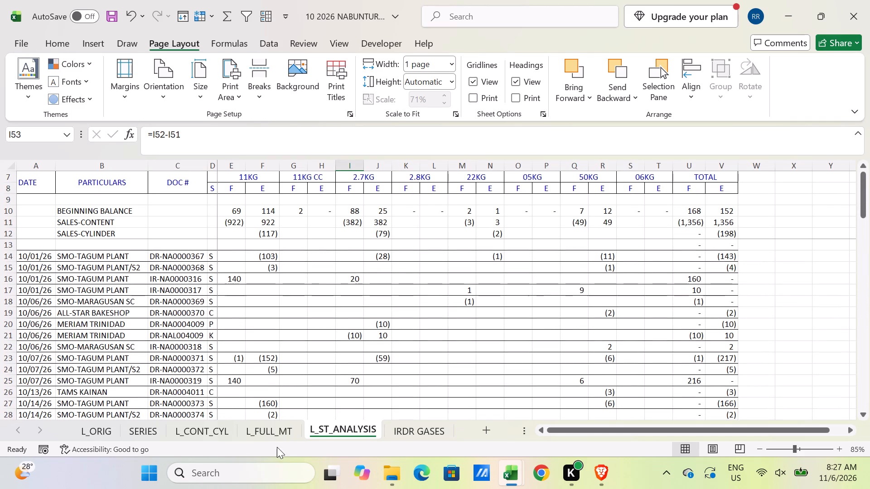
Duplicate the L_FULL_MT sheet, placing the copy before L_ST_ANALYSIS, and rename the copy L_NABUTURAN.
click(265, 428)
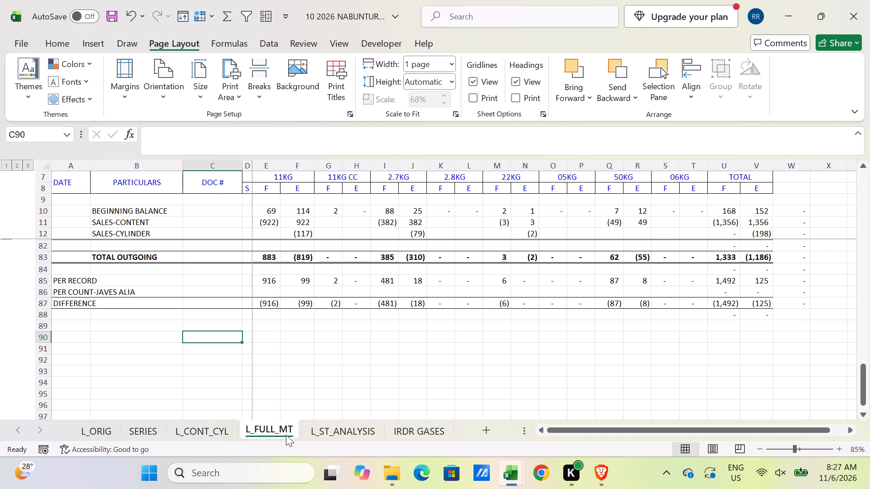
click(348, 434)
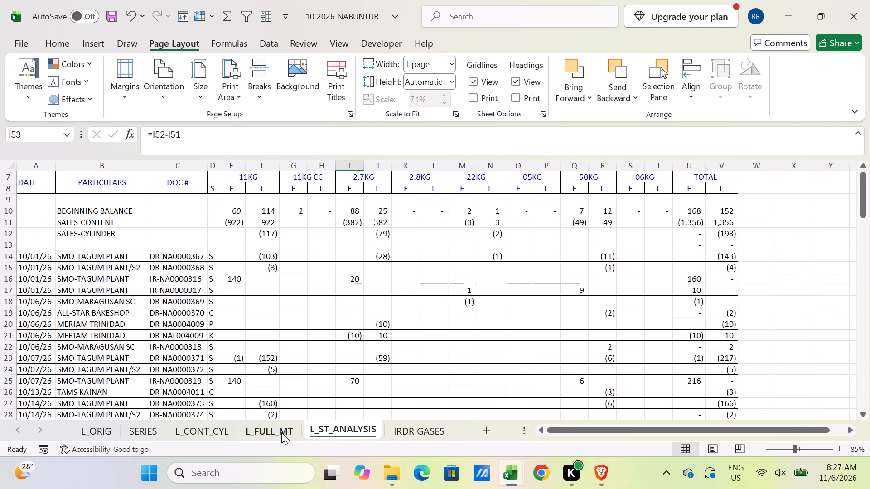
drag(281, 432, 379, 431)
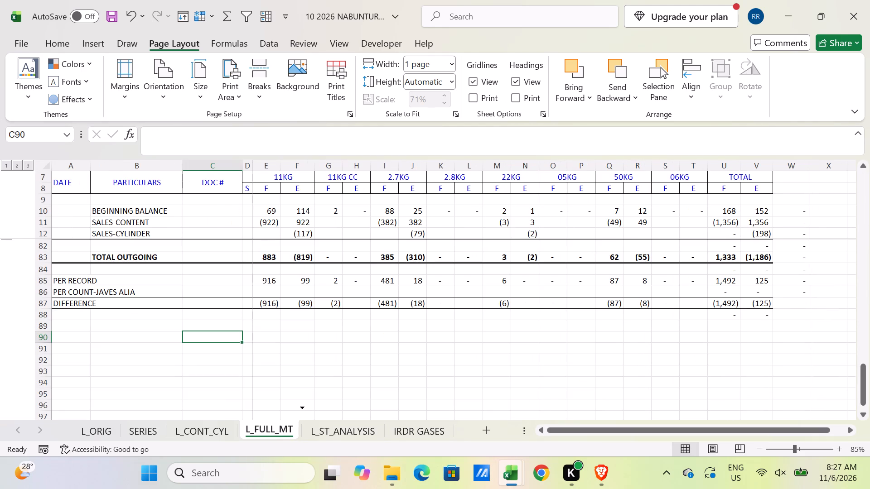
drag(379, 431, 349, 429)
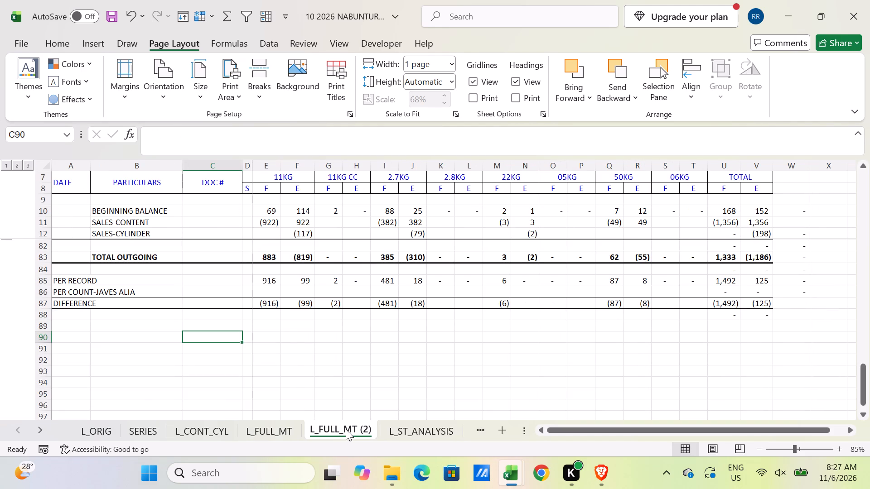
double_click(347, 430)
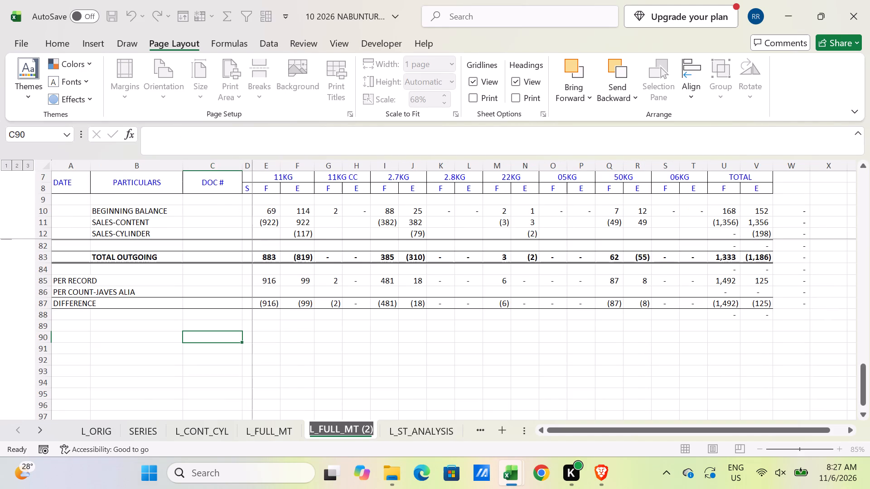
key(l)
key(shift+underscore)
text(NABU)
text(TURAN)
key(Return)
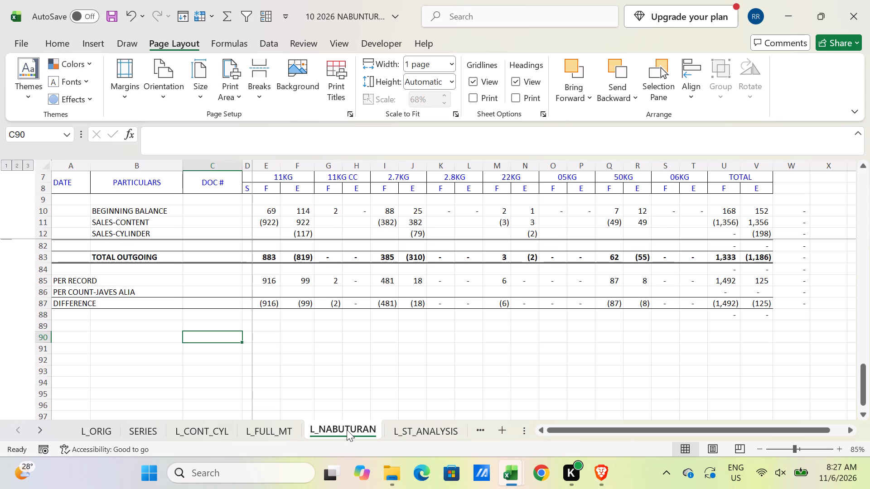
Rename the L_ST_ANALYSIS sheet as L_VALIDATED.
double_click(411, 430)
key(Right)
key(BackSpace)
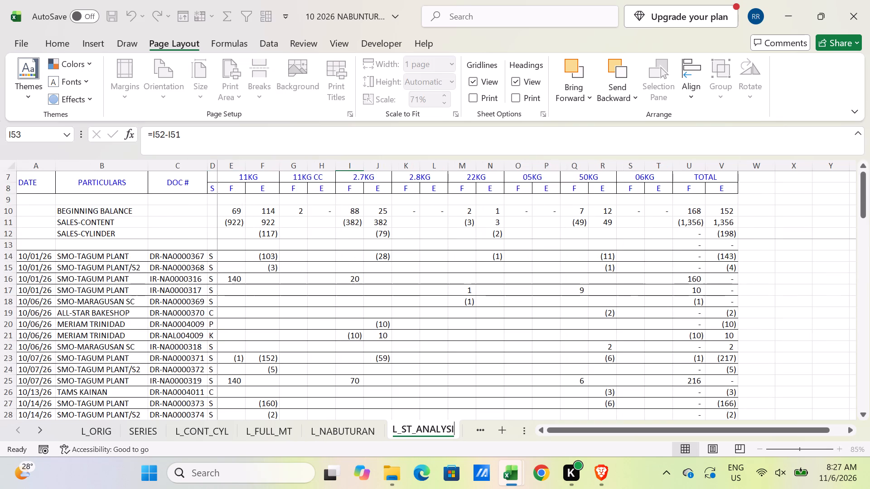
key(BackSpace)
key(BackSpace)
key(BackSpace)
key(BackSpace)
key(BackSpace)
key(BackSpace)
key(BackSpace)
key(BackSpace)
key(BackSpace)
key(BackSpace)
text(VALIDATED)
key(Return)
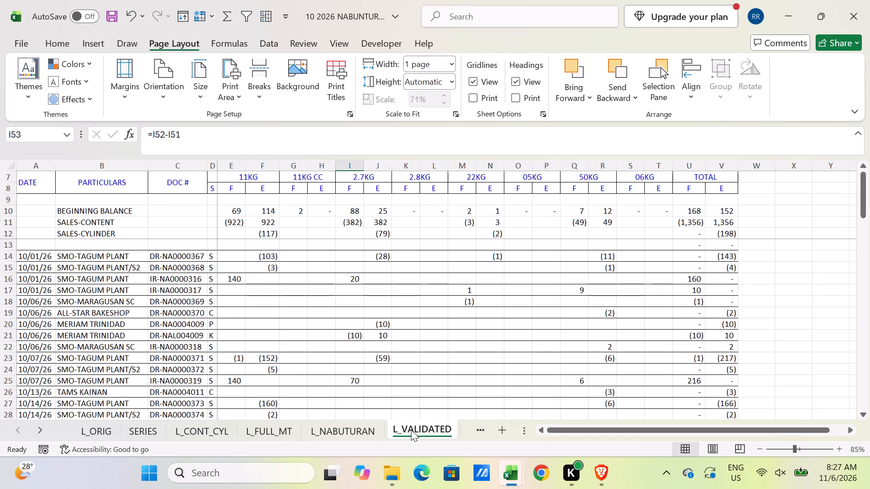
On L_NABUTURAN, collapse the row outline to level 2 so only the subtotal rows show.
click(340, 428)
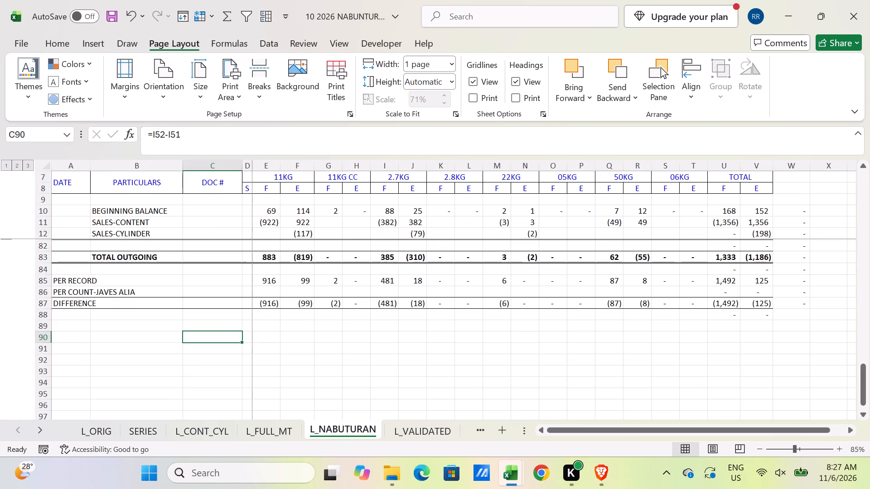
click(19, 165)
scroll(184, 276, up, 3)
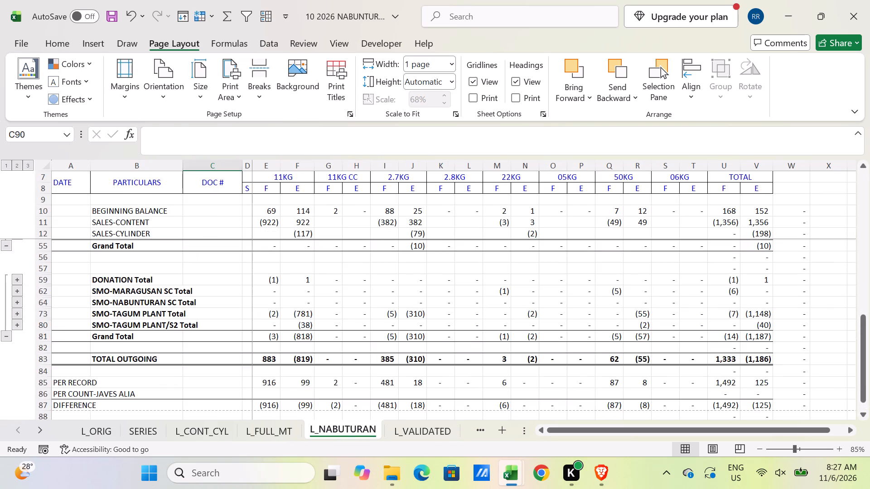
Hide columns C and D (DOC # and S) on L_NABUTURAN and narrow the DATE column A.
scroll(253, 274, up, 4)
drag(200, 165, 243, 170)
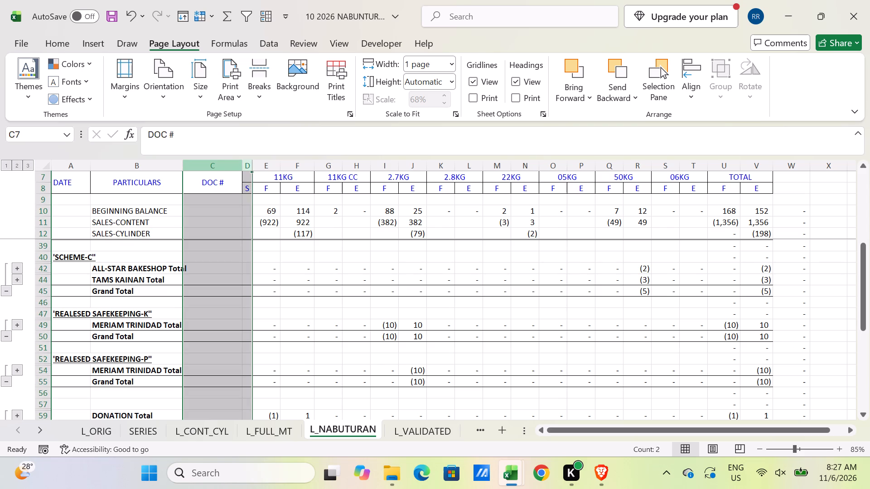
right_click(221, 167)
click(269, 407)
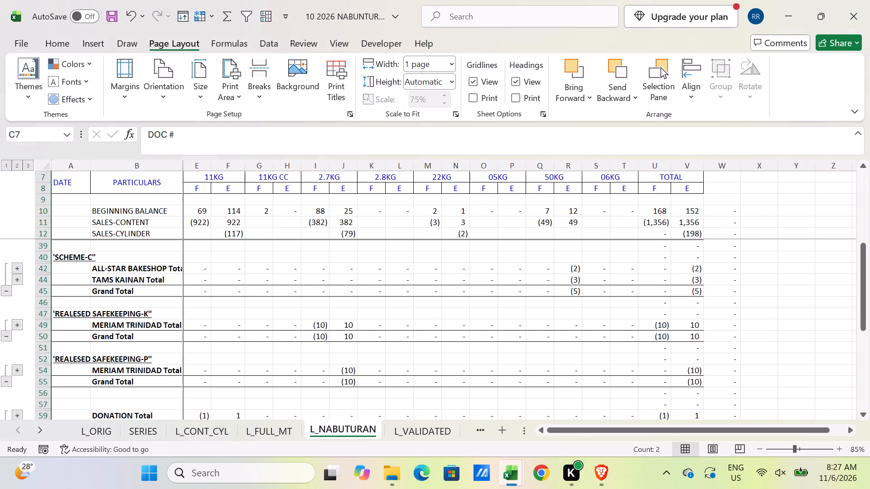
drag(89, 168, 59, 179)
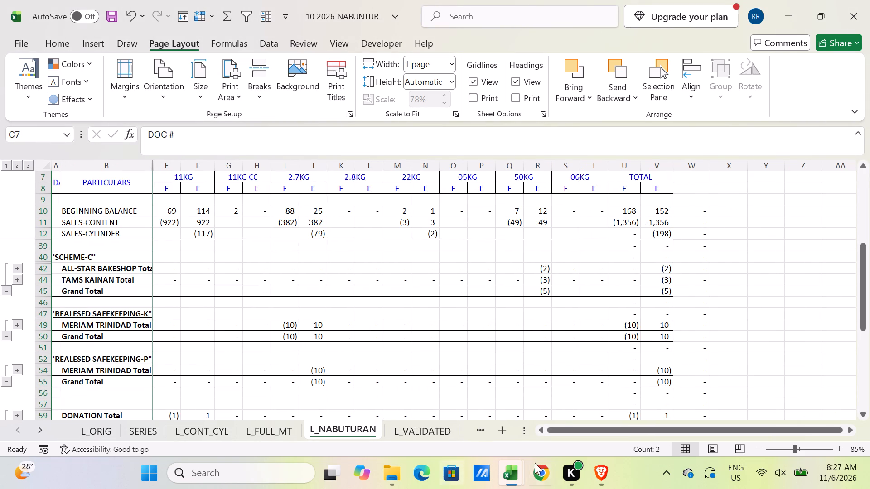
Copy rows 120 to 123, STOCK POSITION through POPULATION, from the September analysis workbook's Nabunturan sheet and insert them above BEGINNING BALANCE on L_NABUTURAN.
click(482, 406)
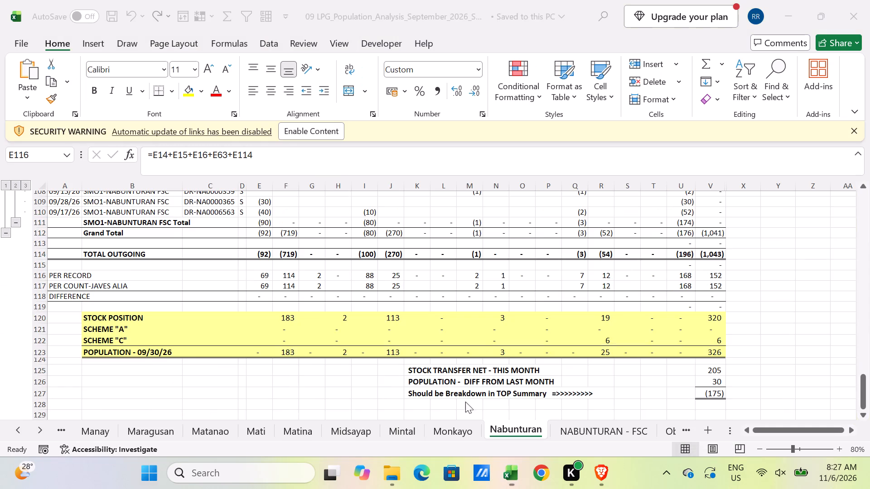
scroll(115, 345, down, 3)
drag(38, 225, 39, 254)
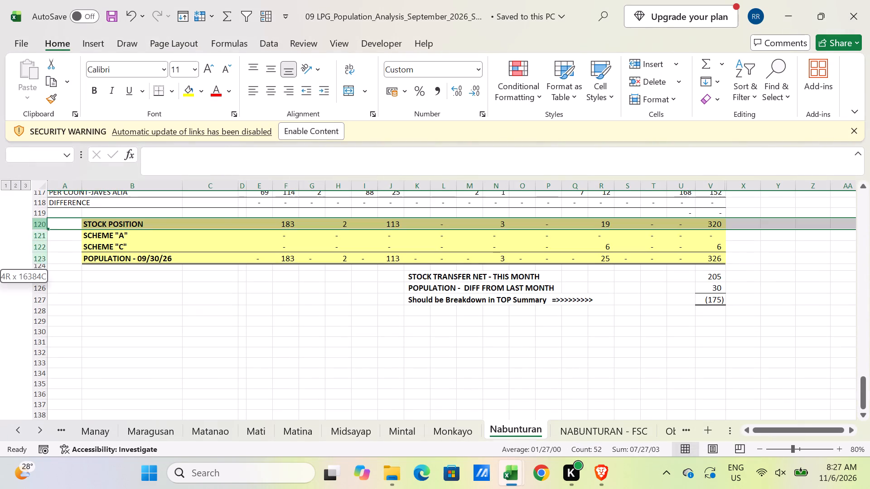
drag(39, 254, 39, 260)
key(ctrl+c)
key(alt+Tab)
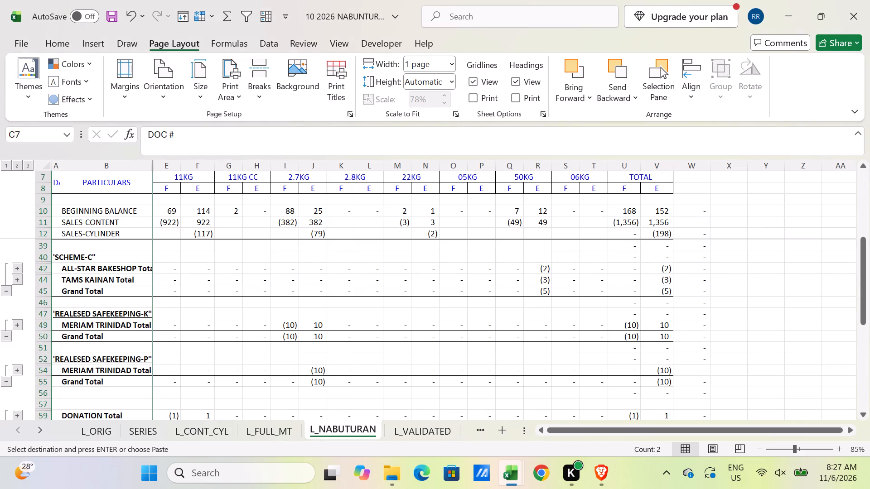
click(41, 213)
key(ctrl+shift+equal)
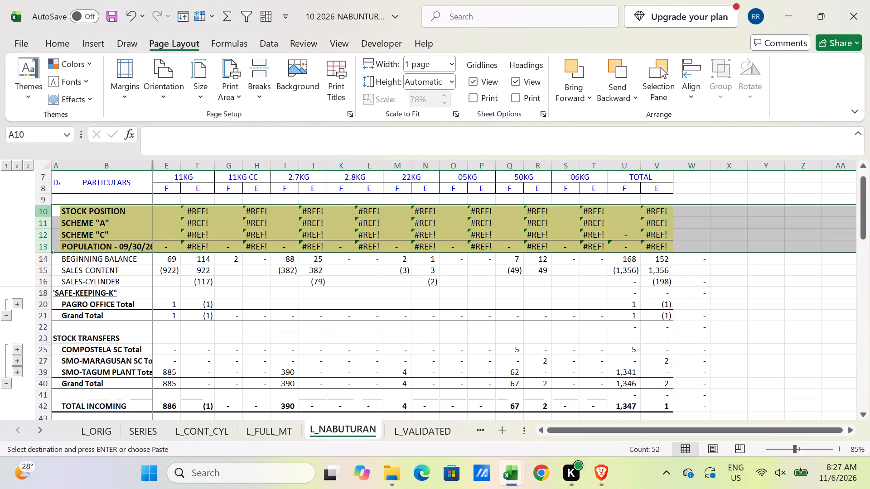
Copy E120:T122 from the September Nabunturan sheet and paste it as values at E10 on L_NABUTURAN.
key(alt+Tab)
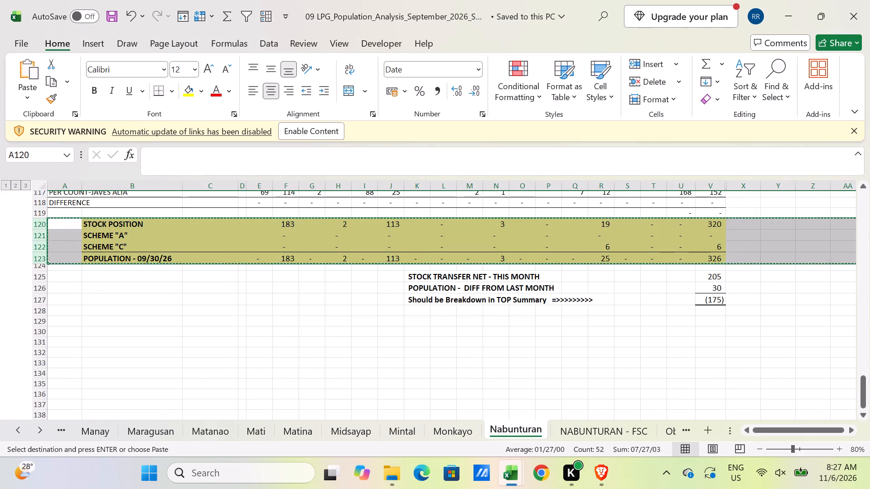
drag(260, 226, 644, 247)
key(ctrl+c)
key(alt+Tab)
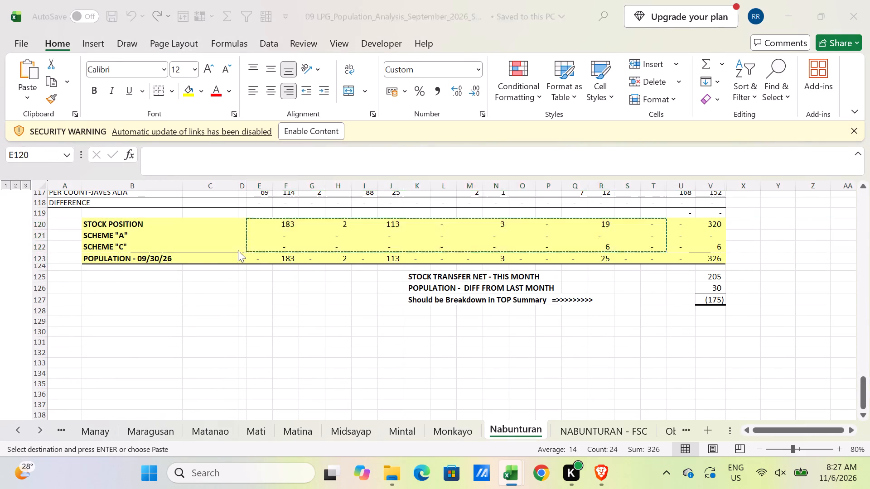
click(158, 209)
key(alt+e)
text(SV)
key(Return)
Copy rows 120 to 127, STOCK POSITION through Should be Breakdown, from the September Nabunturan sheet and insert them at row 93 on L_NABUTURAN.
scroll(184, 260, down, 4)
scroll(214, 332, down, 3)
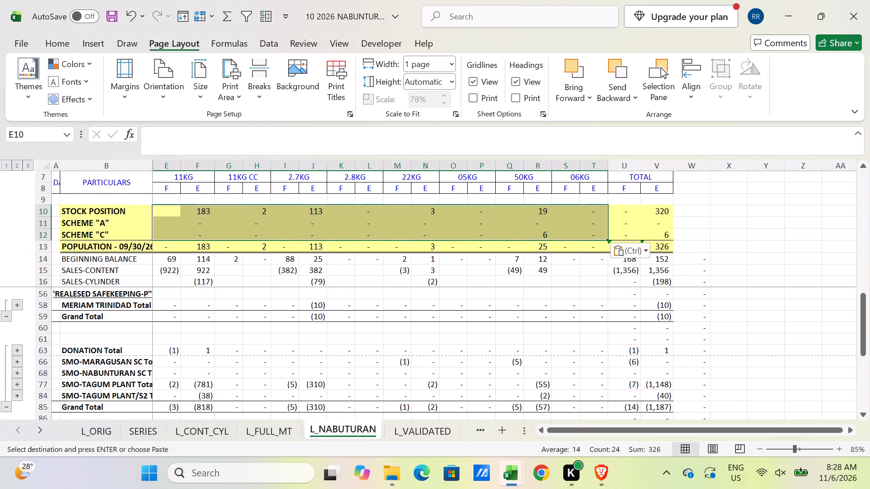
scroll(214, 332, down, 3)
key(alt+Tab)
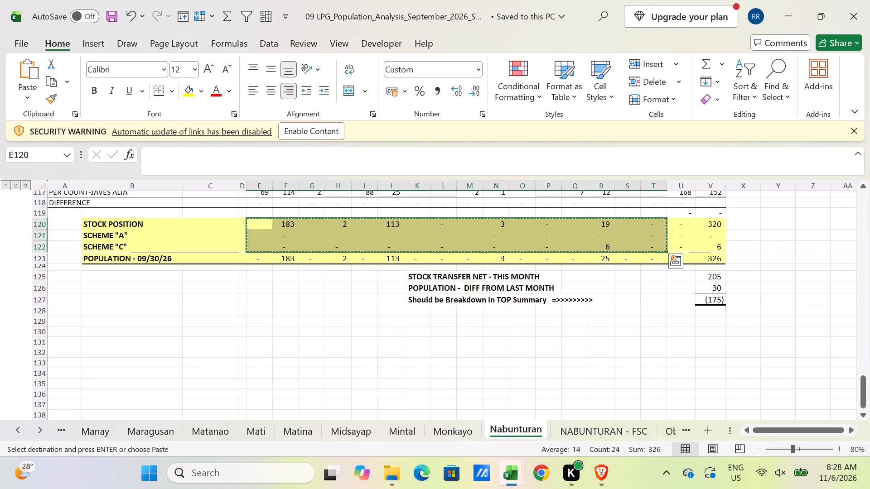
drag(37, 222, 62, 316)
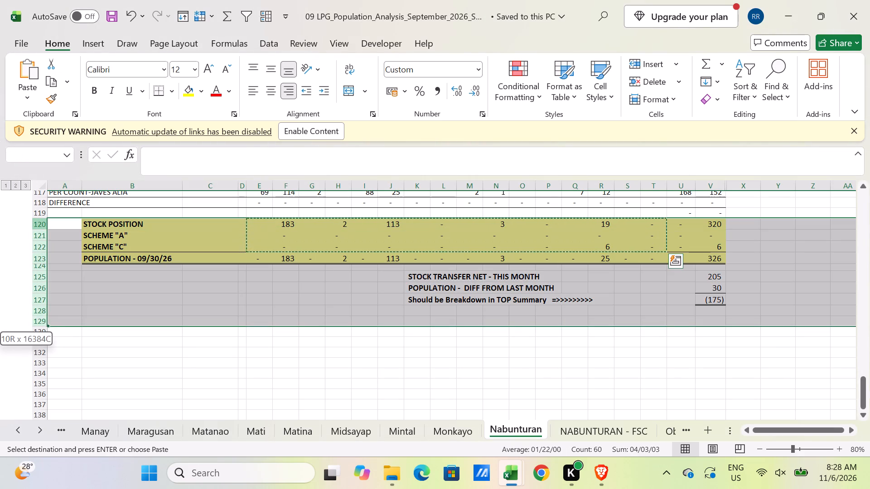
drag(62, 316, 65, 301)
key(ctrl+c)
key(alt+Tab)
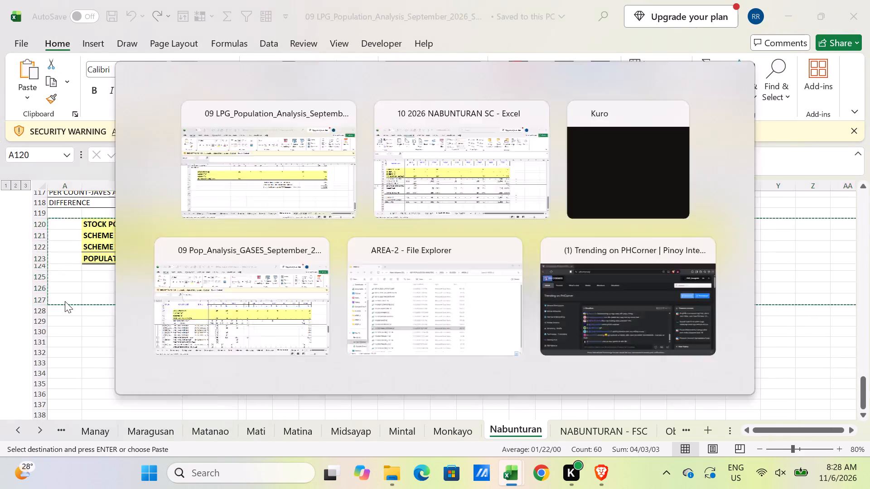
click(45, 396)
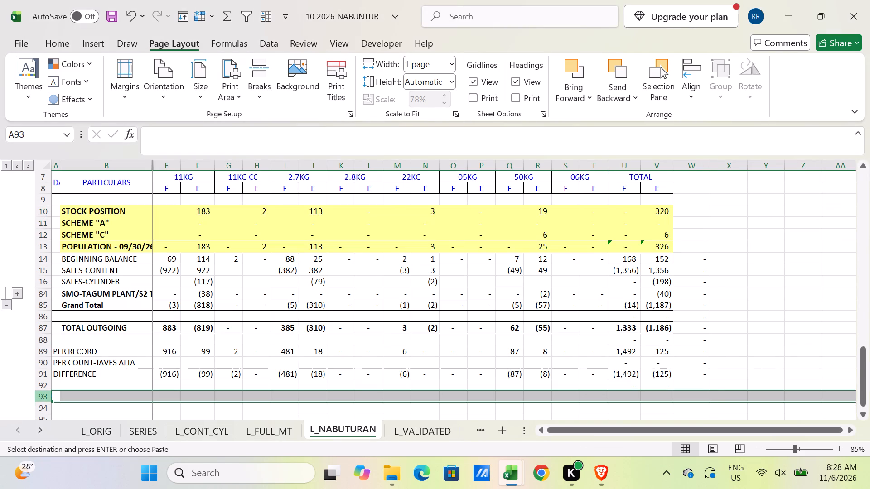
key(ctrl+shift+equal)
scroll(70, 389, down, 2)
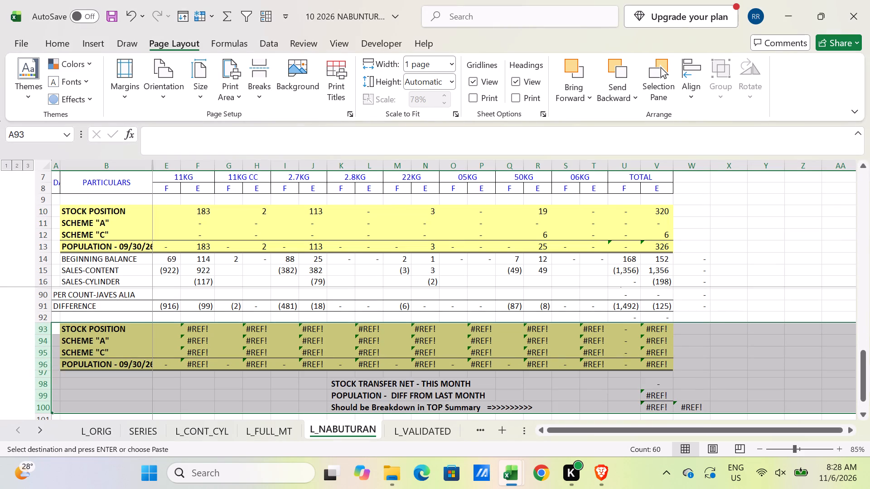
Change the date in the B96 label so it reads POPULATION - 10/31/26.
click(121, 363)
click(217, 132)
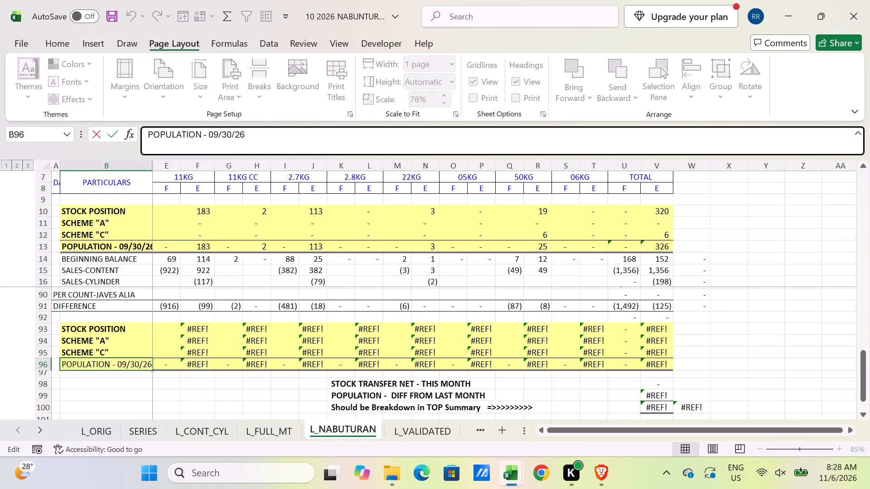
key(BackSpace)
key(BackSpace)
text(10)
key(Right)
key(Right)
key(Right)
key(BackSpace)
key(1)
key(Return)
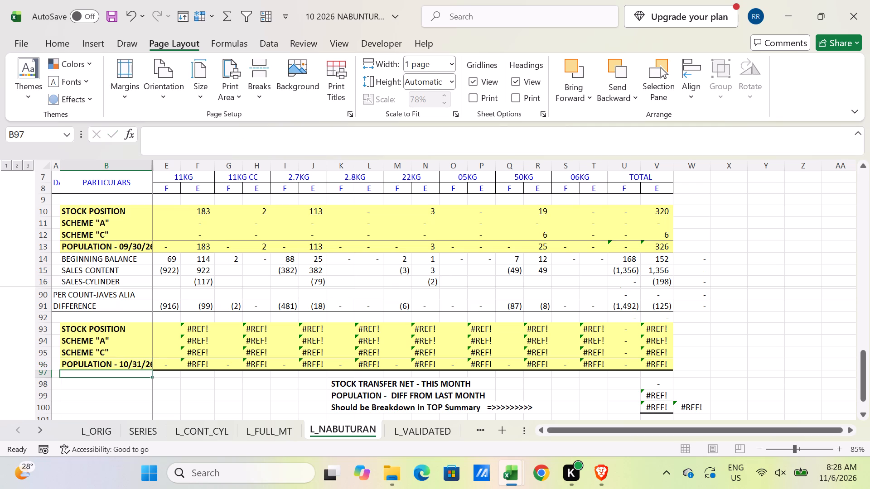
Rebuild the 11KG STOCK POSITION formula in F93 as =F10+F16+F42+E42+F87+E87, adding September stock, cylinder sales, total incoming and total outgoing.
click(203, 328)
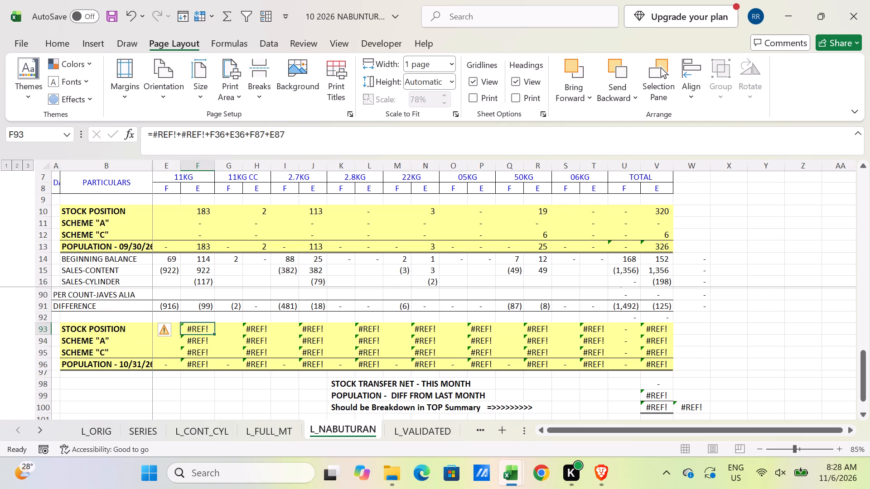
key(alt+Tab)
key(alt+Tab)
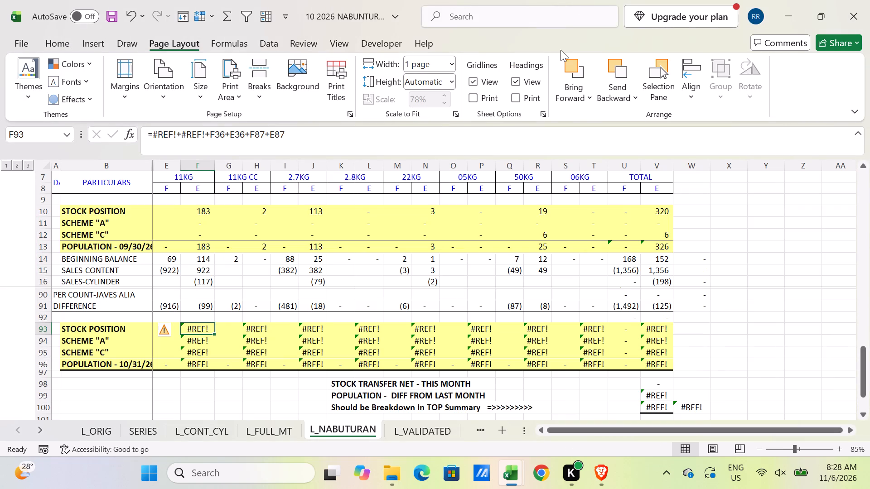
key(equal)
click(197, 211)
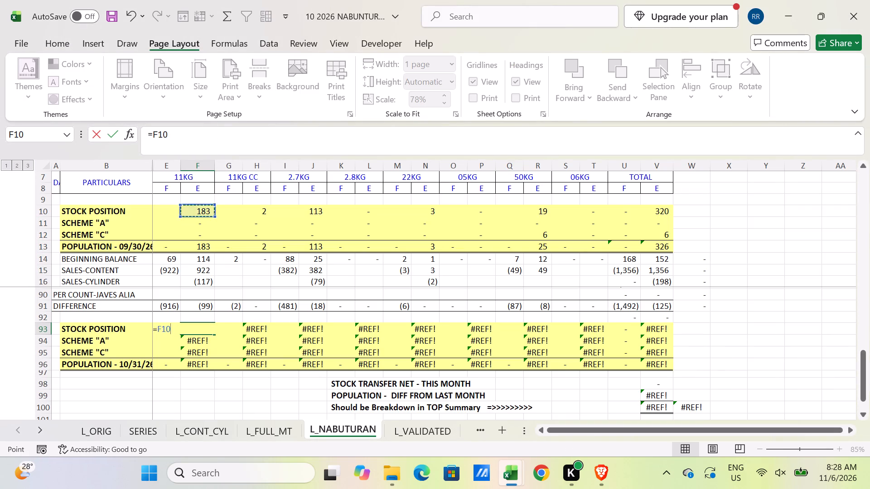
key(plus)
click(199, 283)
key(plus)
scroll(207, 324, up, 5)
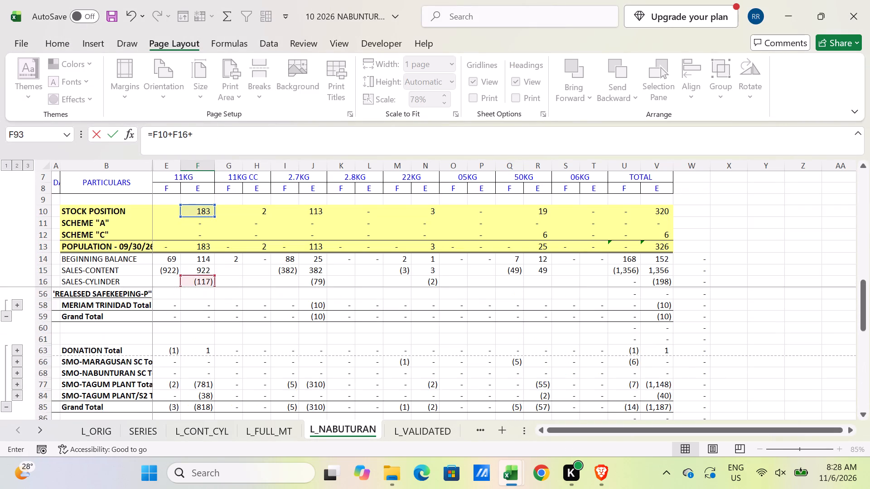
scroll(203, 343, up, 5)
click(202, 340)
key(plus)
click(159, 337)
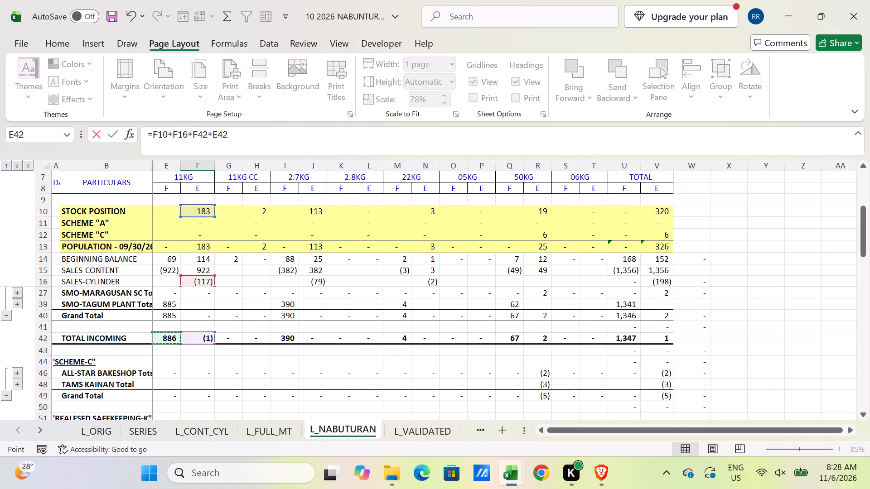
key(plus)
scroll(204, 359, down, 7)
click(204, 364)
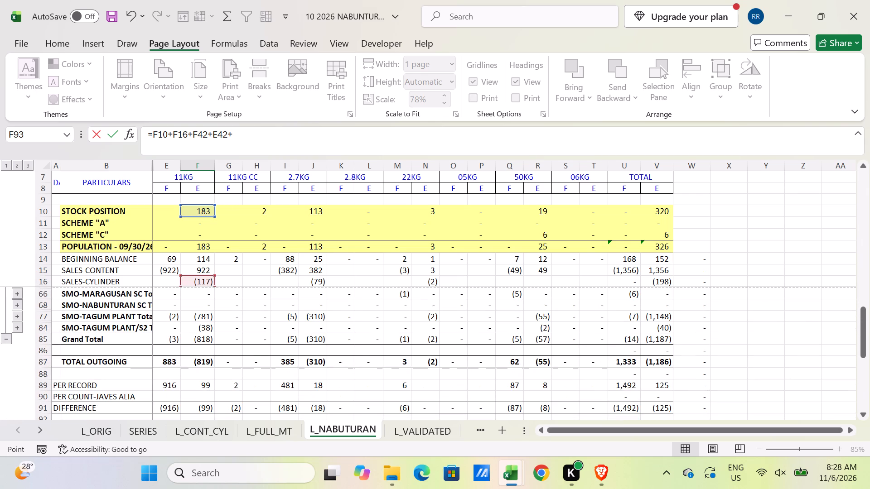
key(plus)
click(168, 366)
key(Return)
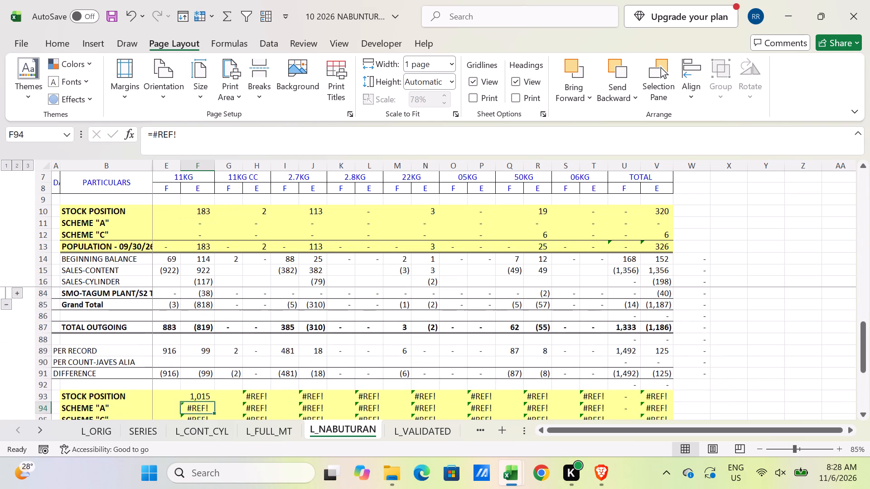
Link the lower block's 11KG SCHEME "A" cell F94 to =F11 and SCHEME "C" cell F95 to =F12.
key(equal)
click(193, 226)
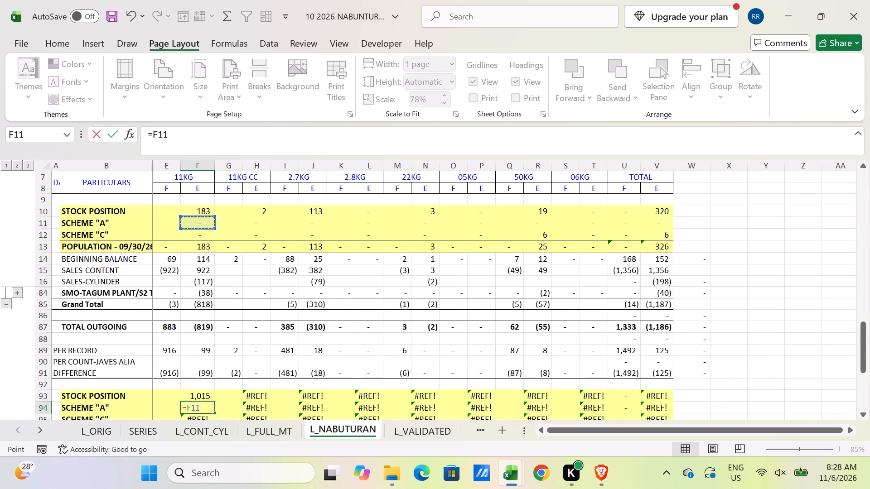
key(Return)
key(equal)
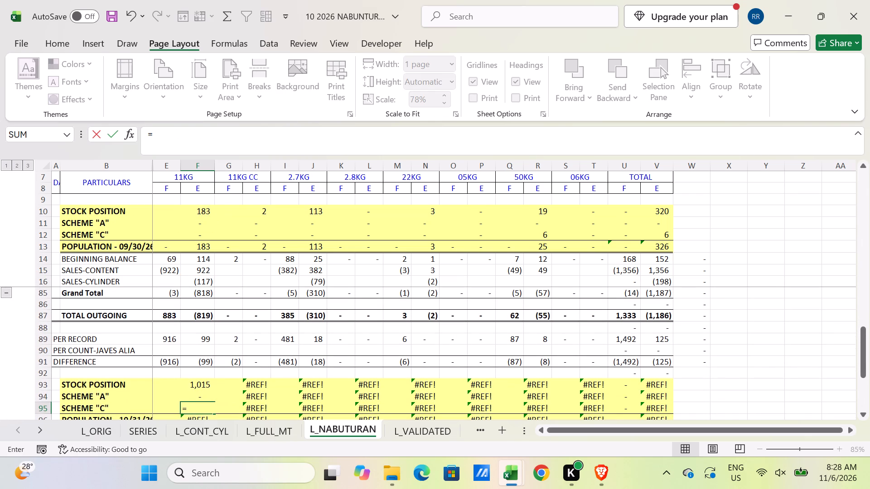
click(203, 235)
key(Return)
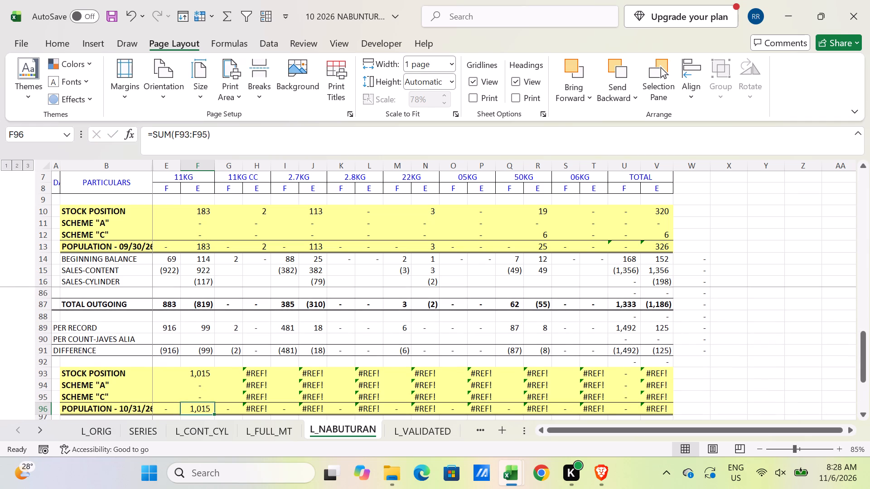
Fill the 11KG formulas in E93:F95 across the remaining cylinder sizes through column T.
click(168, 377)
drag(169, 373, 203, 392)
drag(217, 400, 607, 400)
scroll(606, 385, down, 2)
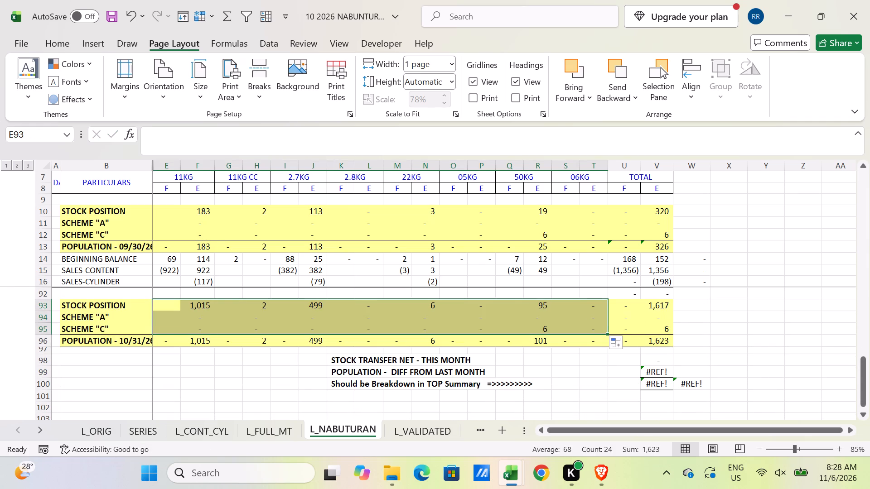
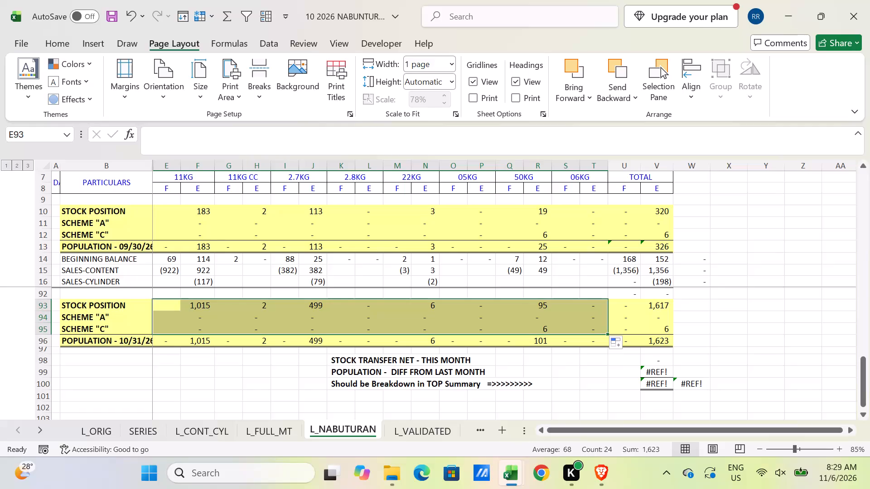
Rebuild the POPULATION - DIFF FROM LAST MONTH formula in V99 as =V96-V13, October total population less September's.
click(643, 366)
key(equal)
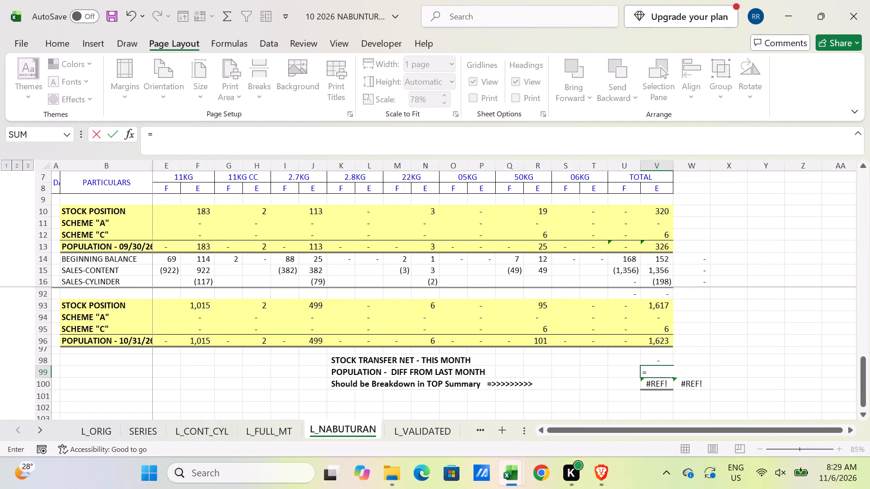
click(658, 336)
key(minus)
click(658, 247)
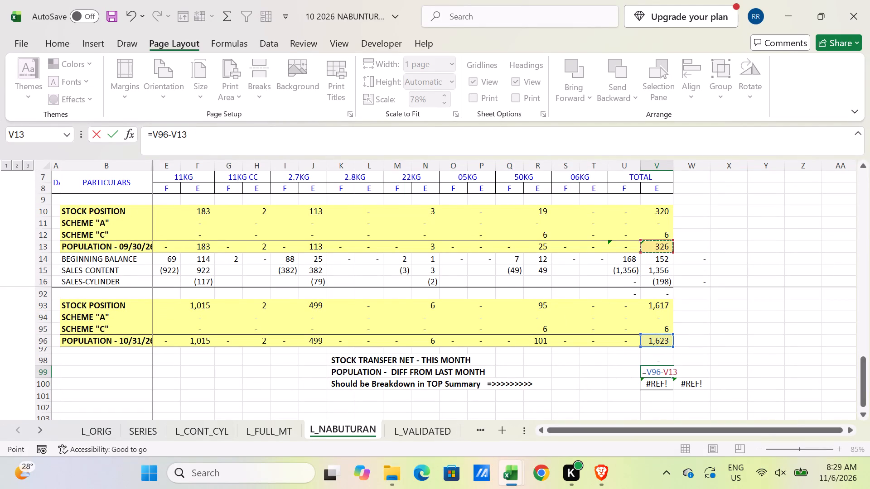
key(Return)
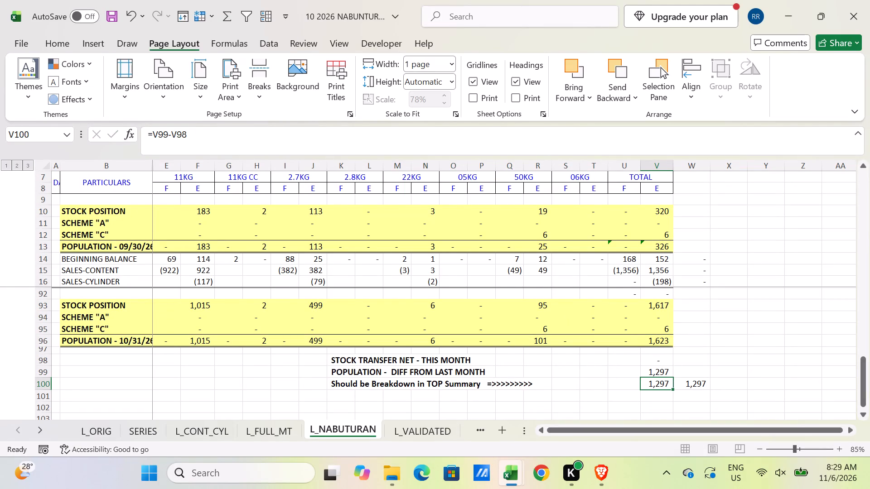
Delete the check column W beside the TOTAL columns on the L_NABUTURAN sheet.
click(699, 168)
key(ctrl+minus)
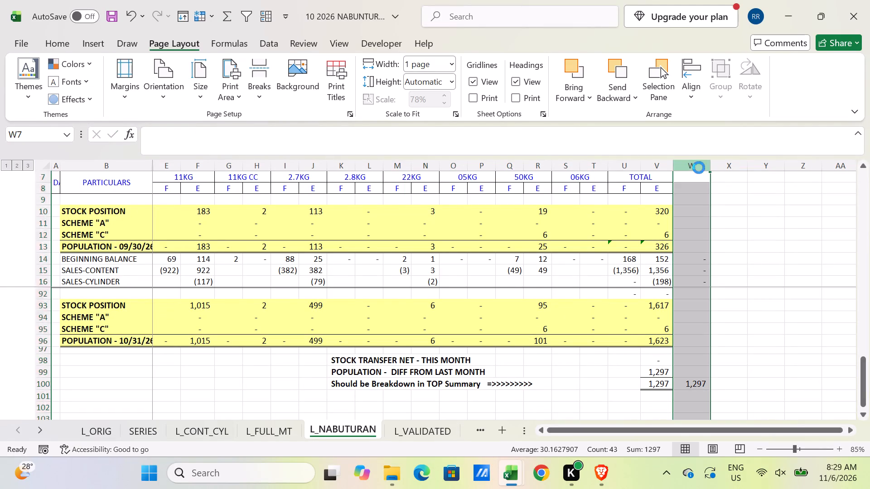
Set the page orientation of the L_NABUTURAN sheet to Portrait.
scroll(237, 375, up, 3)
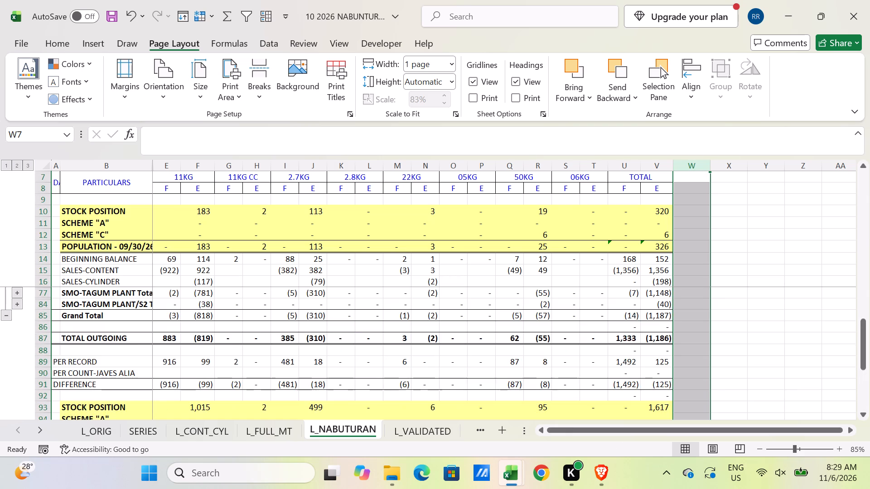
scroll(237, 375, up, 12)
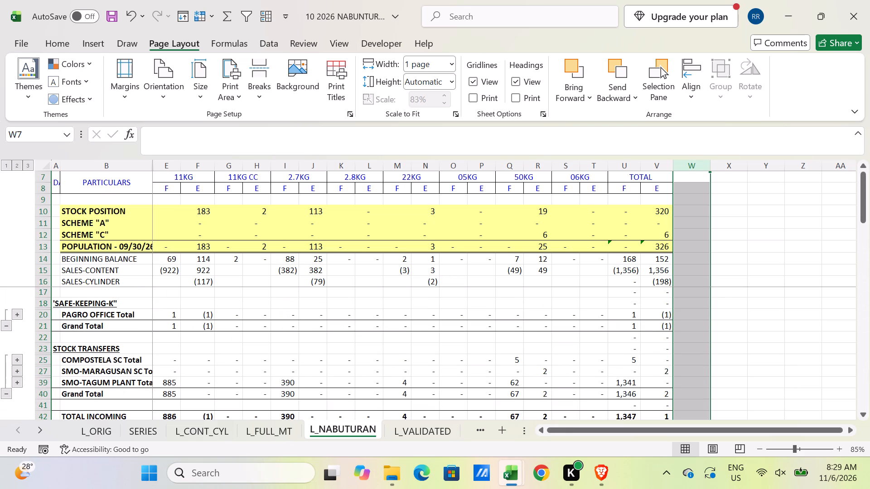
click(157, 88)
click(172, 132)
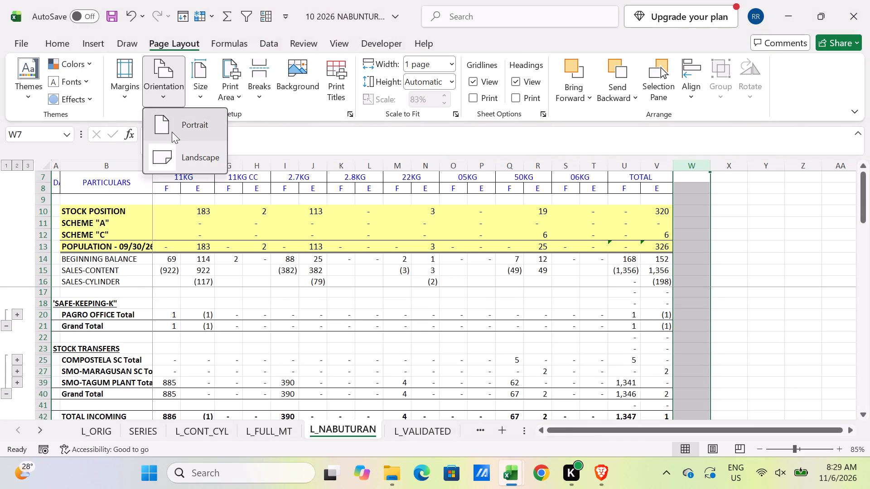
Check the print preview of the L_NABUTURAN sheet, then return to the worksheet without printing.
click(428, 294)
key(ctrl+p)
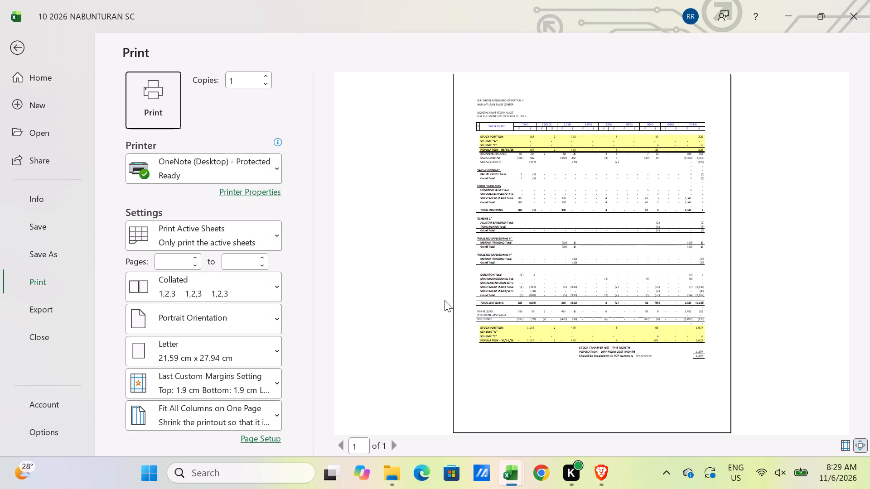
key(Escape)
click(685, 289)
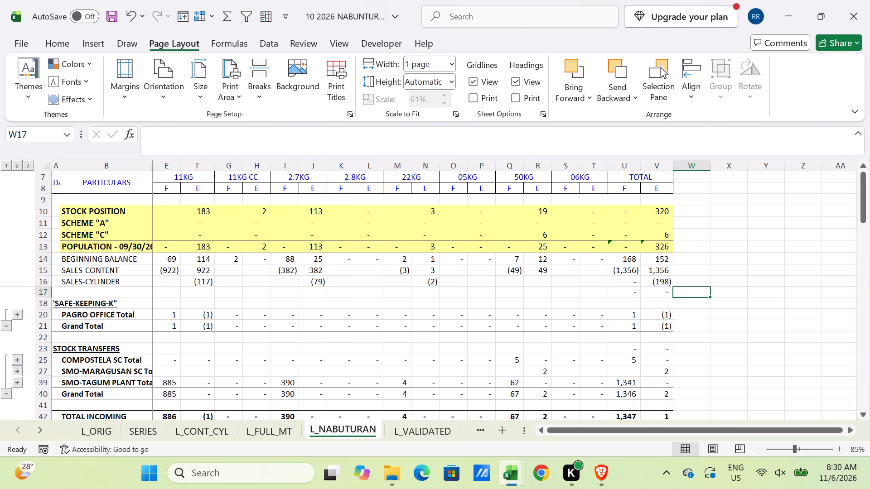
Save the Nabunturan workbook.
click(111, 13)
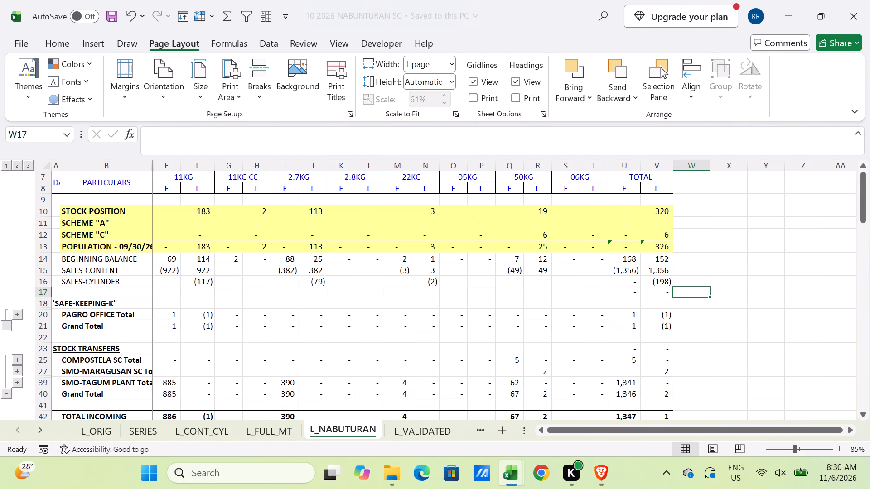
Narrow column A slightly on the L_NABUTURAN sheet.
scroll(363, 323, down, 5)
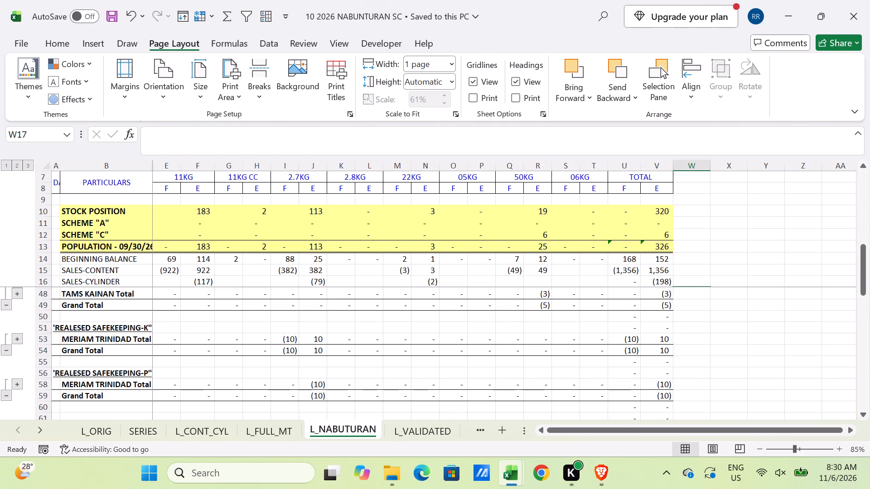
scroll(91, 291, down, 1)
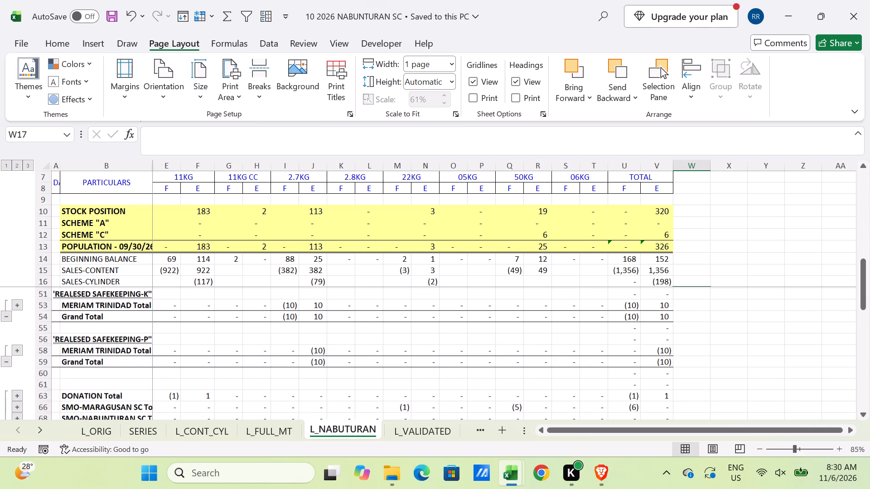
drag(61, 167, 55, 169)
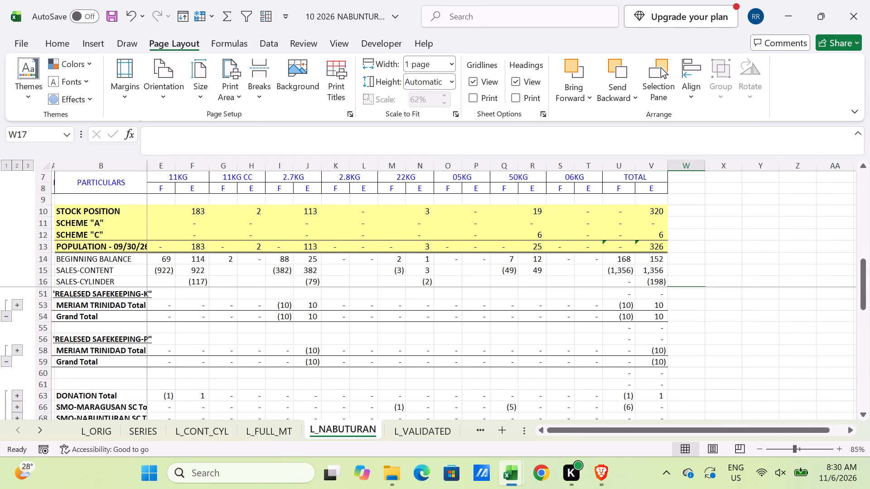
Save the workbook with the adjusted column width.
scroll(540, 329, up, 12)
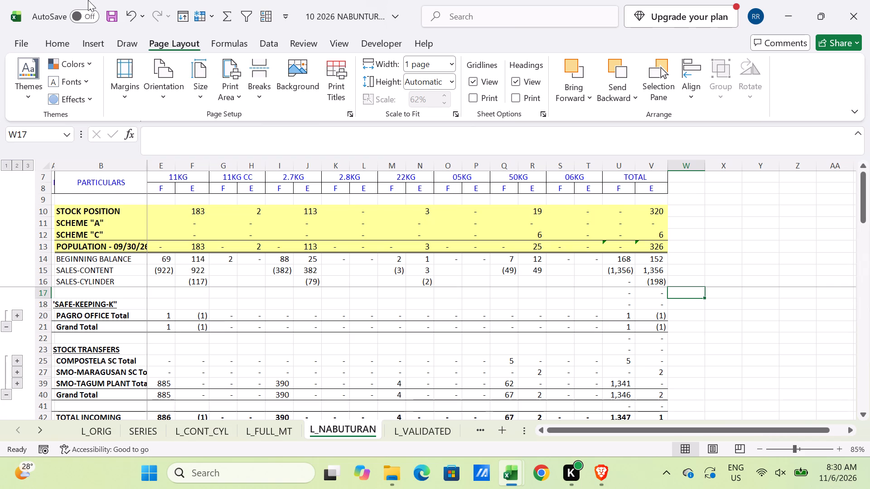
click(111, 21)
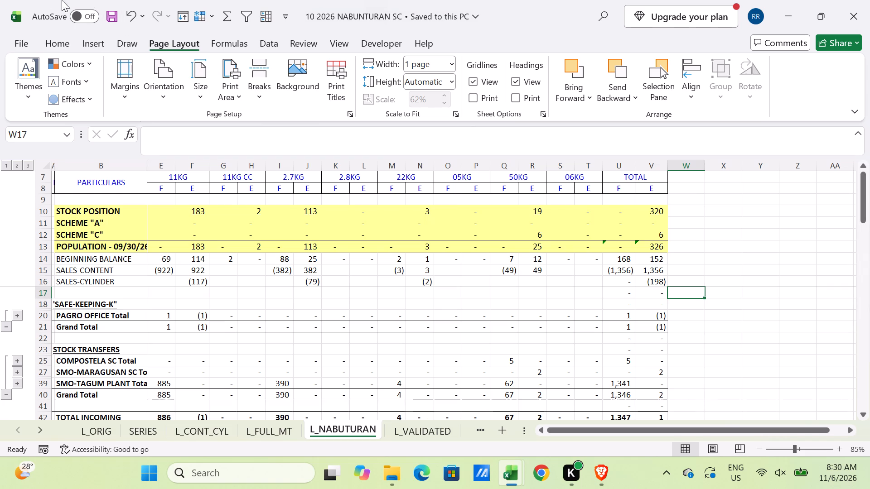
click(112, 17)
click(109, 14)
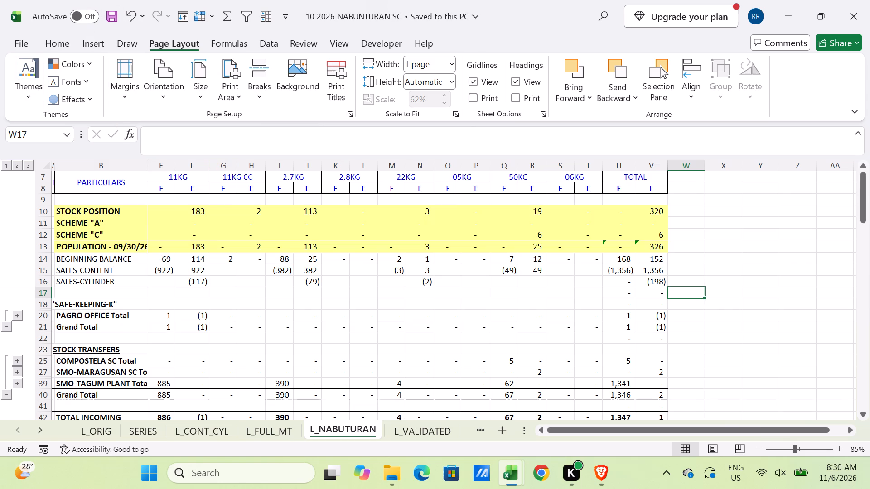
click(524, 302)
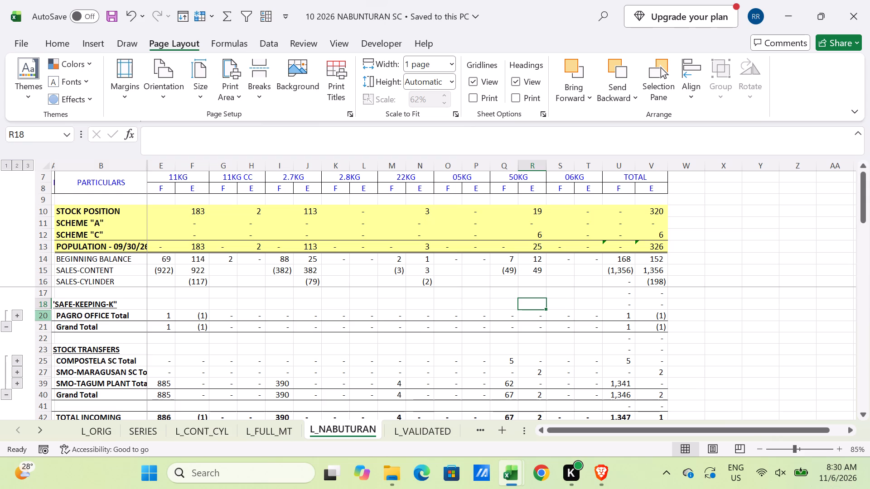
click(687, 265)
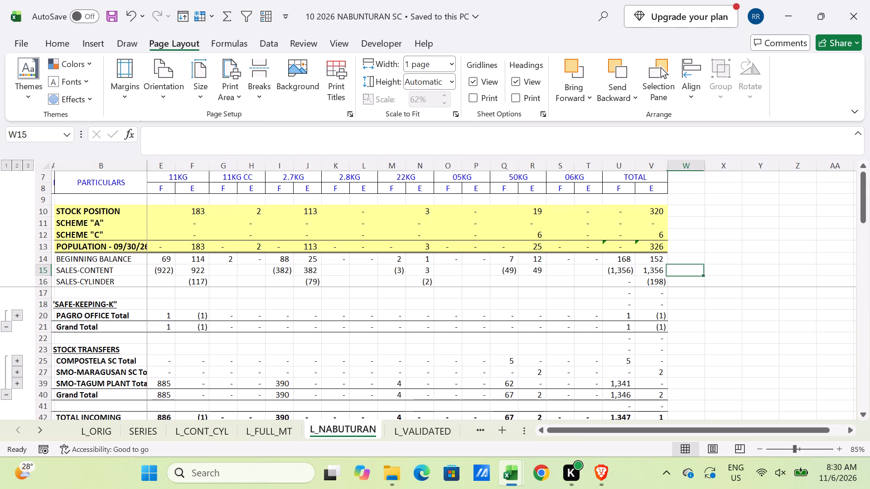
Select the blank cells E9:V9 between the size headers and the September STOCK POSITION row.
drag(660, 199, 477, 188)
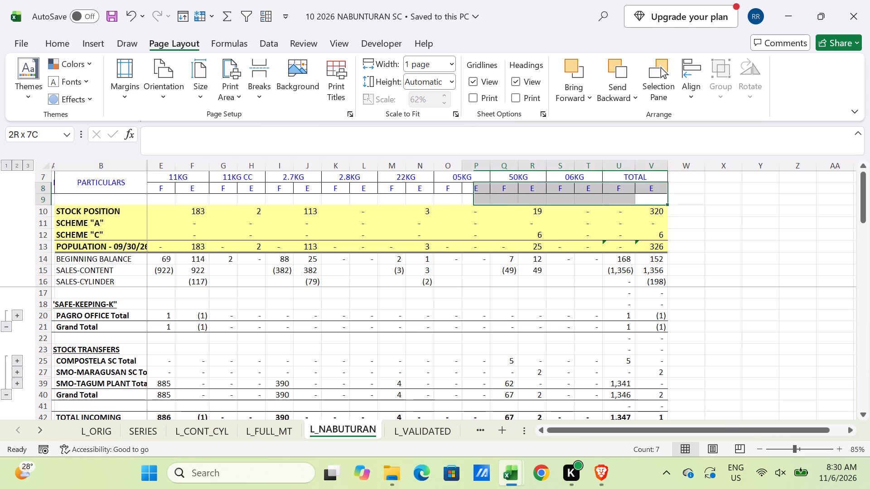
drag(477, 188, 167, 196)
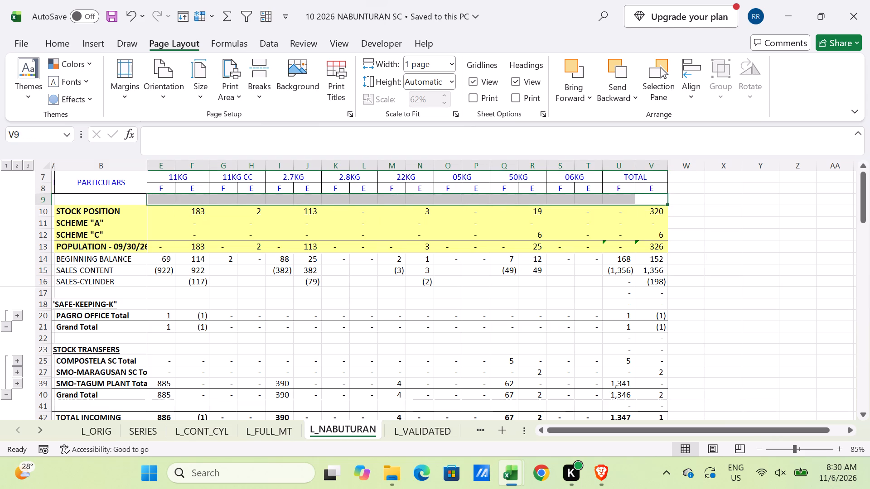
drag(164, 197, 660, 202)
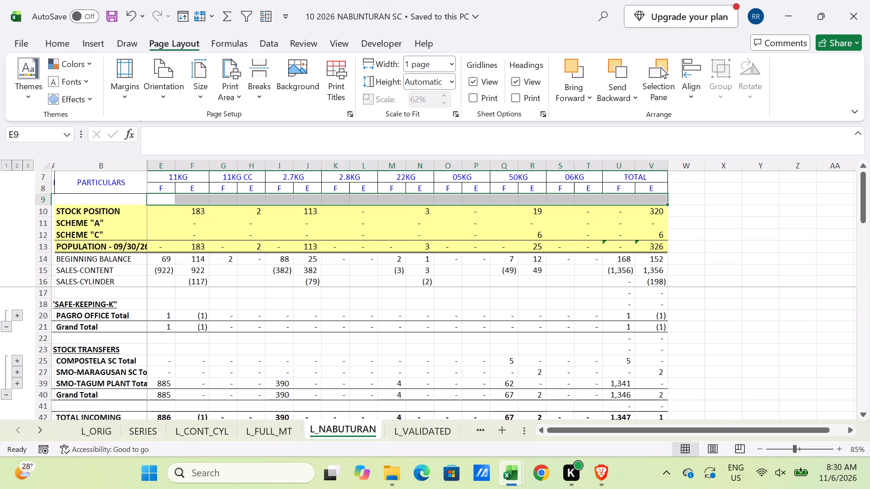
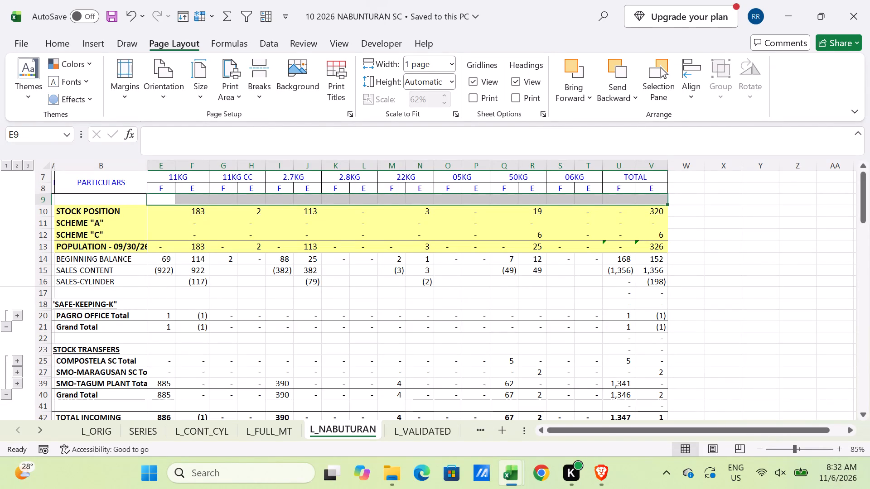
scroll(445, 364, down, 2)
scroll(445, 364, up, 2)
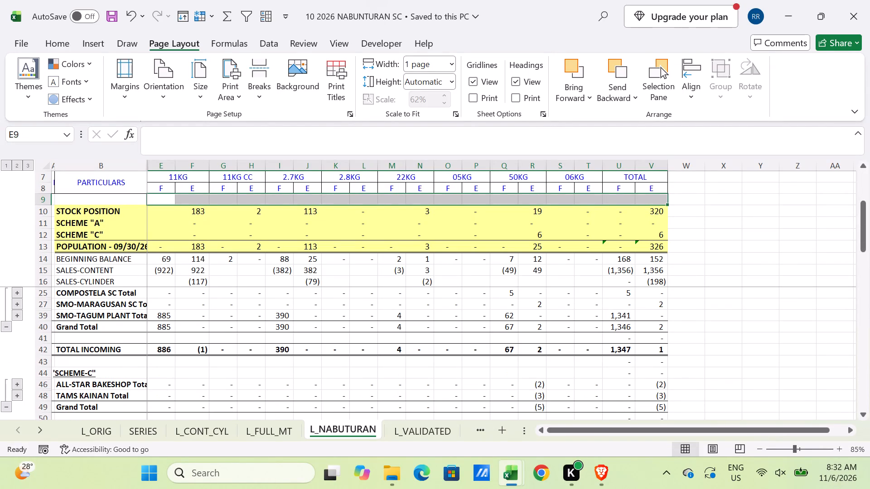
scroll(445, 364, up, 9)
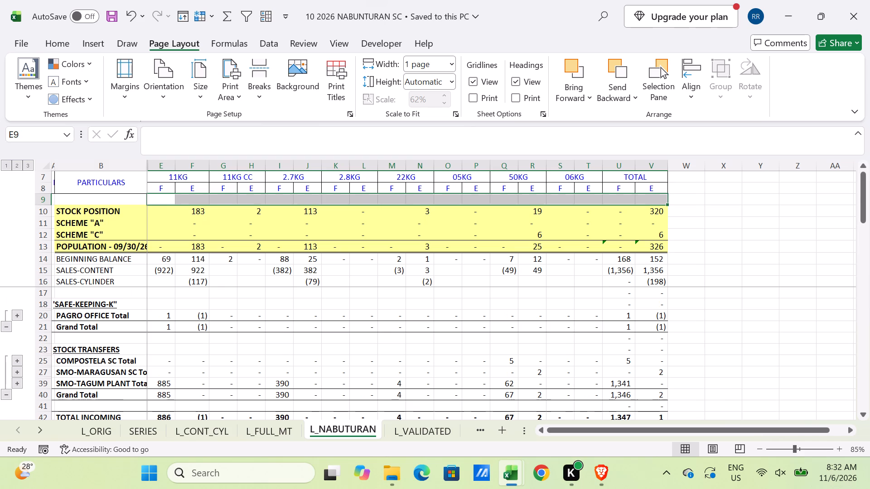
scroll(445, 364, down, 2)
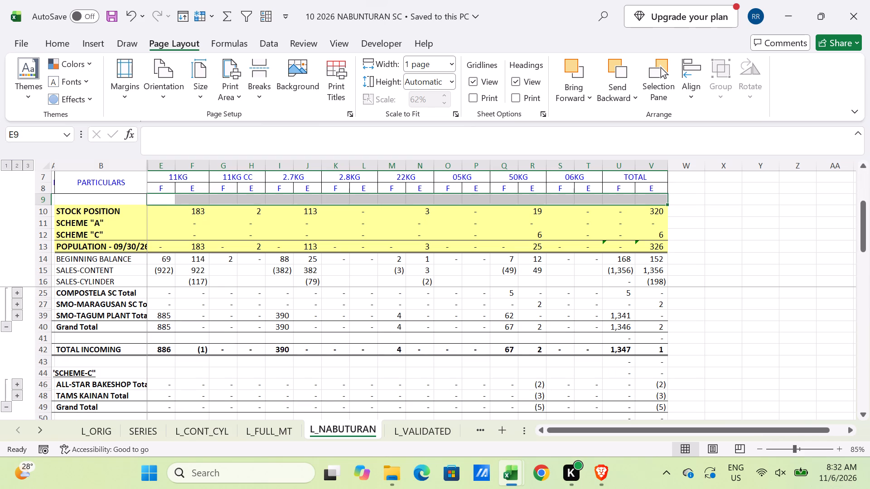
Go past L_VALIDATED and open the Nabunturan gases DR/IR stock transfer sheet dated 31-Oct, 2026.
click(402, 436)
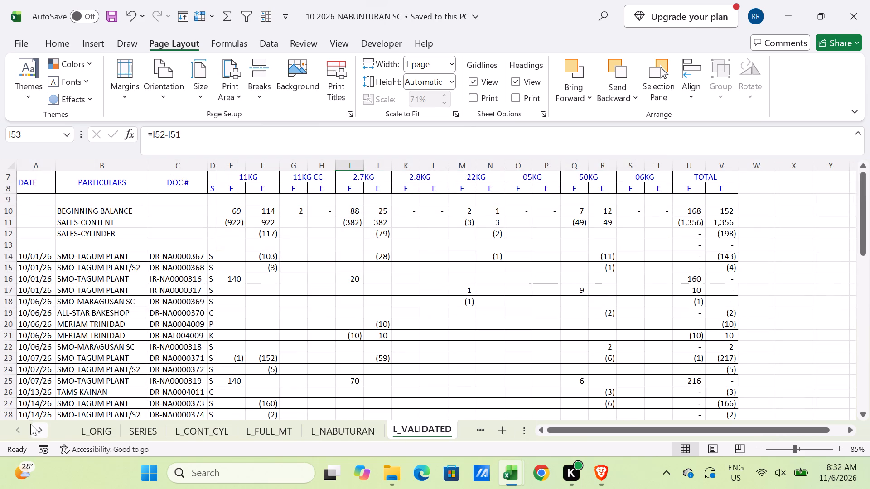
triple_click(33, 426)
double_click(33, 426)
double_click(385, 433)
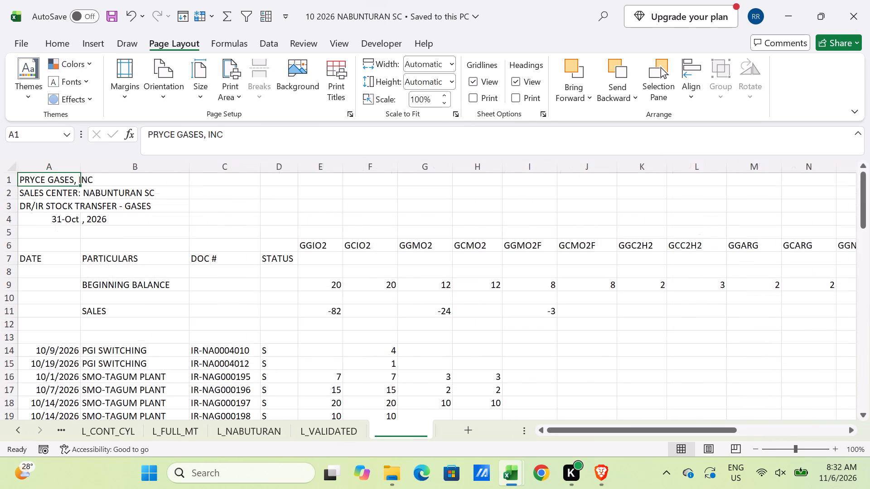
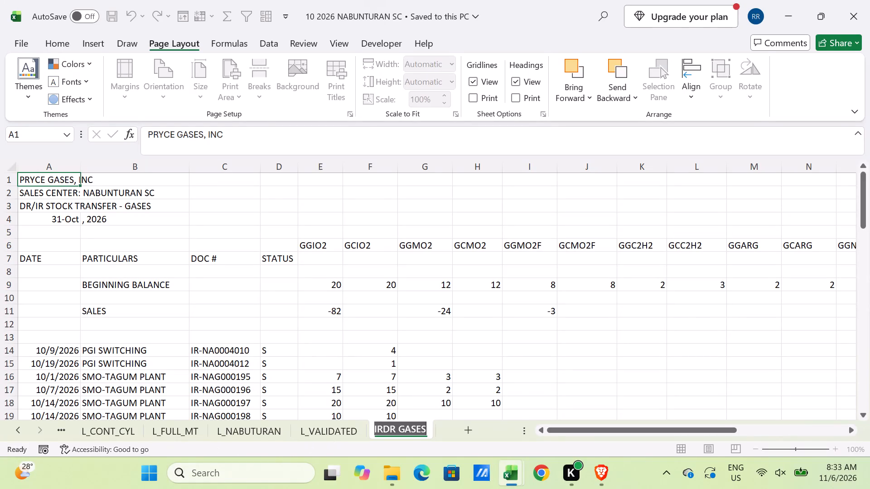
Leave the IRDR GASES sheet name as it is and select the whole DATE column A.
click(59, 163)
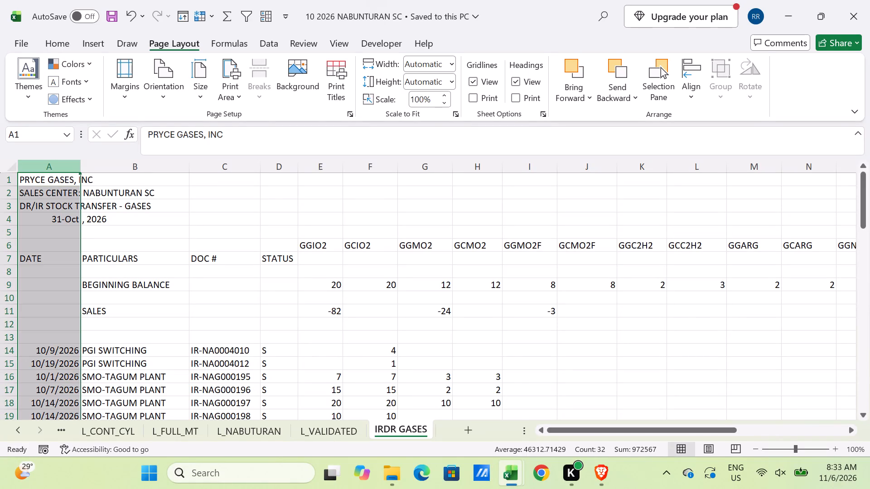
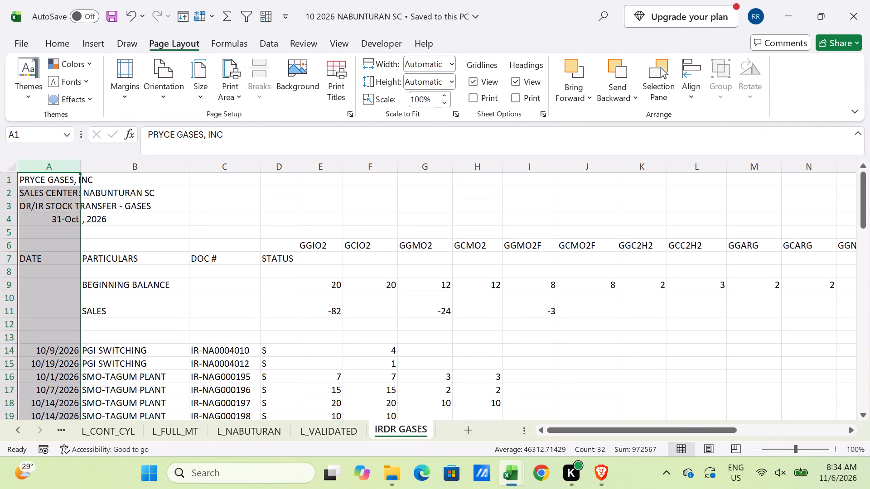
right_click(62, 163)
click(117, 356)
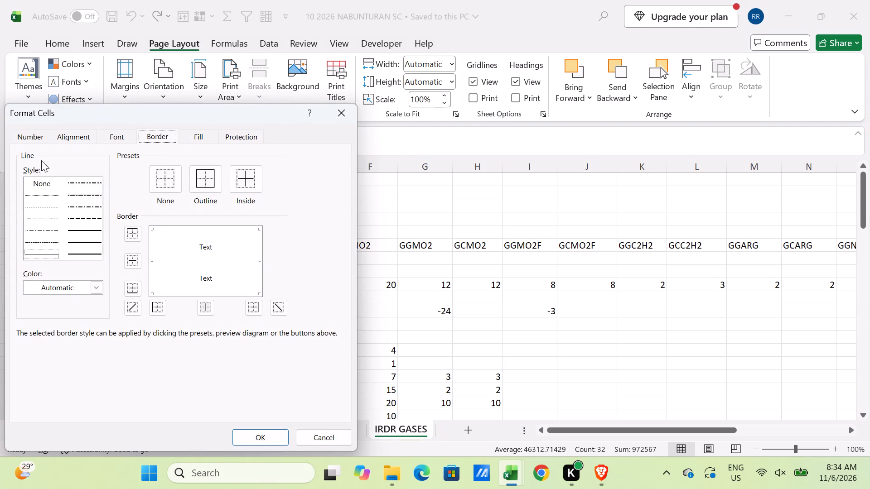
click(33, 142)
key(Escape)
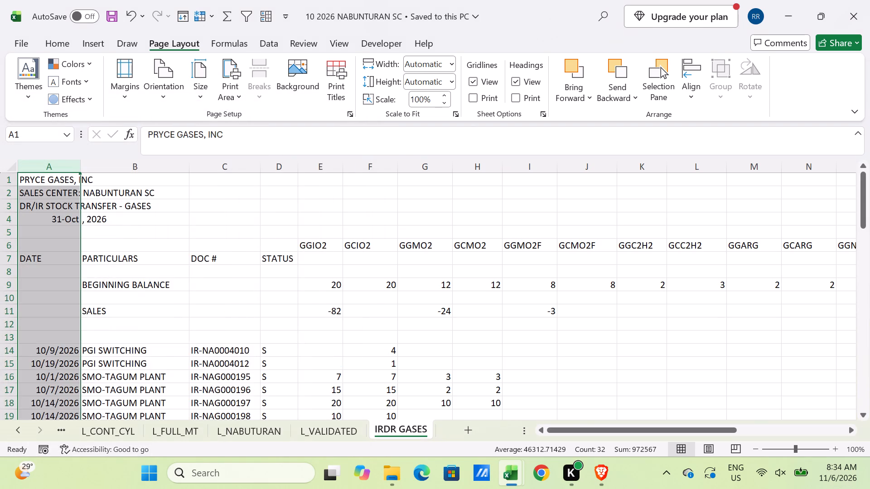
Rename the IRDR GASES sheet as G_ORIG.
double_click(391, 427)
text(G_ORIG)
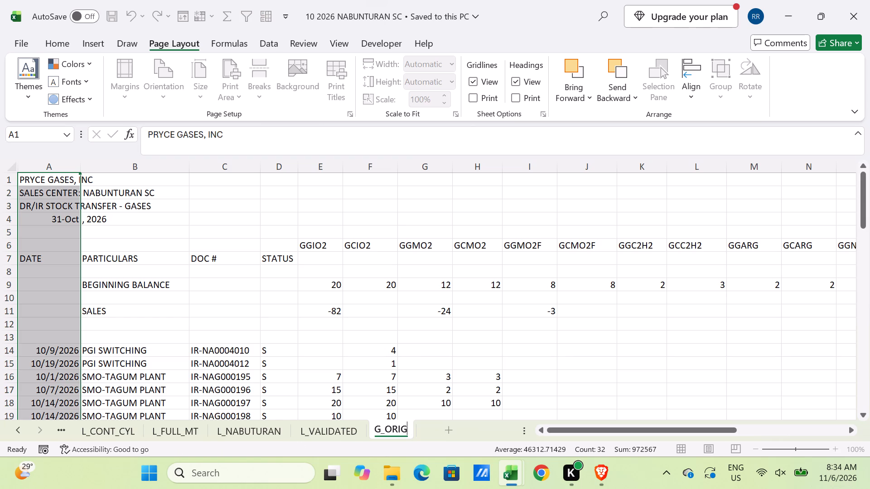
key(Return)
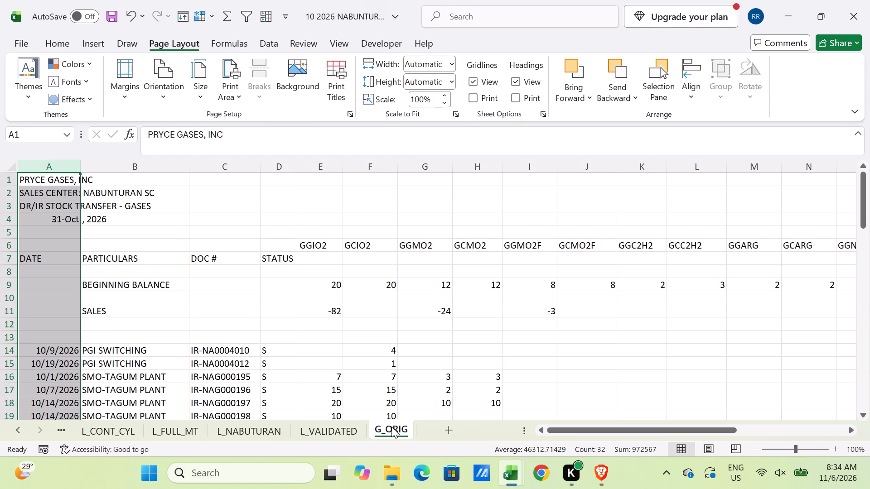
Duplicate the G_ORIG sheet at the end of the workbook and name the copy G_CONT_CYL.
drag(391, 427, 442, 434)
drag(442, 434, 443, 431)
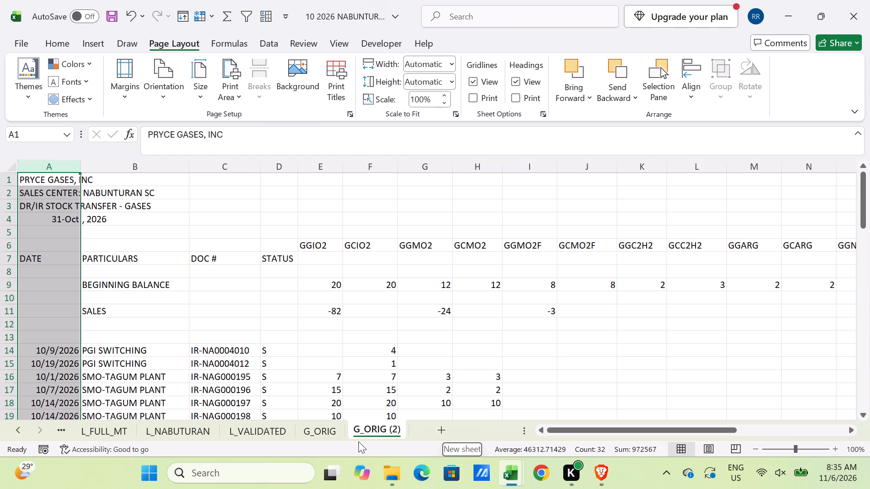
double_click(387, 431)
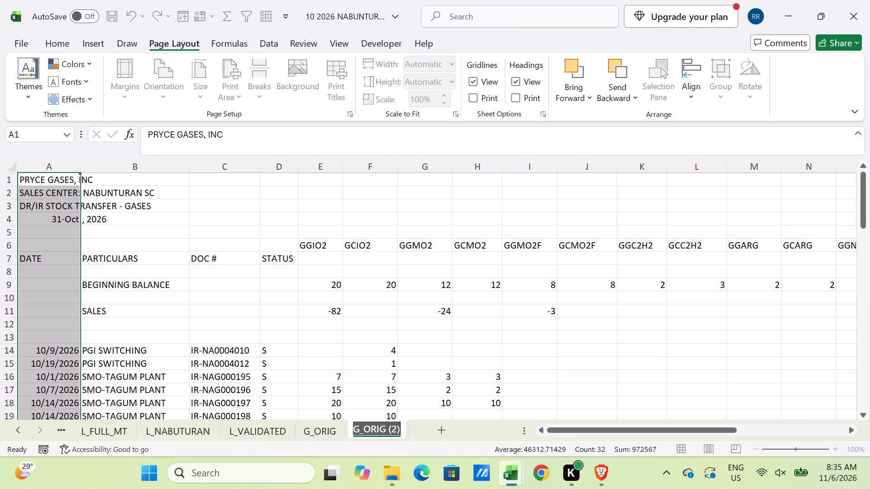
key(g)
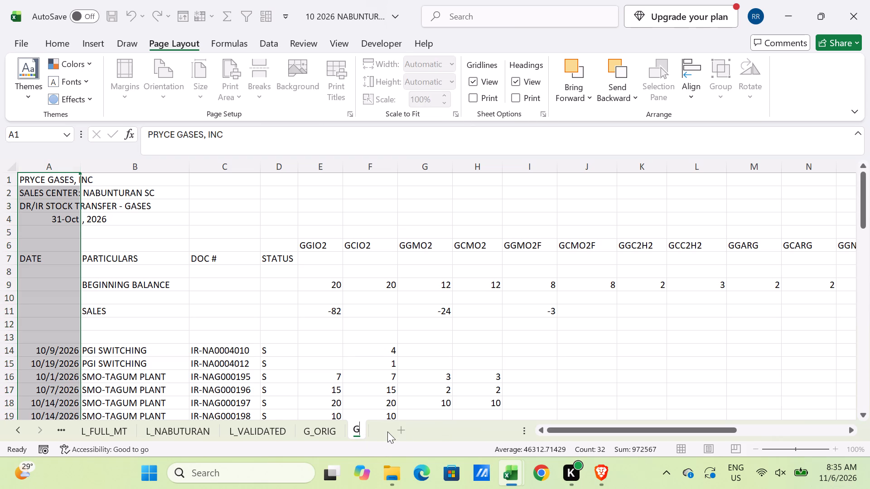
text(_SE)
key(BackSpace)
key(BackSpace)
text(CONT_CYL)
key(Return)
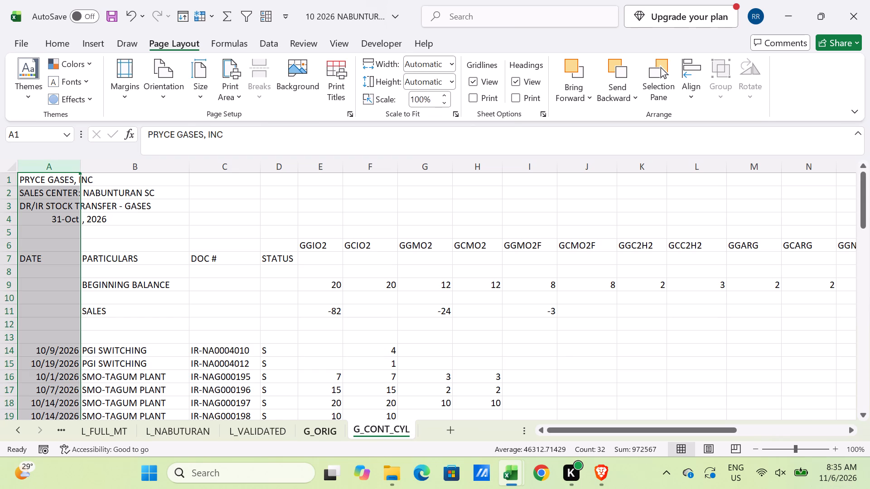
Format column A of G_CONT_CYL with the 03/14/12 date type and left-align it.
scroll(209, 342, up, 2)
right_click(51, 168)
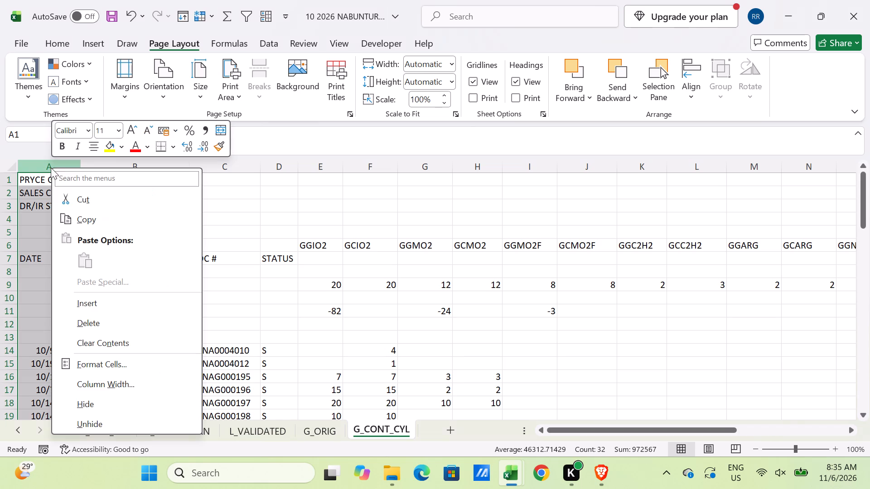
click(87, 361)
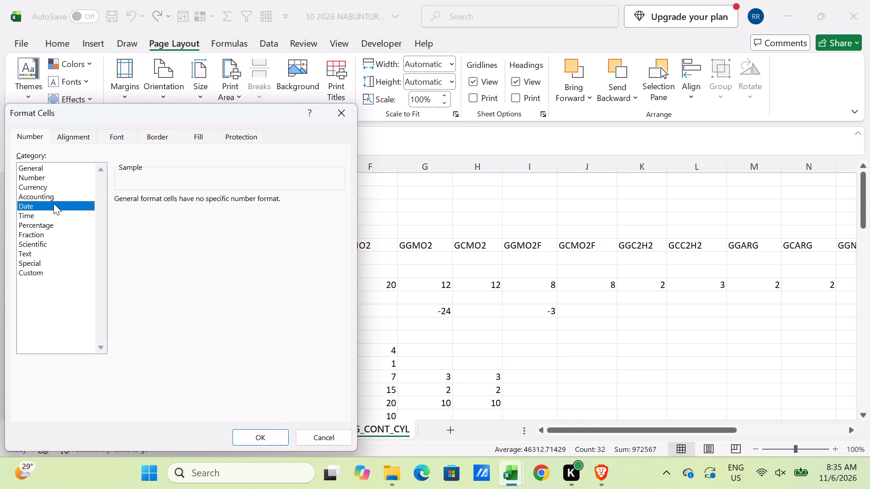
click(53, 203)
click(148, 240)
click(146, 248)
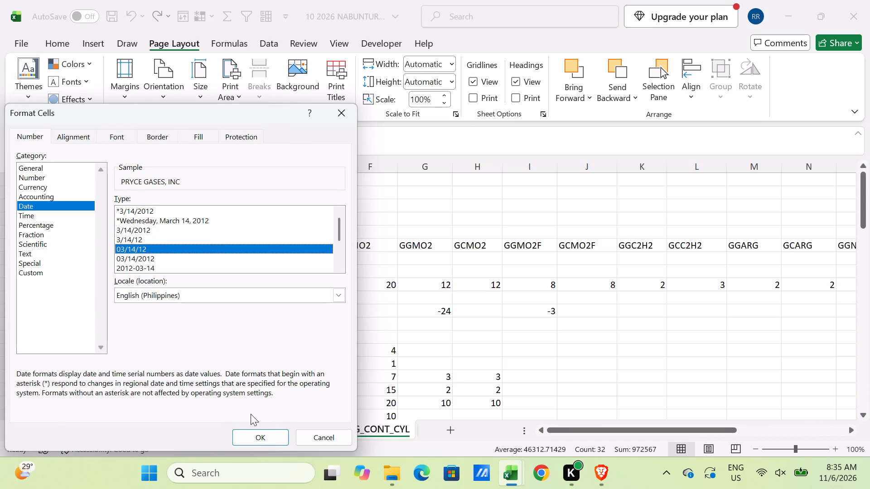
click(261, 434)
click(65, 38)
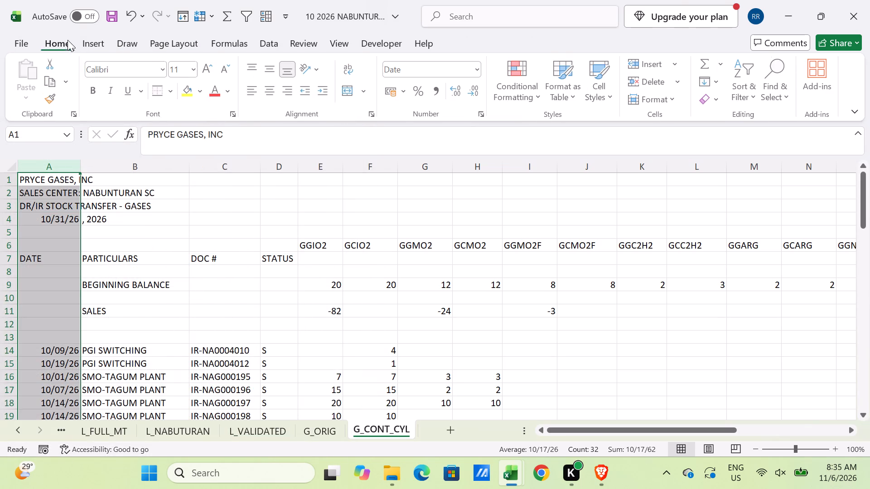
click(252, 95)
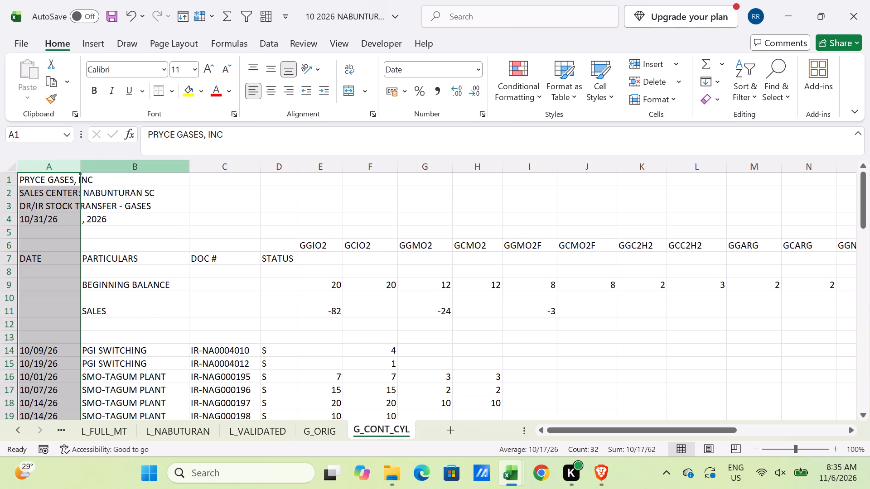
Narrow the date, status and particulars columns (A, D and B) closer to their contents.
drag(82, 167, 66, 177)
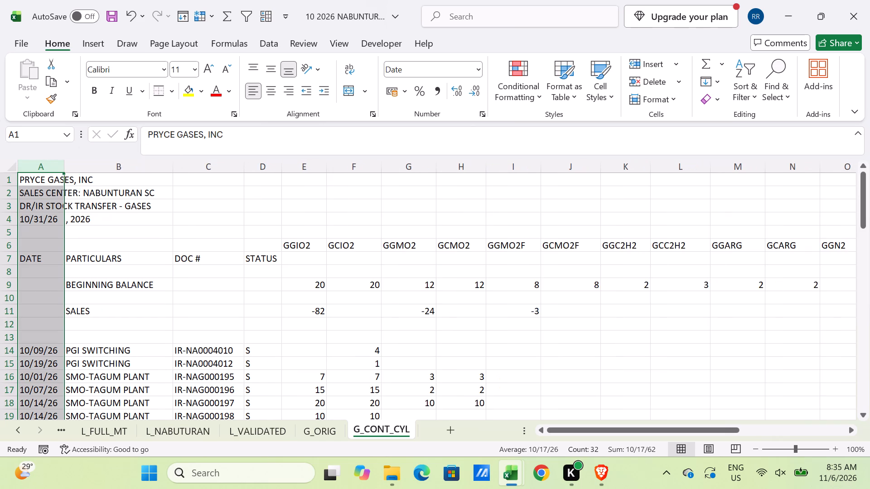
drag(281, 171, 256, 182)
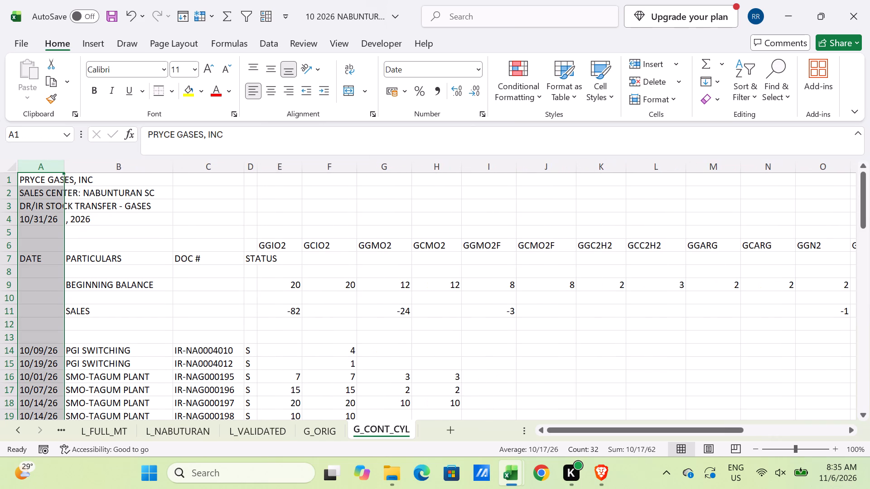
scroll(280, 352, down, 2)
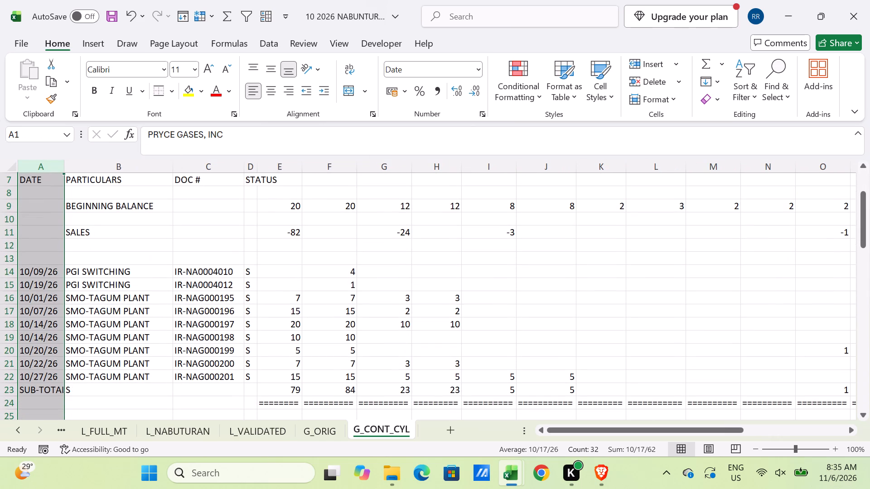
drag(176, 162, 162, 168)
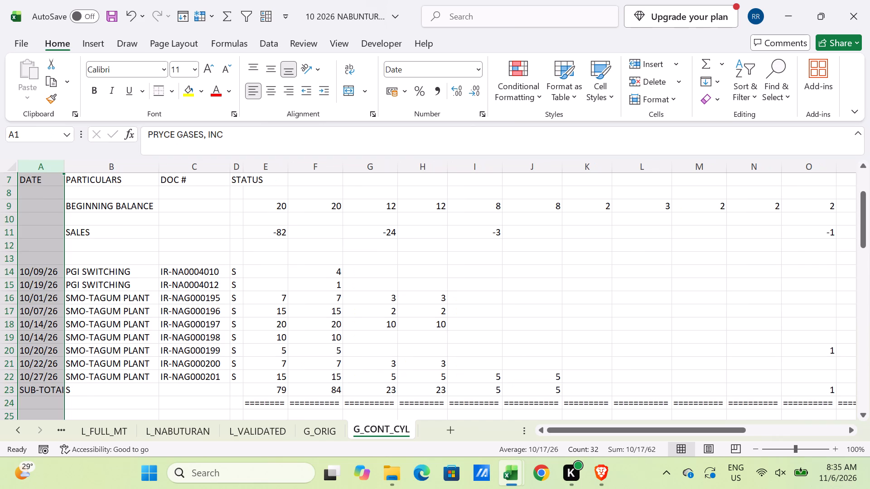
Copy heading rows 1 to 5 from the SERIES sheet and insert them above row 1 of G_CONT_CYL.
scroll(202, 276, up, 6)
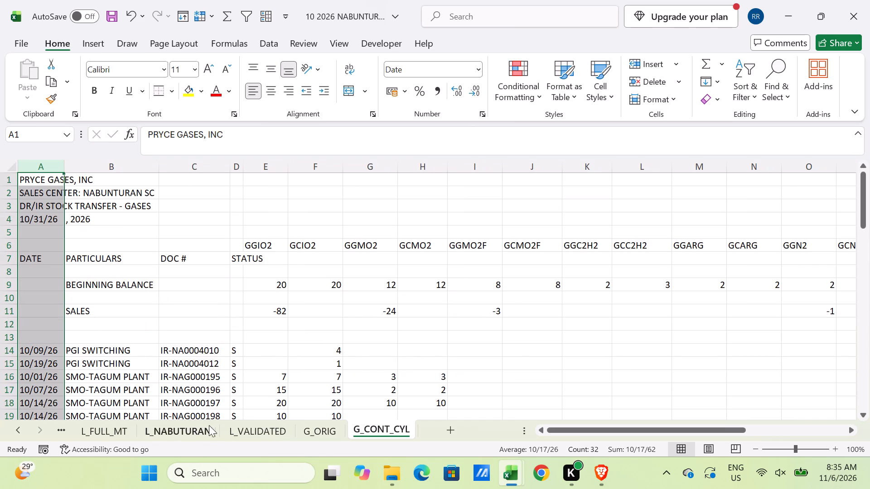
double_click(10, 432)
drag(10, 432, 20, 432)
click(150, 431)
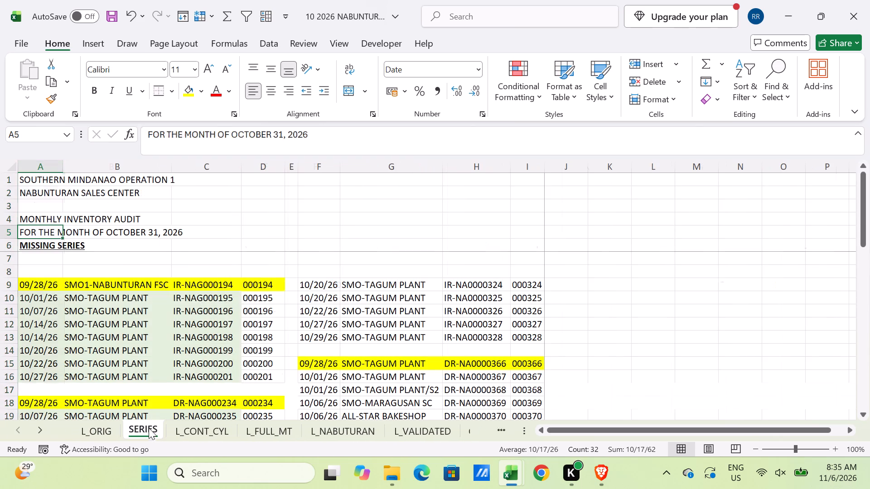
drag(17, 177, 17, 235)
key(ctrl+c)
triple_click(44, 431)
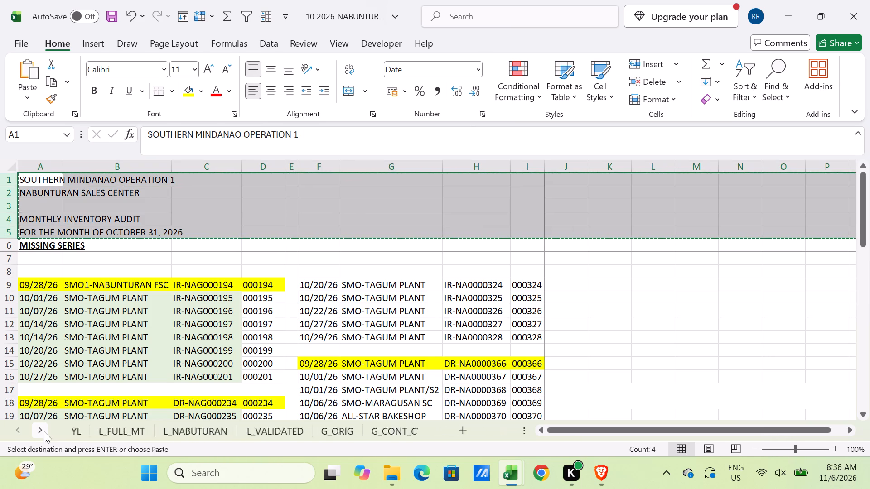
click(44, 431)
drag(44, 431, 69, 431)
click(389, 430)
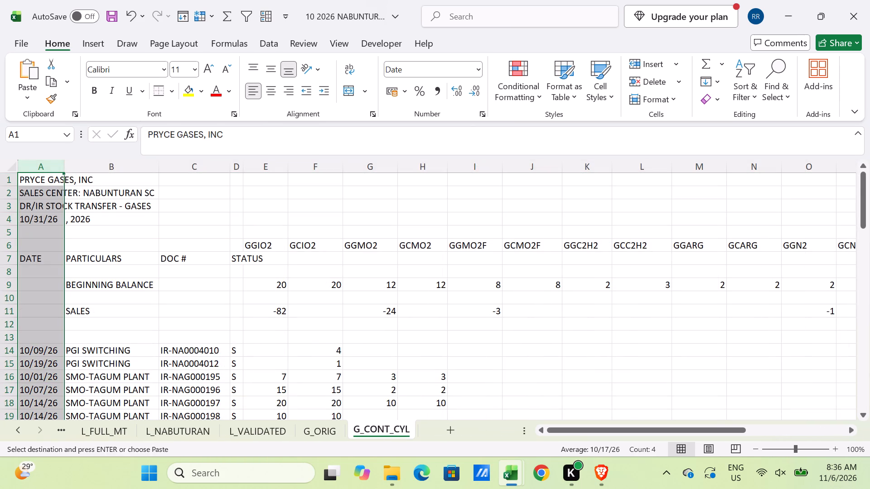
click(8, 177)
key(ctrl+shift+equal)
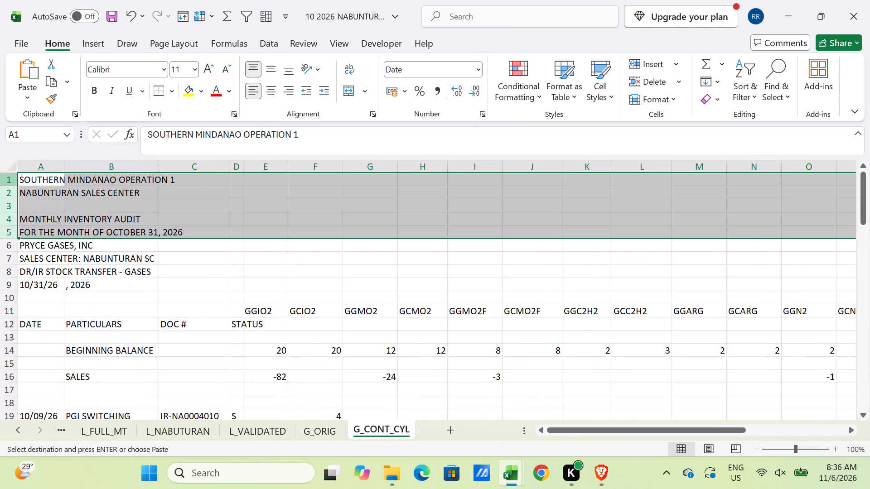
Delete the old title rows 6 to 9, from PRYCE GASES, INC down to the 10/31/26 date row.
drag(8, 244, 8, 281)
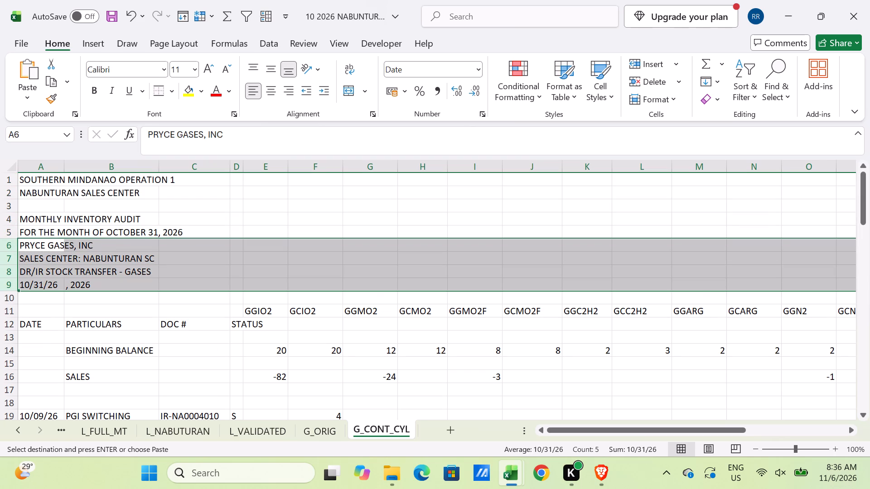
key(ctrl+minus)
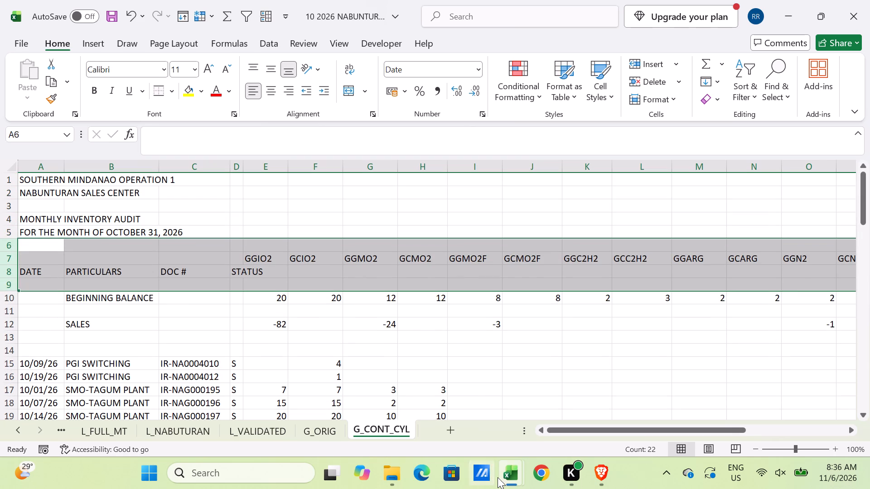
Copy header rows 7 and 8 from the Nabunturan sheet of the September 2026 GASES population analysis and insert them at row 7 of G_CONT_CYL.
click(499, 477)
click(393, 401)
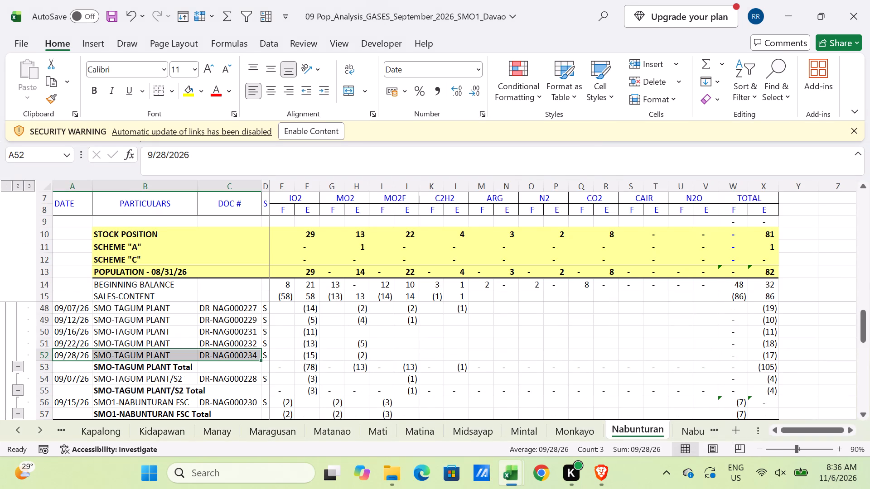
drag(48, 198, 48, 214)
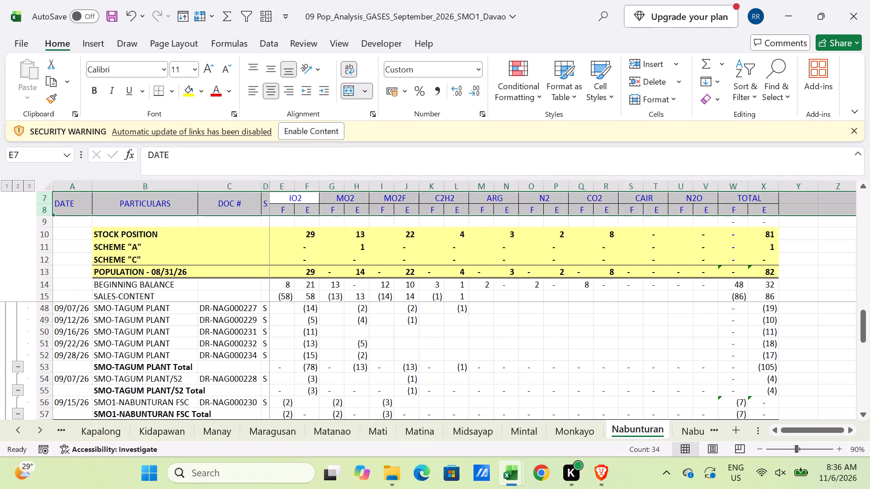
key(ctrl+c)
key(alt+Tab)
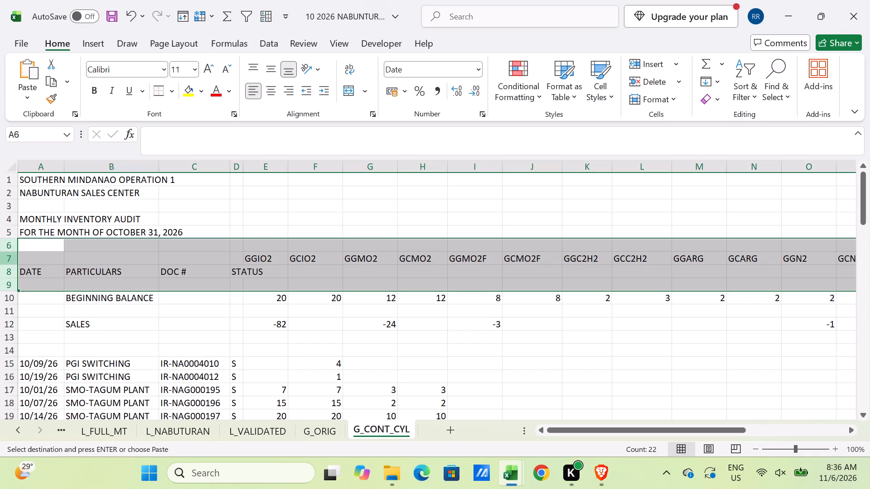
click(12, 259)
key(ctrl+shift+equal)
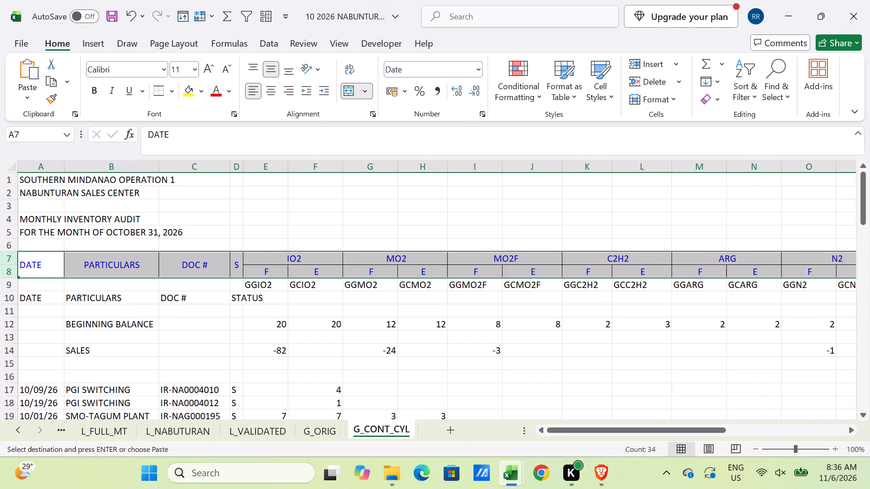
Narrow gas columns E through X equally to a width of about 5.45.
drag(266, 166, 679, 195)
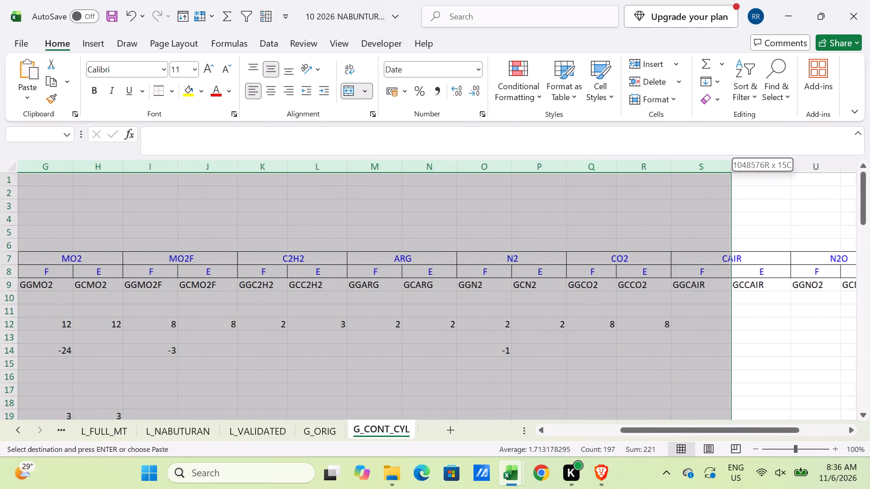
drag(679, 195, 790, 218)
drag(681, 428, 254, 344)
drag(287, 166, 282, 168)
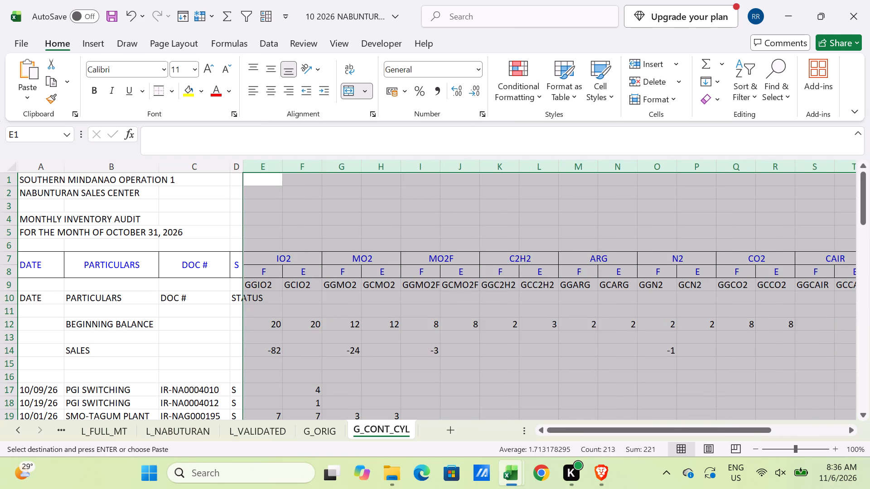
click(282, 168)
drag(281, 170, 277, 174)
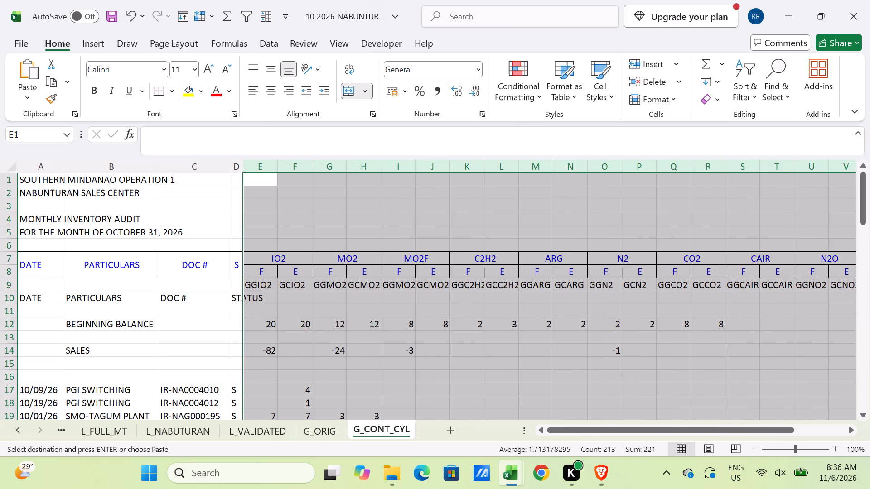
click(277, 174)
drag(270, 168, 811, 187)
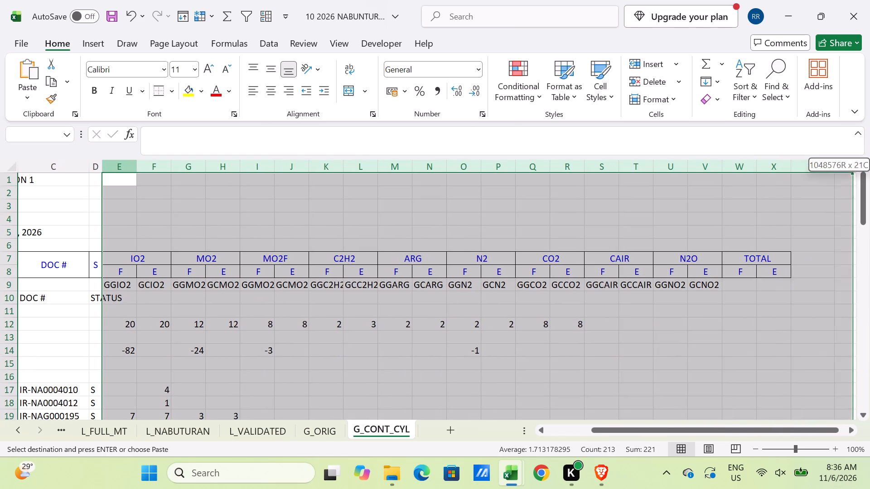
drag(811, 187, 766, 189)
drag(708, 430, 463, 383)
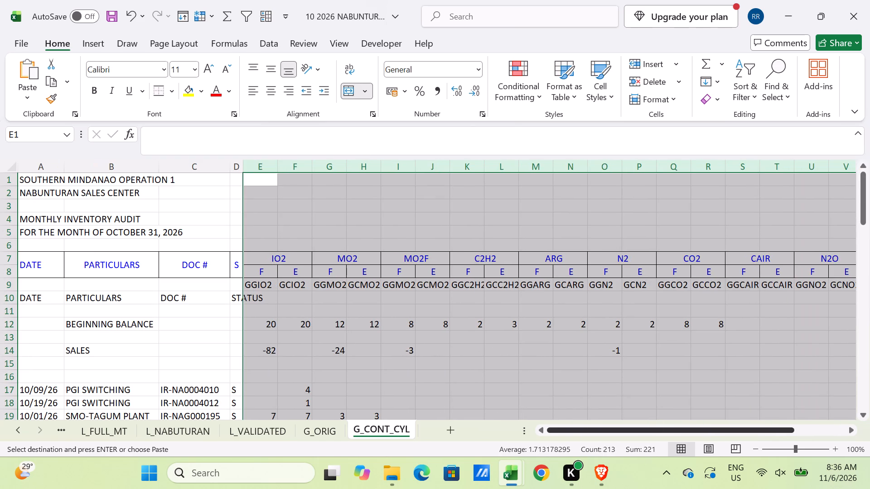
click(273, 163)
click(271, 164)
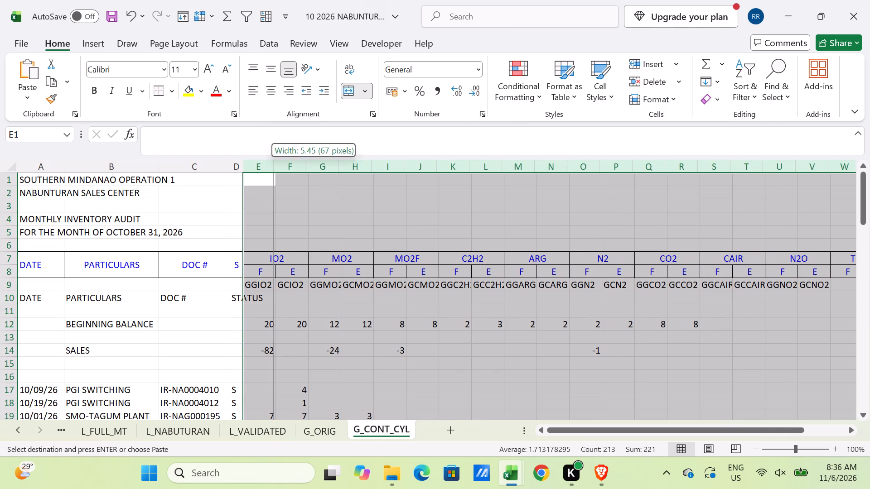
Delete rows 9 and 10, which hold the old gas codes and the duplicate DATE, PARTICULARS, DOC # and STATUS headings.
ctrl+scroll(266, 192, down, 1)
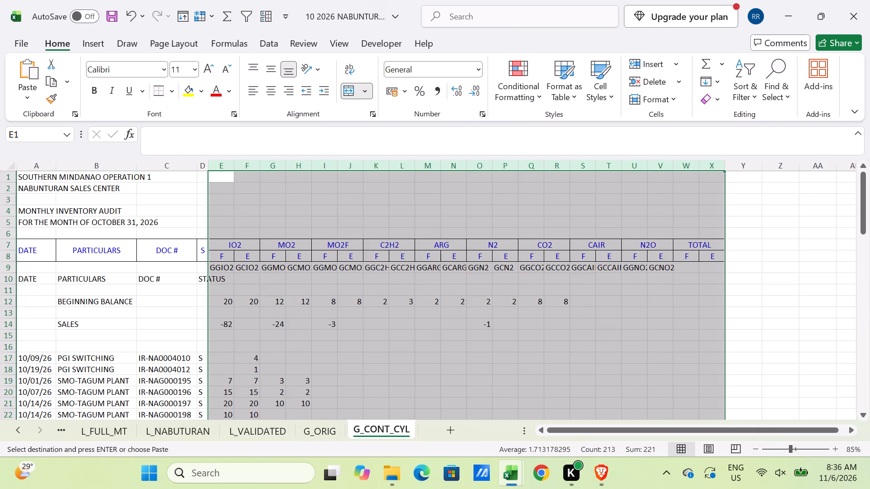
drag(6, 268, 6, 274)
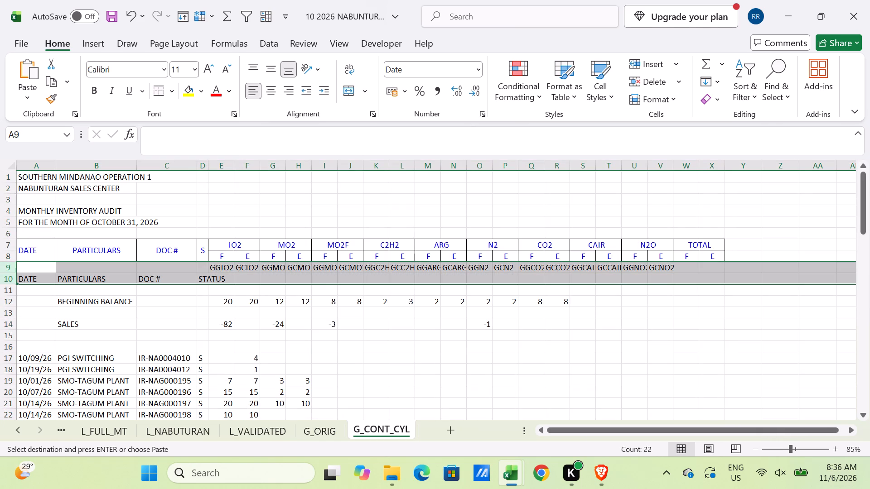
key(ctrl+minus)
Copy the BEGINNING BALANCE TOTAL formulas from the September Nabunturan sheet and paste only the formulas into W10:X10 of G_CONT_CYL.
key(alt+Tab)
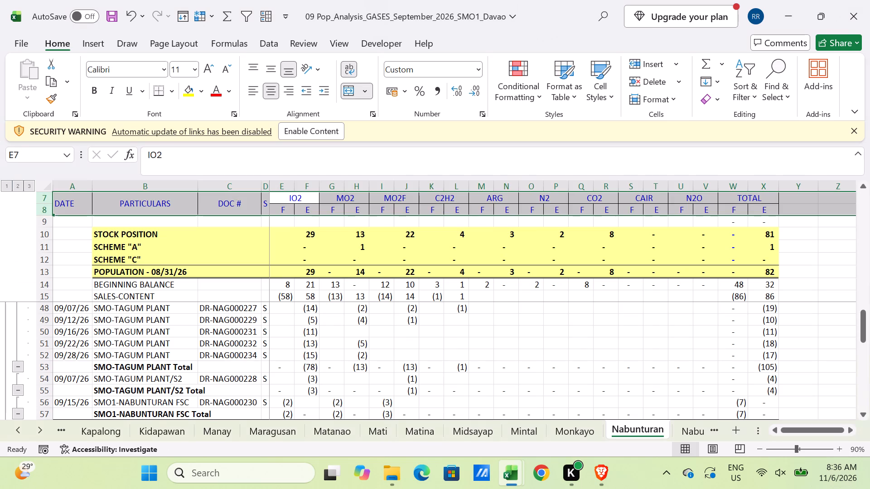
drag(735, 285, 764, 282)
key(ctrl+c)
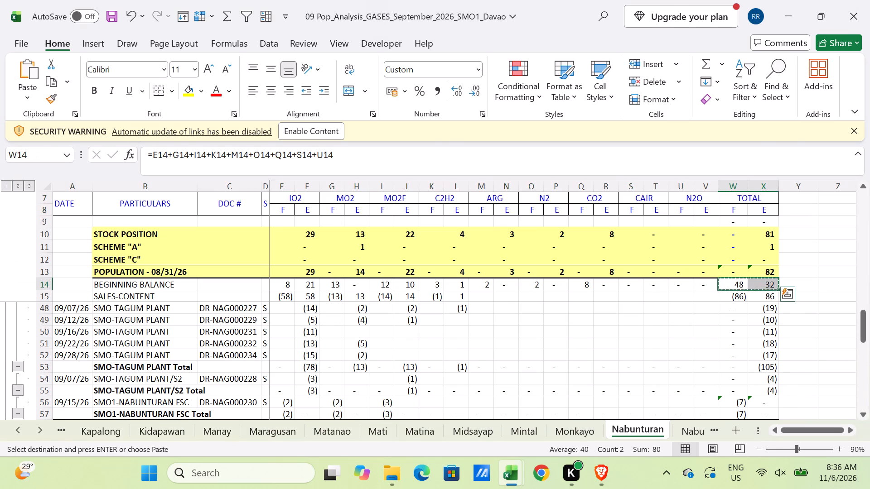
key(alt+Tab)
click(680, 277)
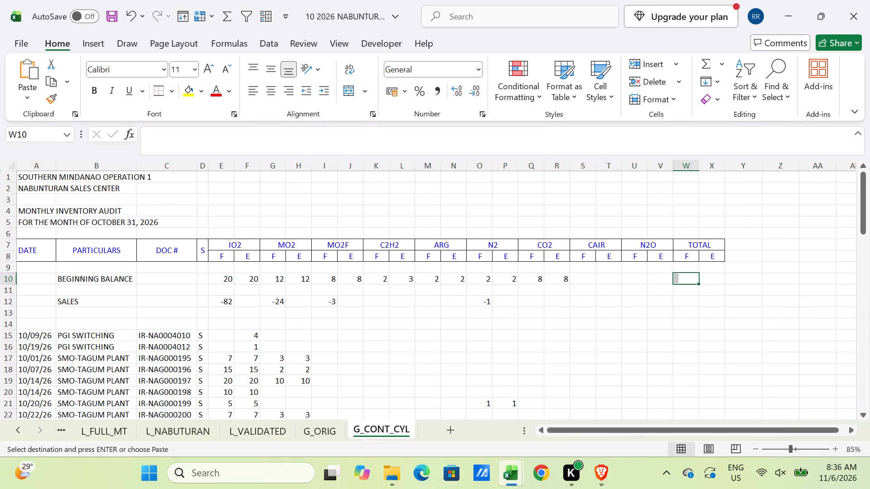
key(alt+e)
text(SF)
key(Return)
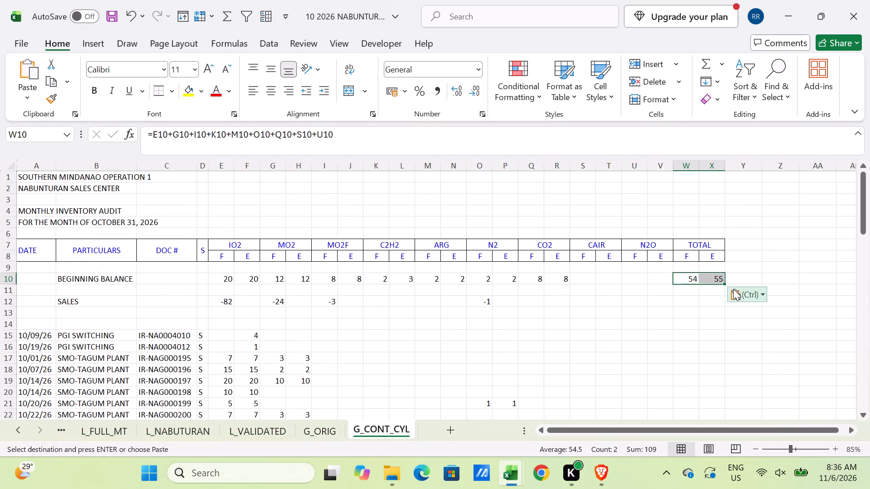
Fill the W10:X10 TOTAL formulas down to row 74, past the DIFFERENCE row.
drag(723, 284, 674, 460)
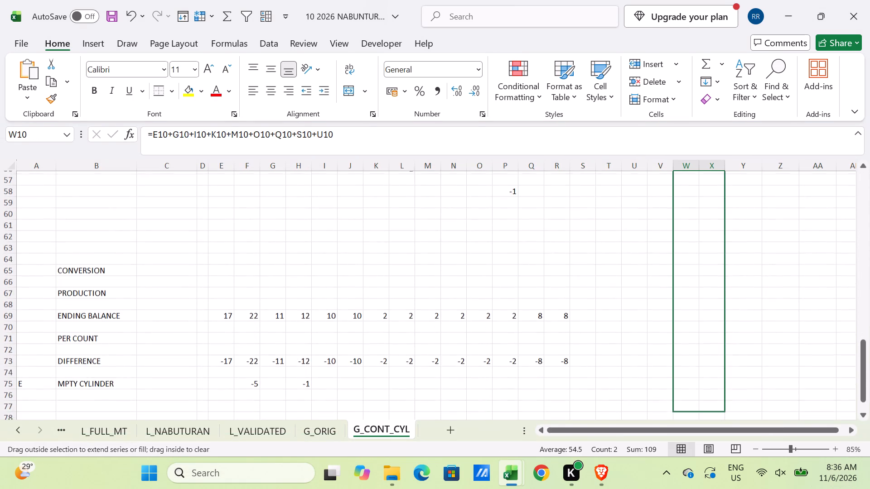
drag(674, 460, 655, 361)
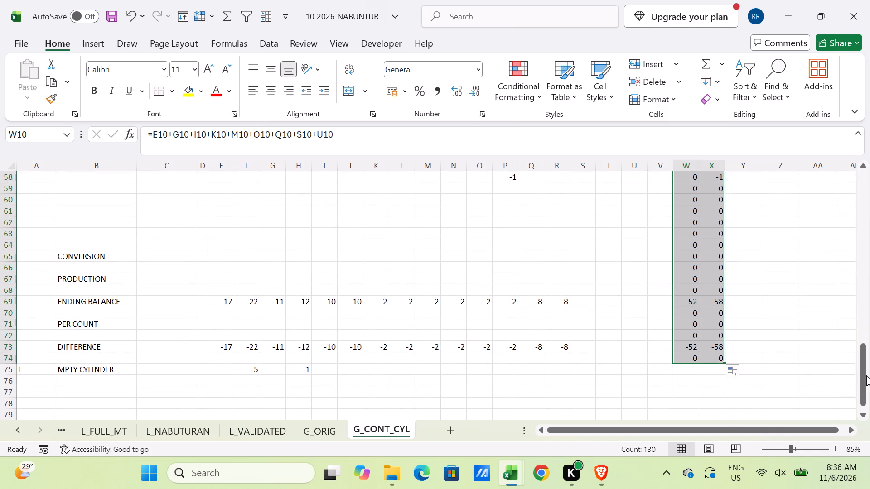
Apply the custom number format _(* #,##0_);_(* (#,##0);_(* "-"??_);_(@_) to columns E through X.
drag(866, 375, 836, 193)
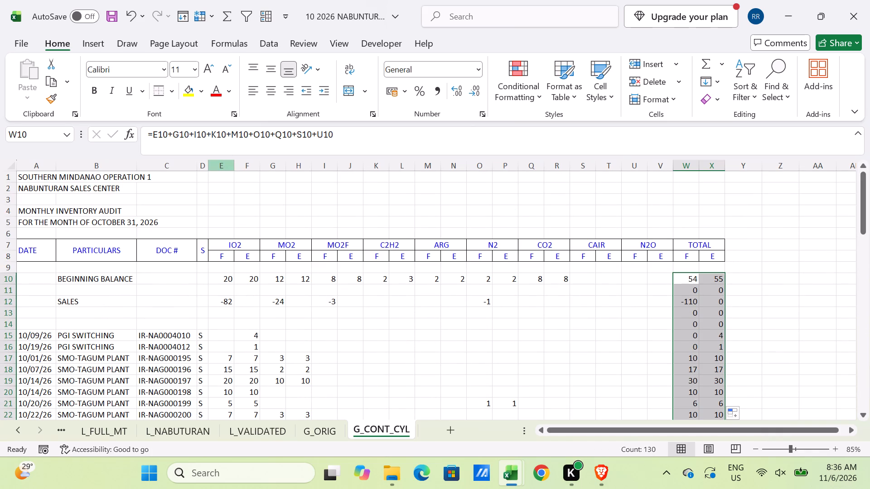
drag(221, 165, 714, 187)
right_click(222, 167)
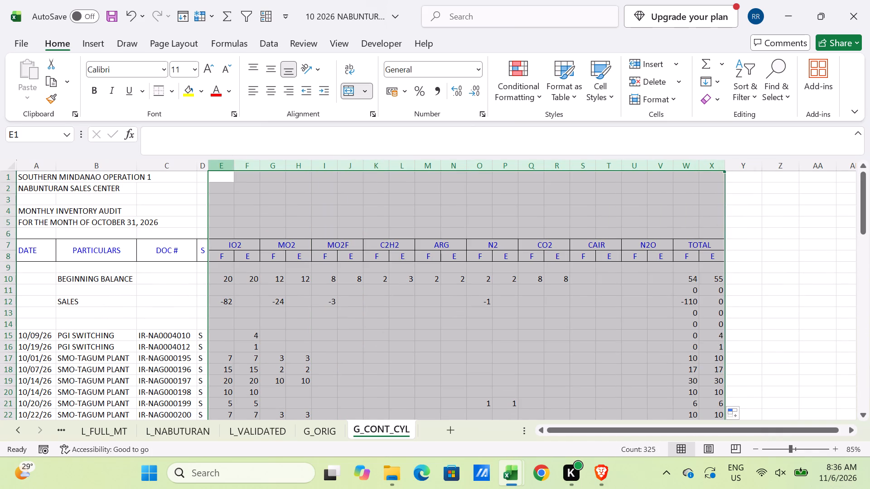
click(281, 367)
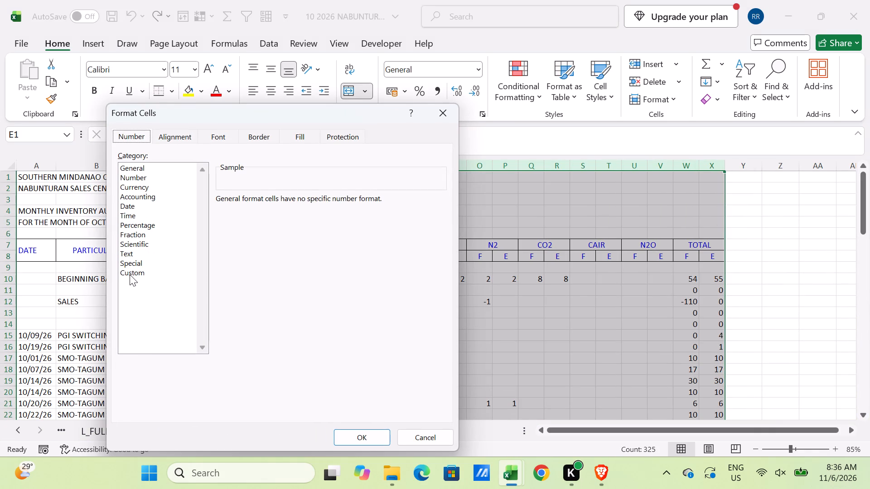
click(130, 274)
drag(441, 245, 445, 333)
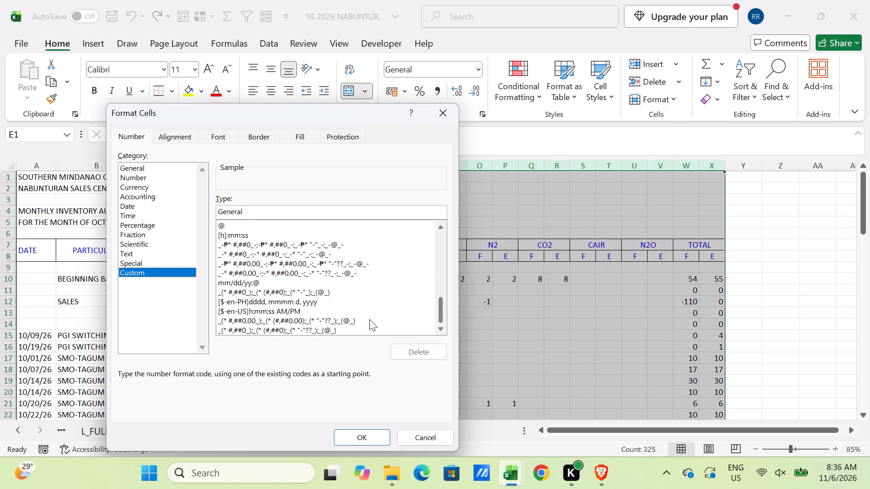
click(296, 330)
click(362, 436)
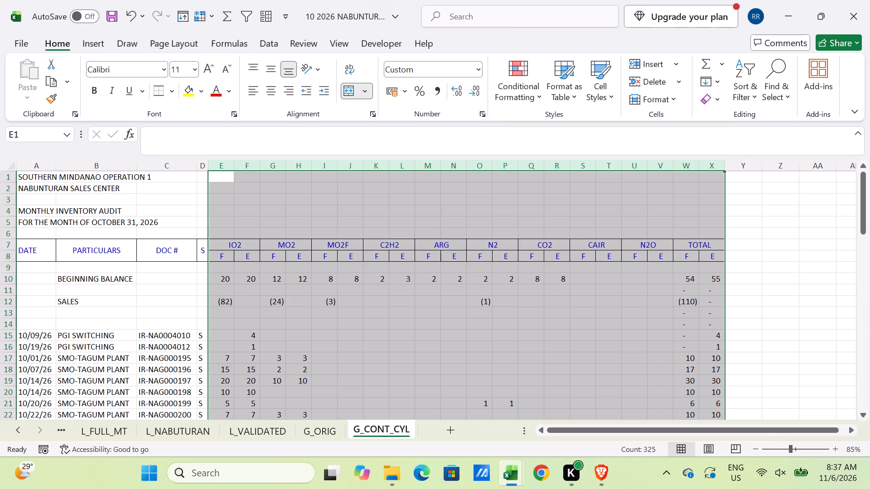
Move the blank row 11 below the SALES row so SALES directly follows BEGINNING BALANCE.
click(2, 292)
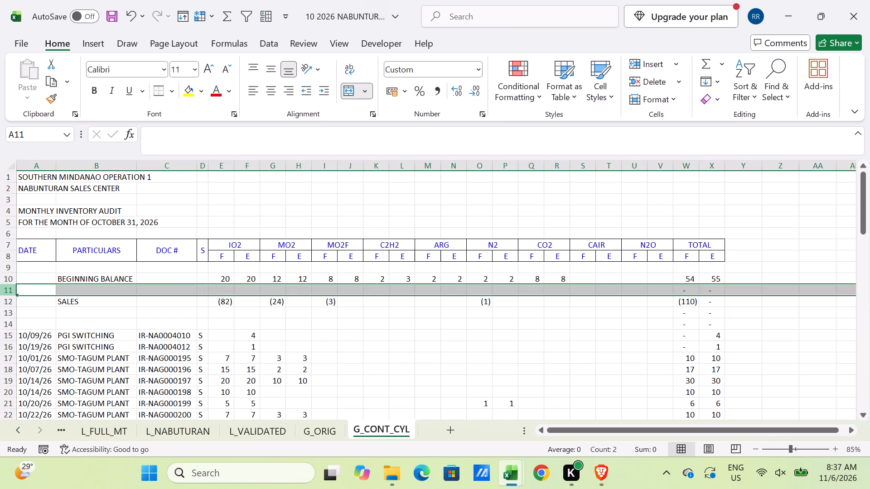
key(ctrl+x)
click(10, 311)
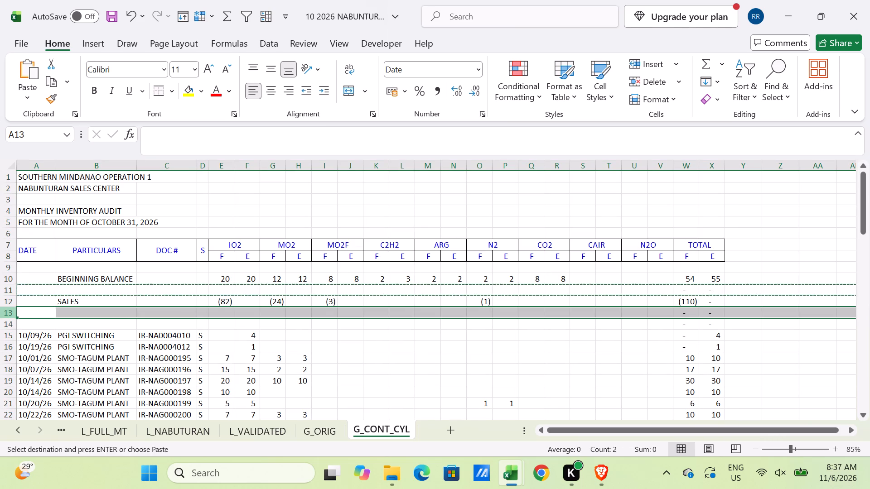
key(ctrl+shift+equal)
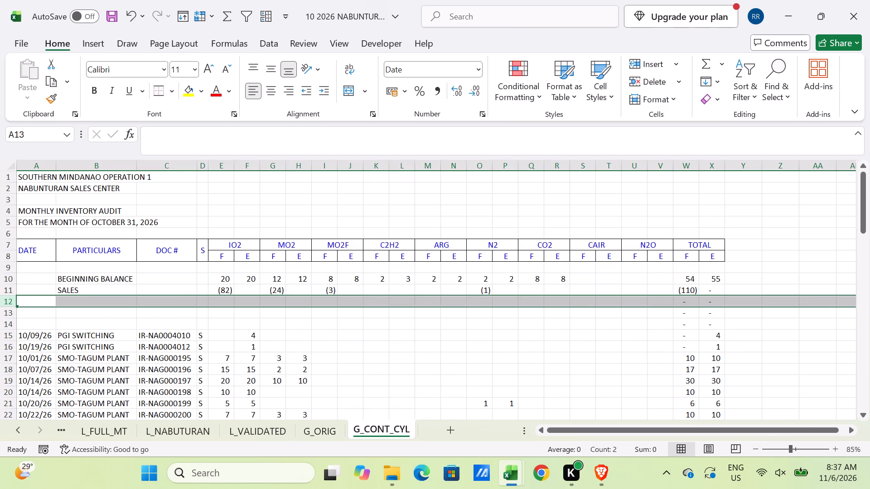
Freeze panes at cell E12, with the row 7 header at the top of the frozen area.
scroll(268, 280, down, 2)
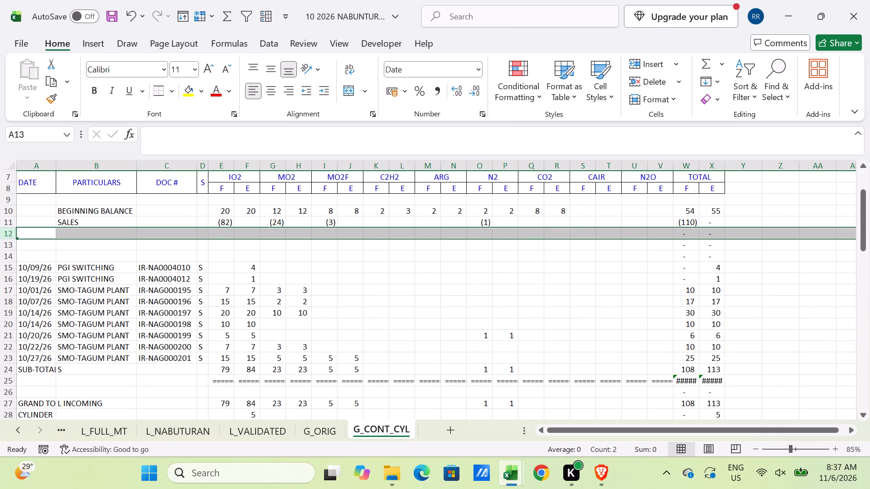
click(217, 235)
click(219, 249)
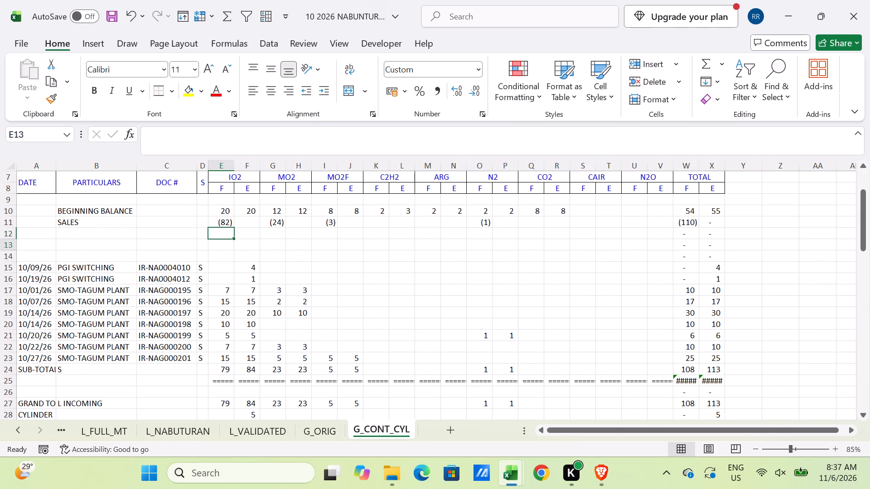
key(alt+Tab)
key(alt+Tab)
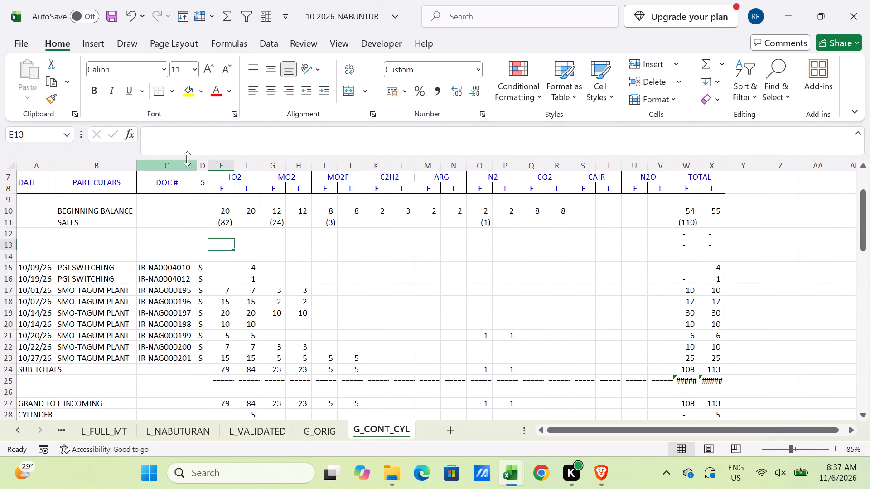
click(225, 237)
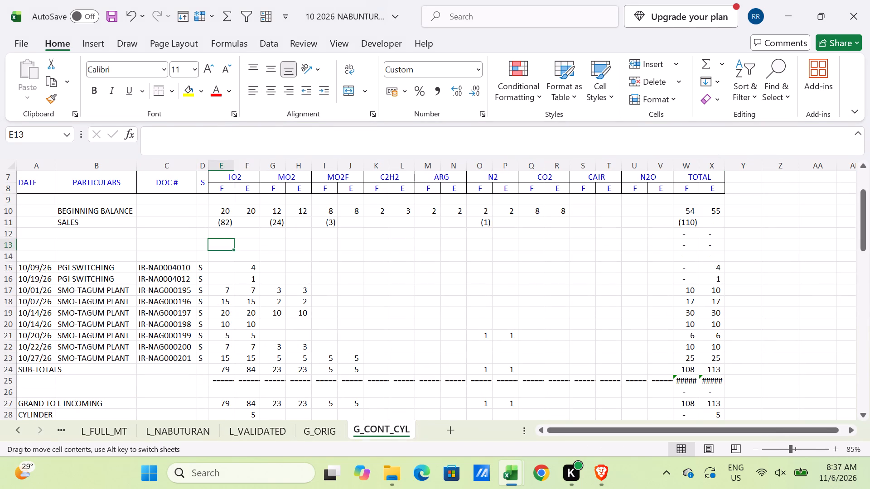
click(225, 234)
click(202, 16)
click(223, 49)
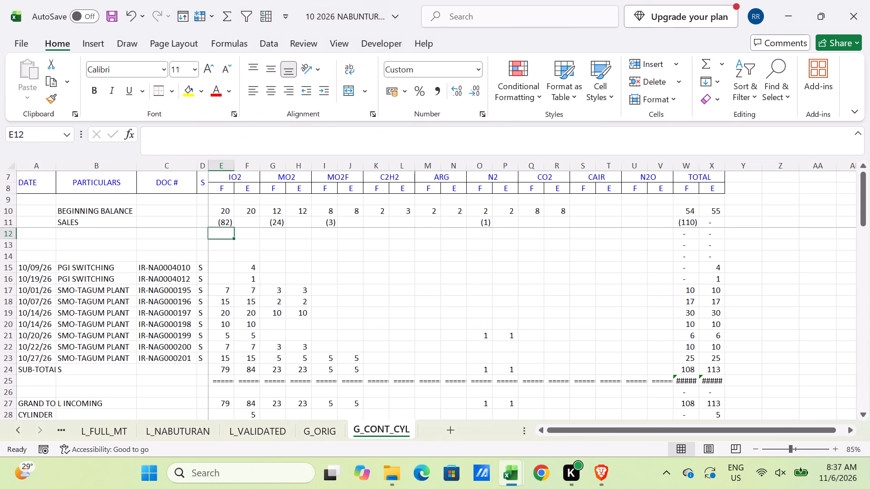
Copy the SALES-CONTENT label from the September Nabunturan sheet and paste it as values over SALES in B11.
key(alt+Tab)
click(112, 300)
key(ctrl+c)
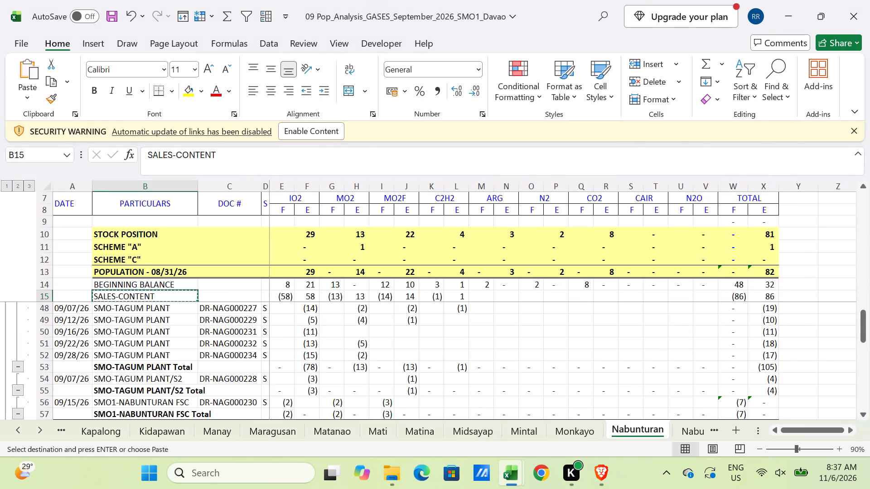
key(alt+Tab)
click(90, 223)
key(alt+e)
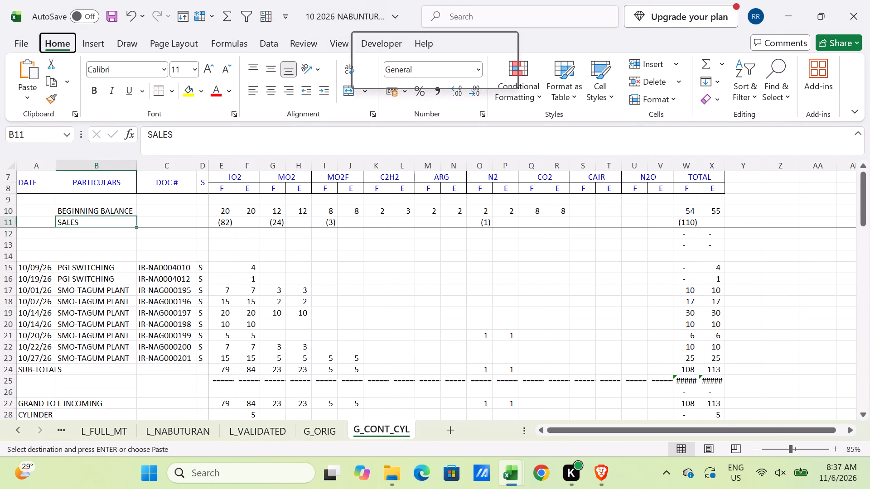
text(SV)
key(Return)
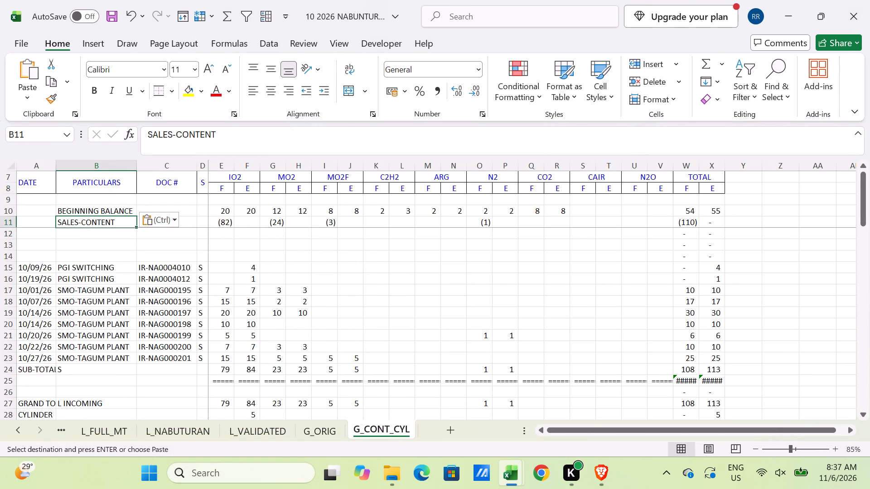
key(Escape)
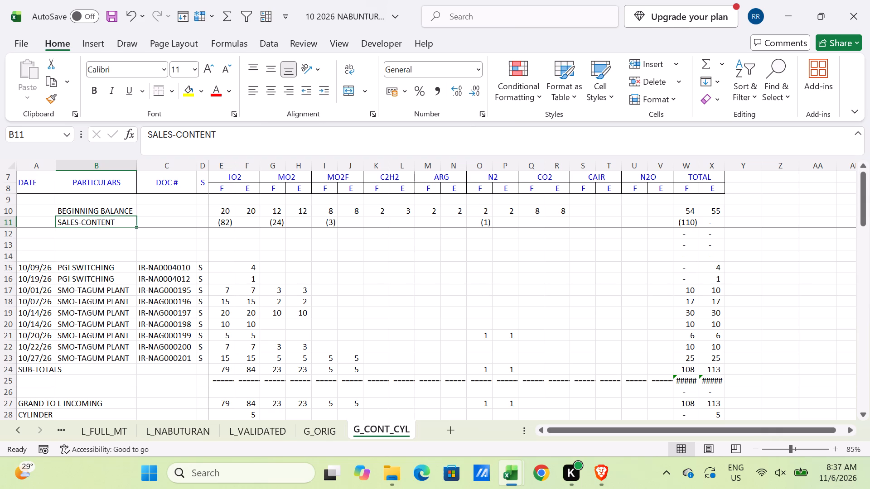
Start a Subtotal on the incoming rows A14:X23, grouped at each change in column B.
click(33, 249)
click(35, 257)
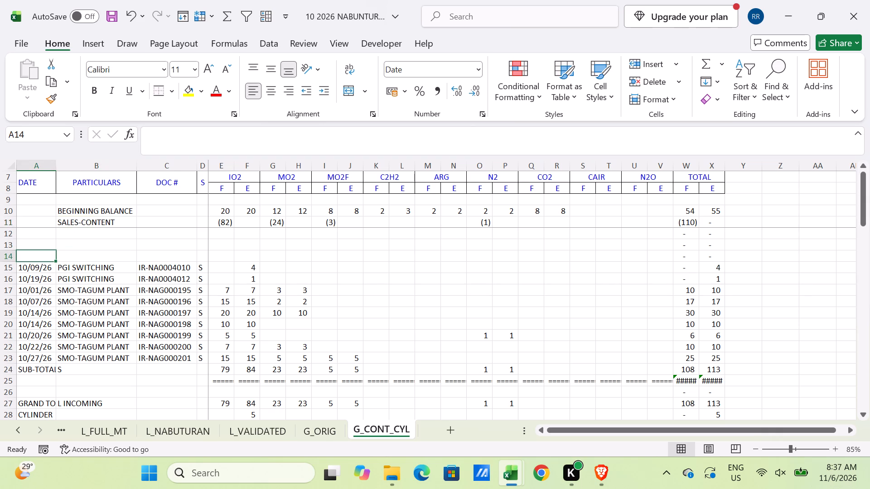
shift+click(710, 360)
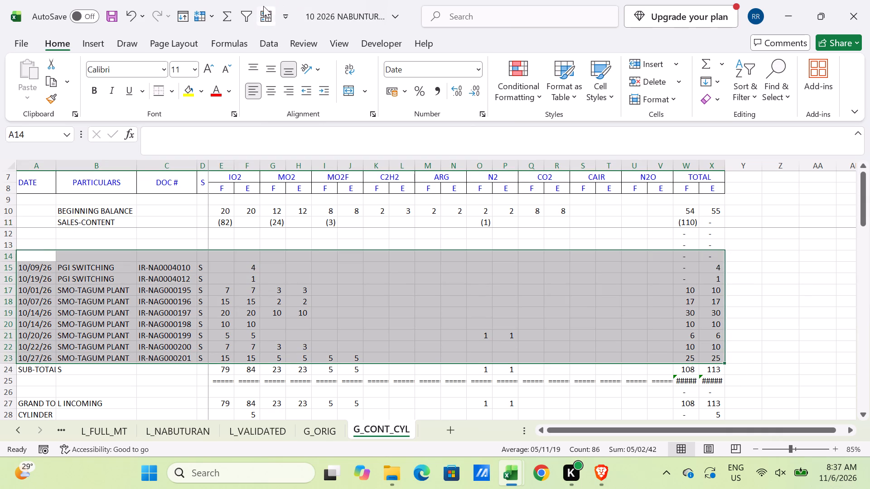
click(261, 12)
click(478, 315)
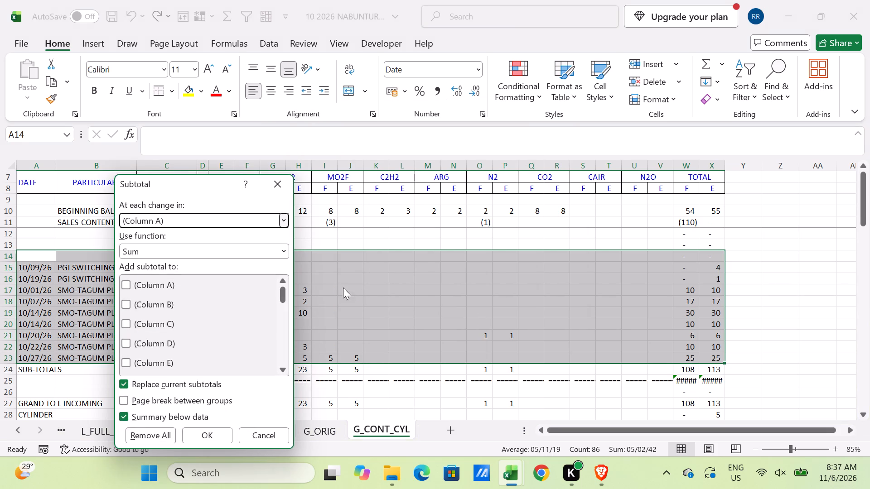
click(237, 218)
click(166, 250)
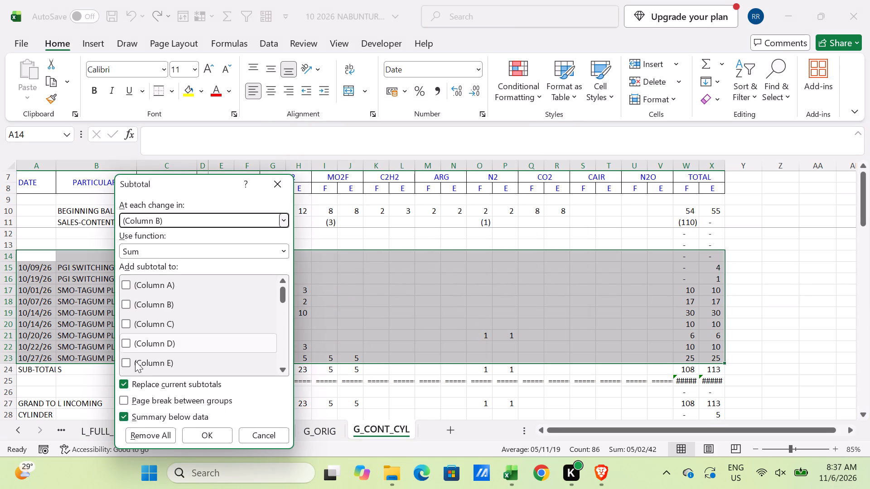
Include every cylinder quantity column from E through V, plus both TOTAL columns W and X, in the Sum subtotals.
click(126, 360)
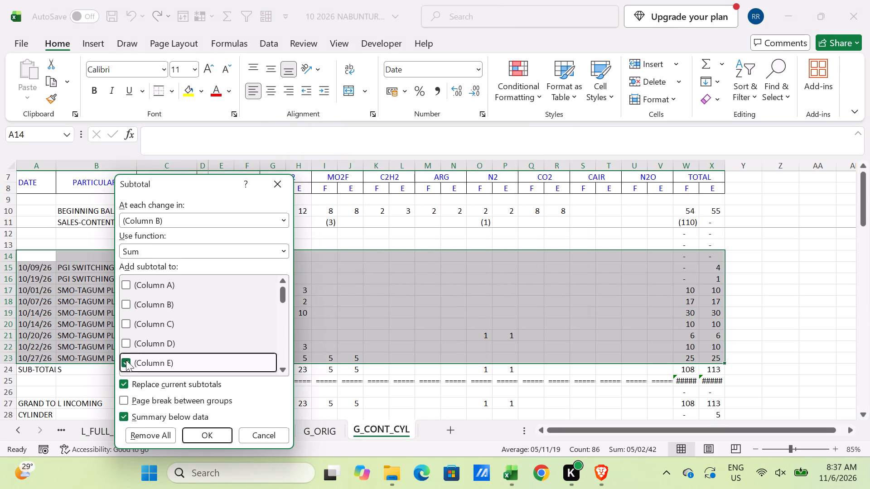
scroll(127, 347, down, 2)
click(128, 317)
click(121, 342)
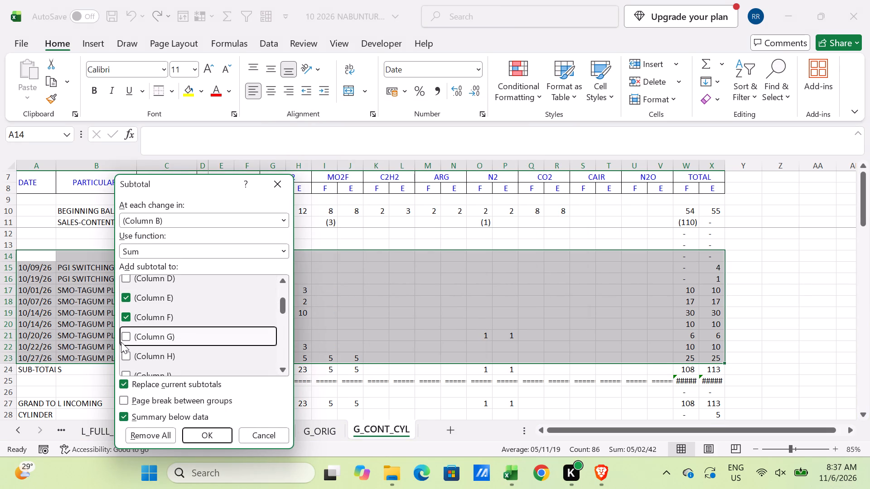
click(124, 336)
click(126, 361)
scroll(130, 340, down, 3)
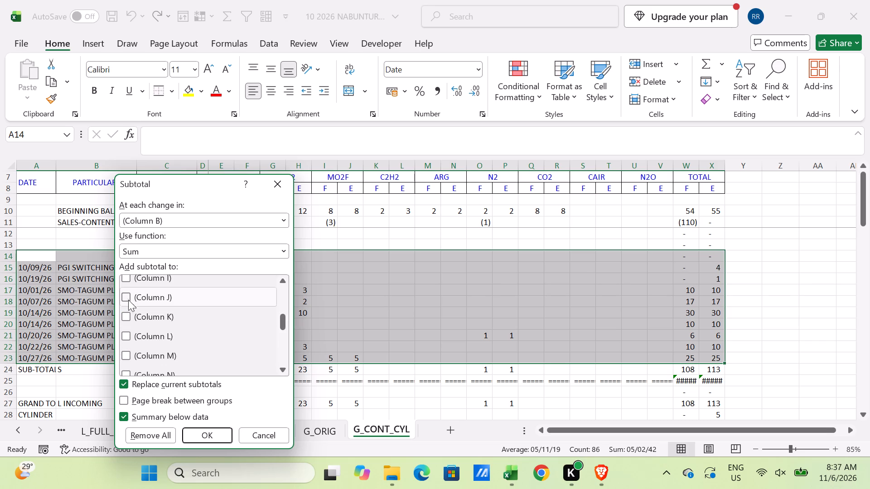
click(125, 268)
click(125, 281)
click(125, 303)
scroll(128, 306, up, 2)
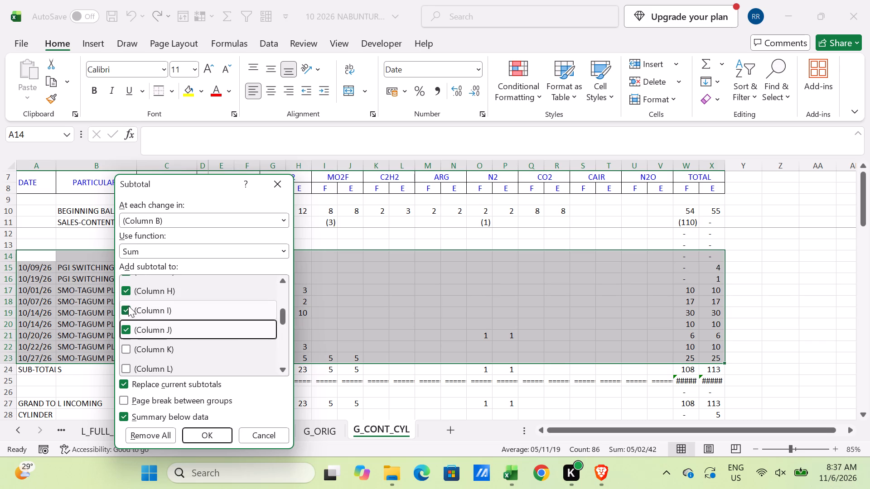
scroll(128, 307, down, 3)
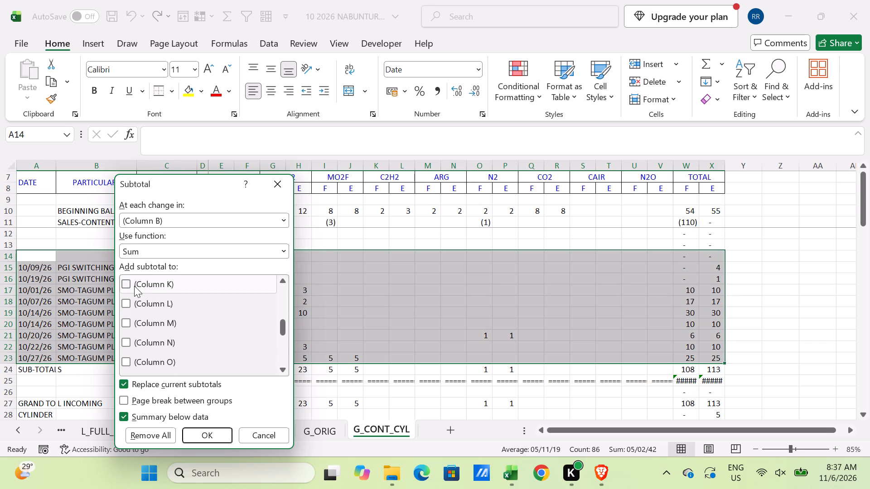
click(131, 285)
click(127, 285)
click(126, 304)
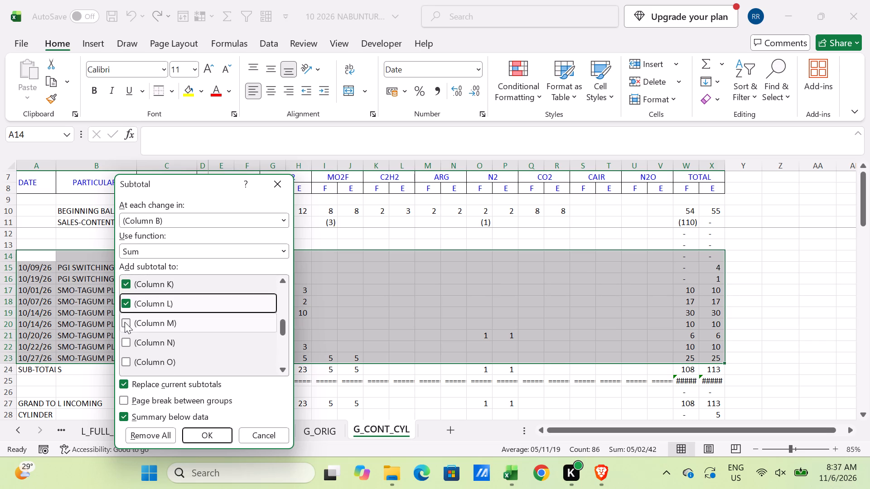
click(125, 322)
click(127, 340)
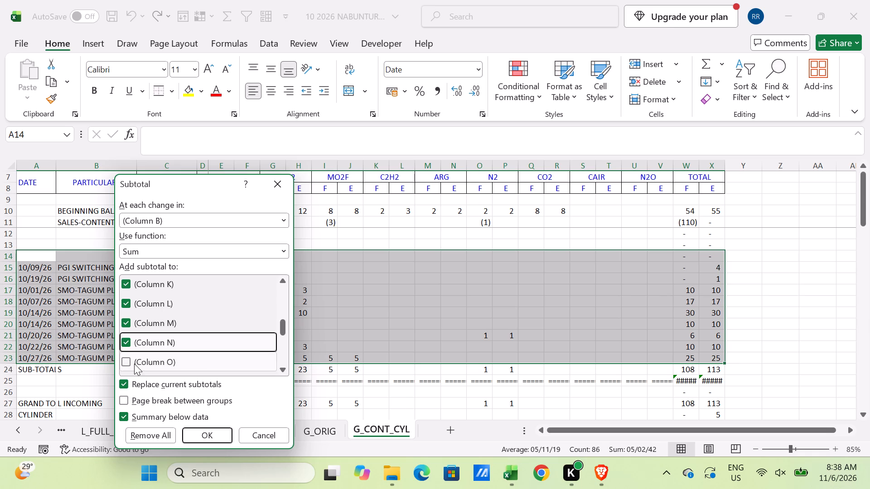
click(122, 364)
scroll(145, 345, down, 2)
click(130, 316)
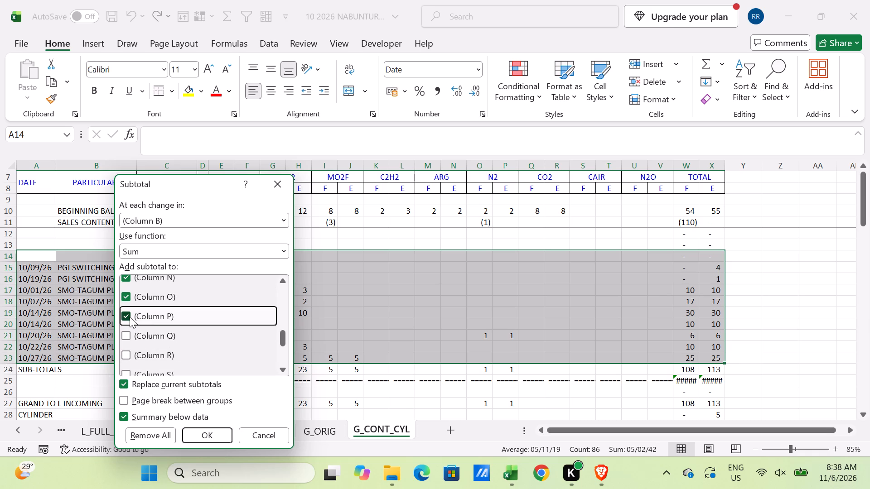
click(127, 339)
click(127, 355)
scroll(127, 353, down, 2)
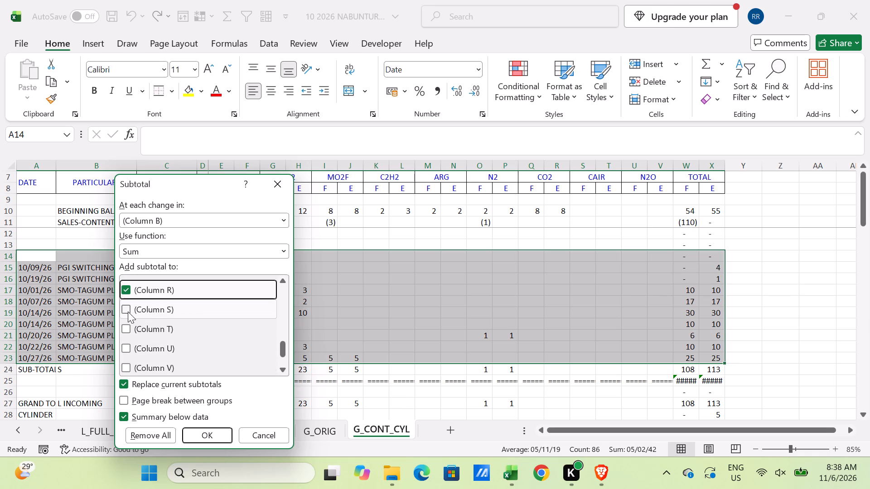
click(128, 312)
click(127, 329)
click(127, 353)
click(126, 365)
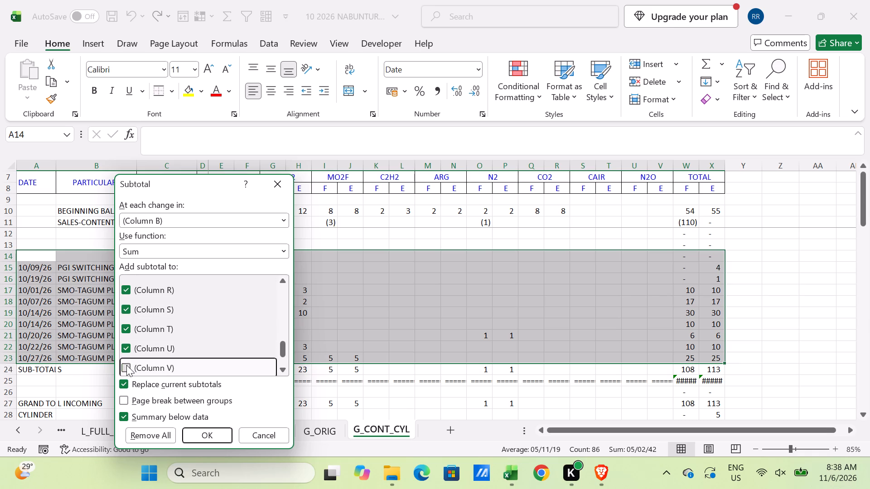
scroll(128, 360, down, 1)
click(128, 353)
scroll(128, 353, down, 4)
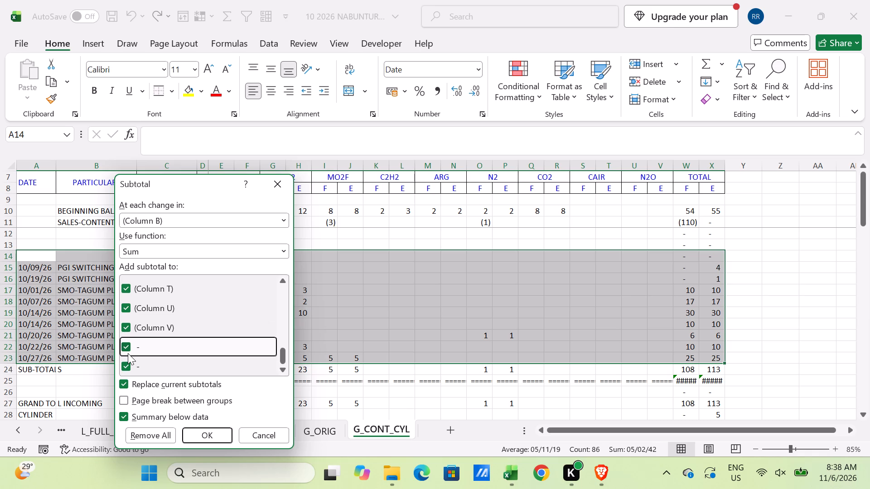
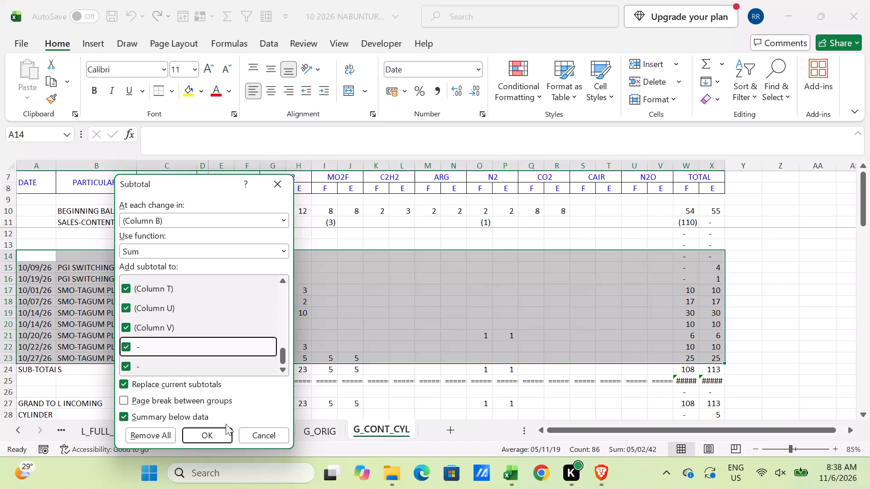
Apply the configured Sum subtotals to the incoming rows, with the summary rows below the data.
click(220, 436)
Apply a cell border to the incoming section's Grand Total row, across A26:X26.
scroll(135, 351, down, 2)
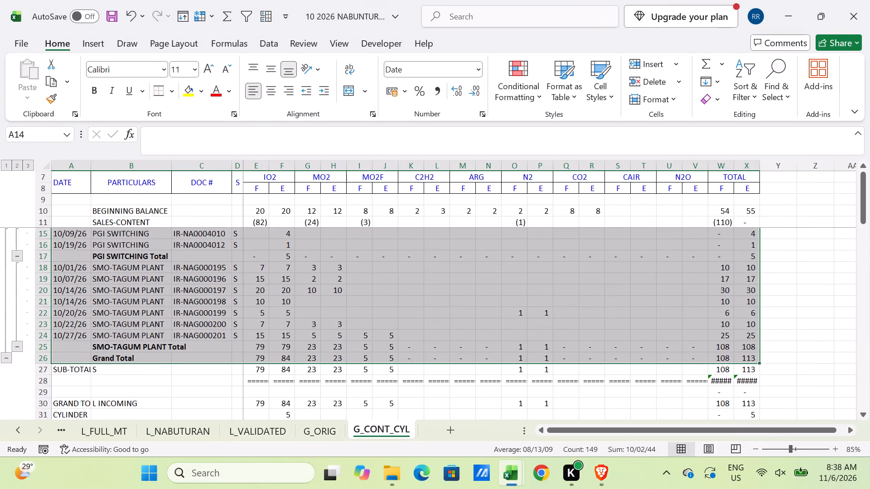
drag(68, 323, 738, 321)
click(158, 94)
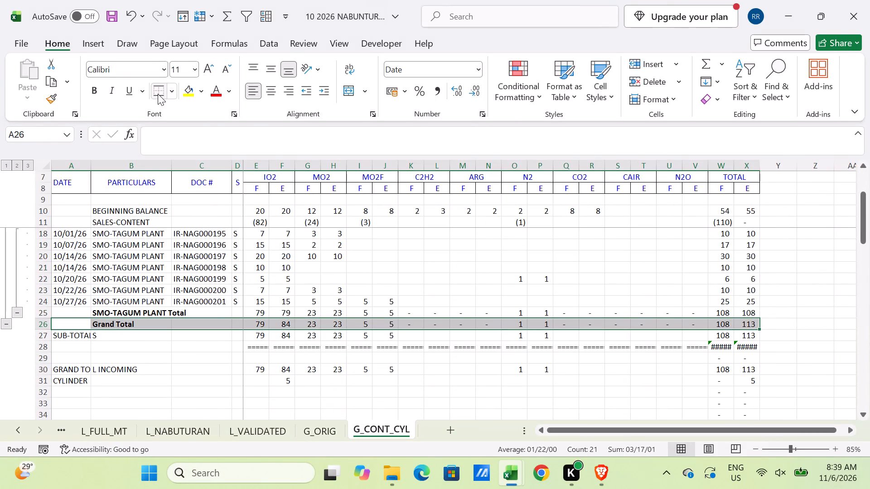
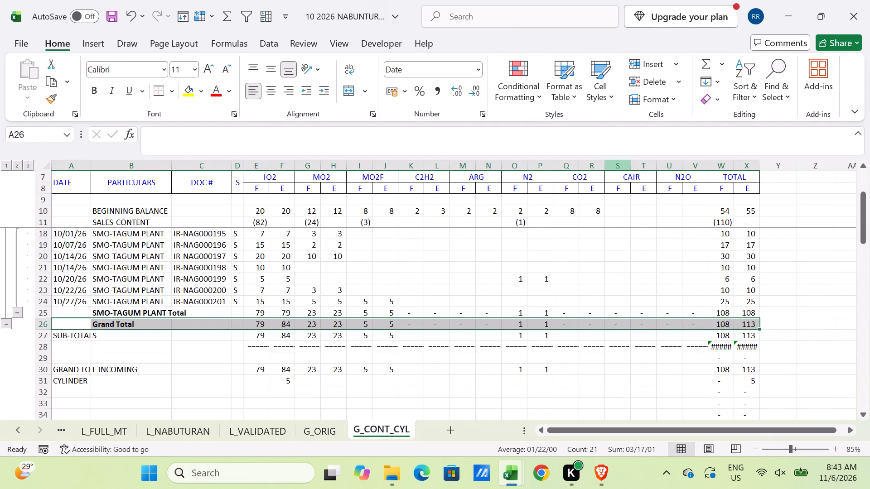
Clear the old SUB-TOTAL row and separator line below the incoming Grand Total, A27:V28.
click(71, 335)
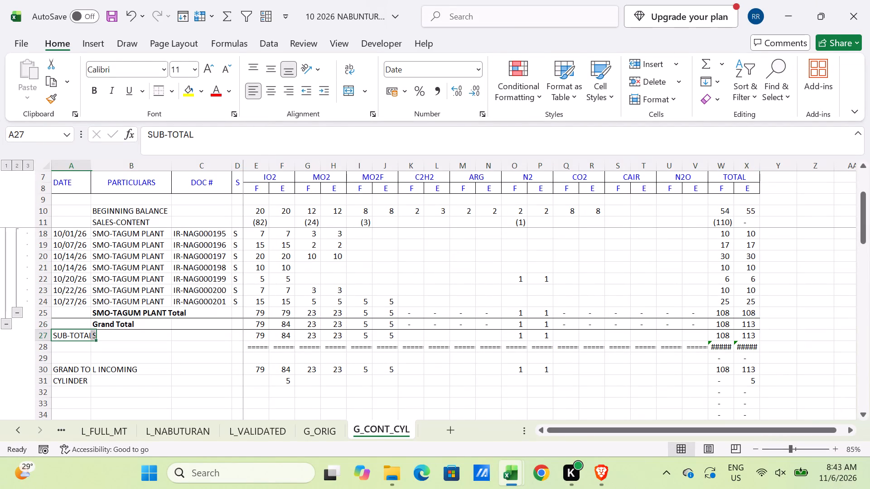
shift+click(692, 346)
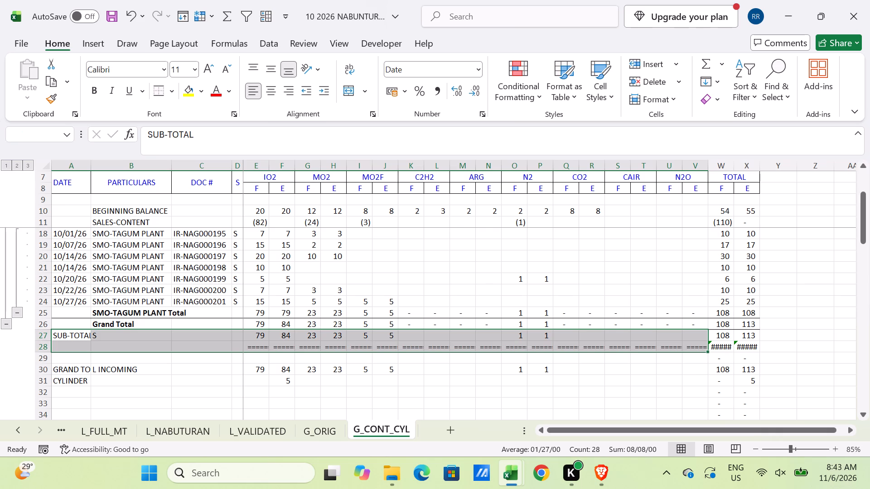
key(Delete)
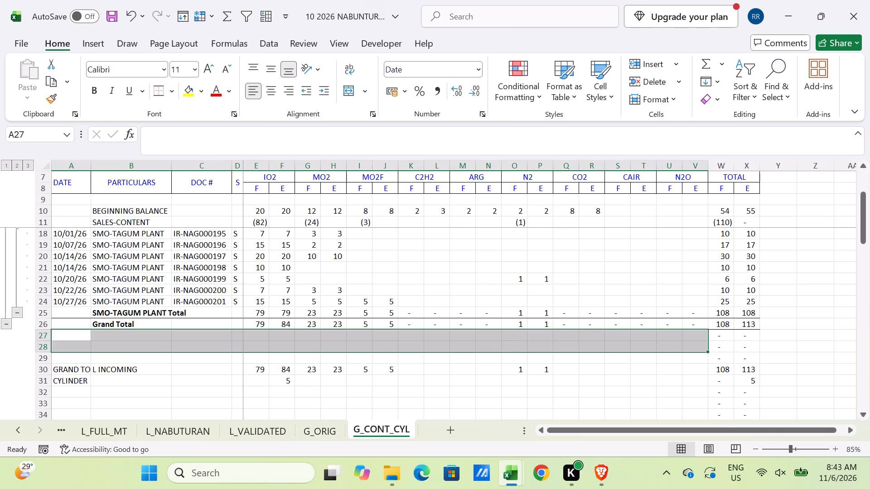
Copy the TOTAL INCOMING row from the September population analysis Nabunturan sheet and insert it at row 28 of G_CONT_CYL.
key(alt+Tab)
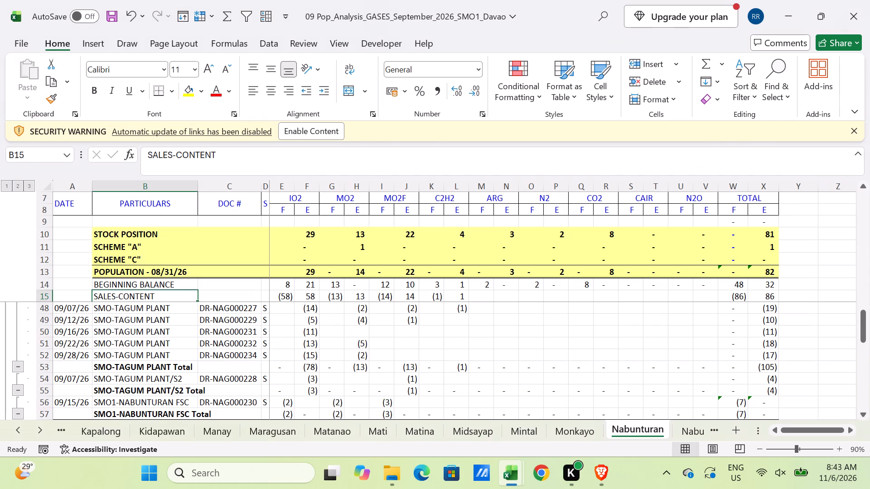
scroll(180, 360, down, 3)
scroll(92, 353, up, 8)
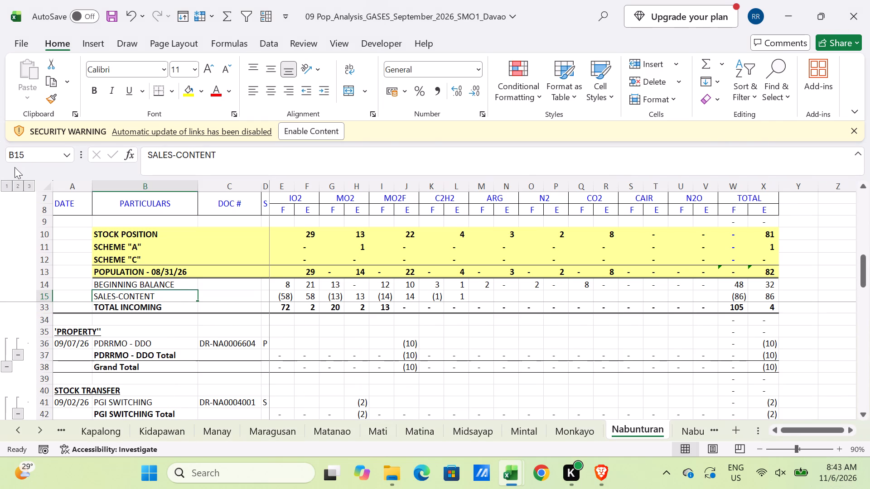
click(17, 185)
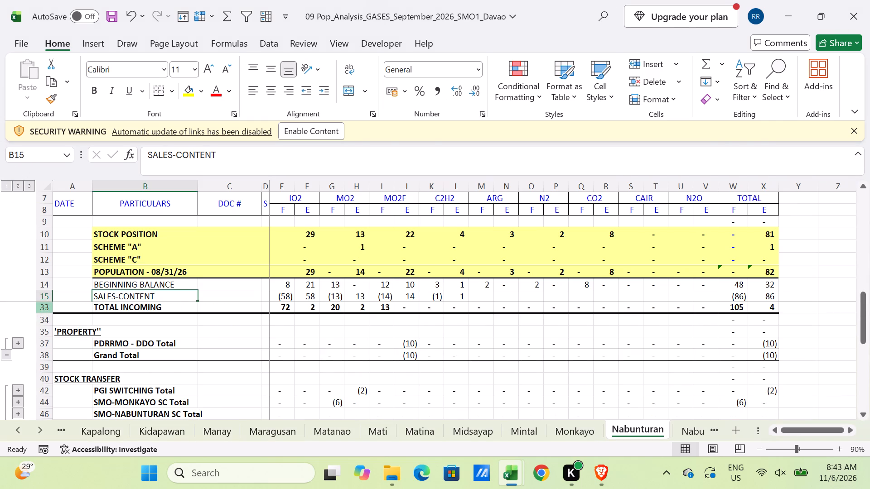
click(47, 307)
key(ctrl+c)
key(alt+Tab)
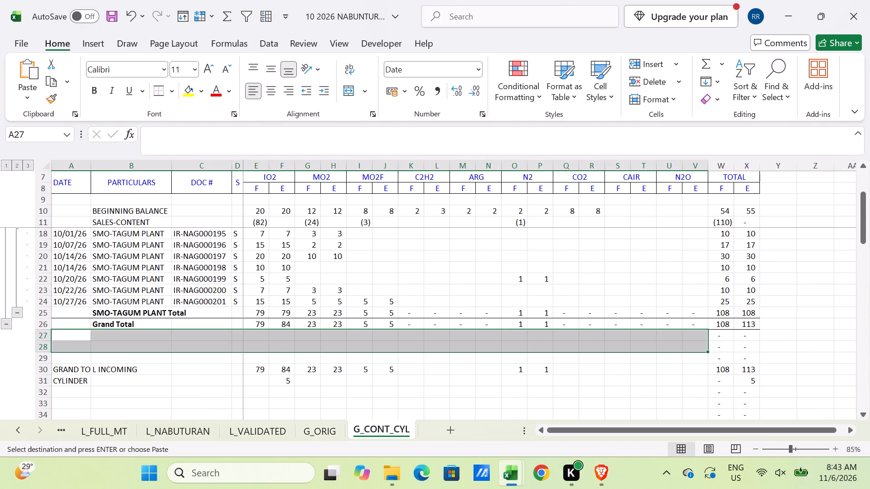
click(42, 345)
key(ctrl+shift+equal)
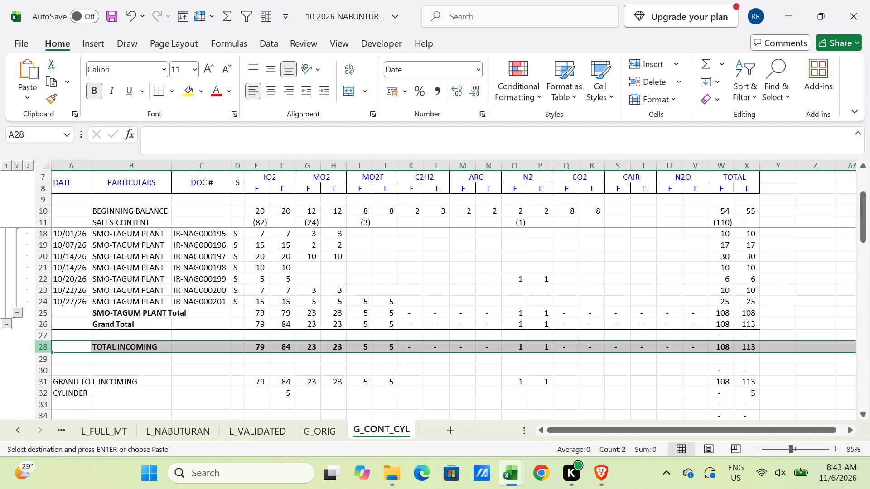
key(Escape)
Link the TOTAL INCOMING cell E28 to the Grand Total with =E26 and fill it across to V28.
click(260, 346)
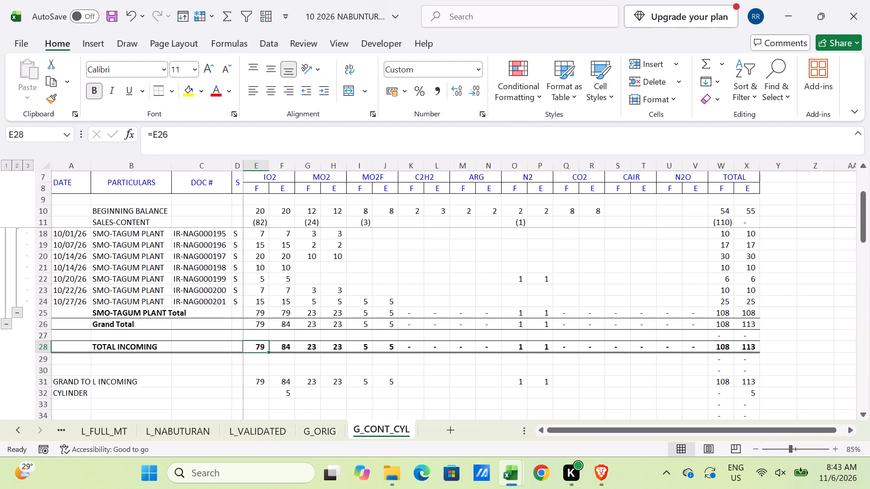
key(equal)
scroll(260, 346, up, 4)
scroll(261, 346, down, 3)
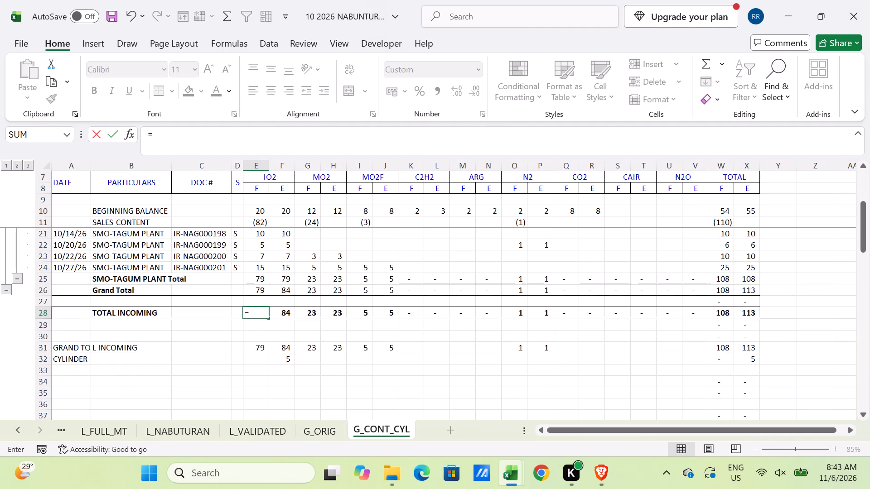
click(260, 289)
key(Return)
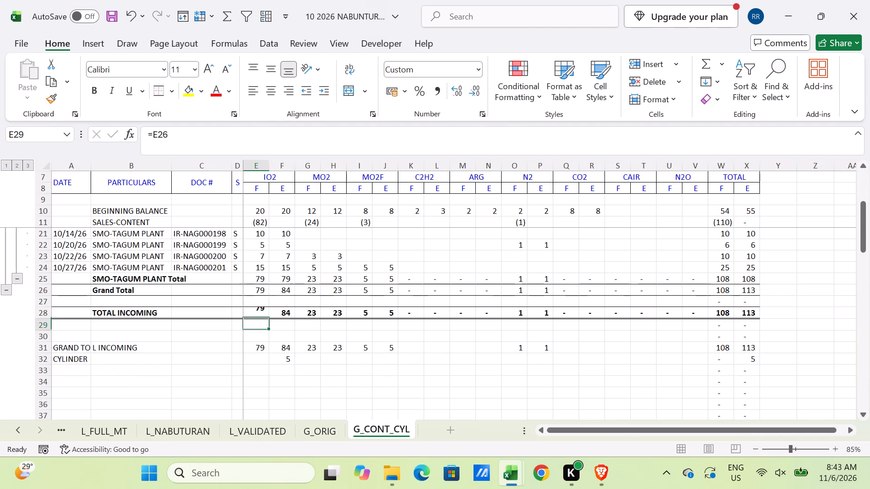
click(261, 310)
drag(268, 317, 695, 321)
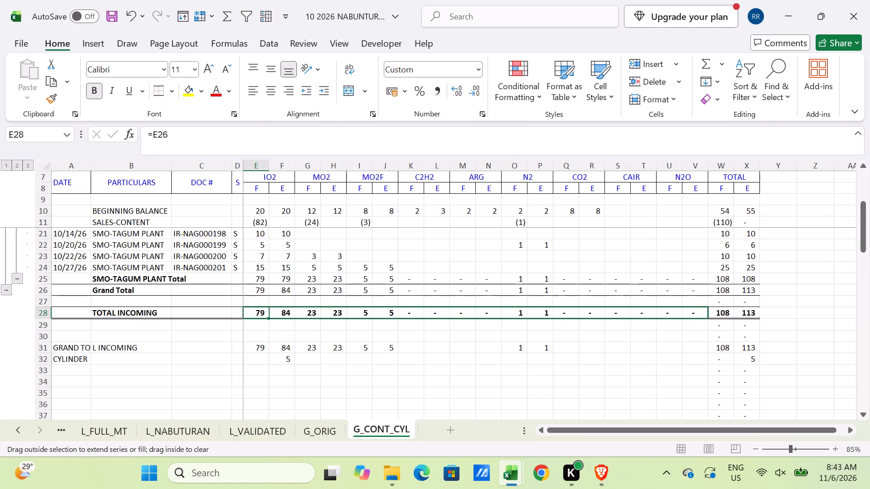
drag(695, 321, 704, 322)
Clear the old GRAND TOTAL INCOMING and CYLINDER entries in A30:U32.
scroll(519, 321, down, 1)
click(84, 302)
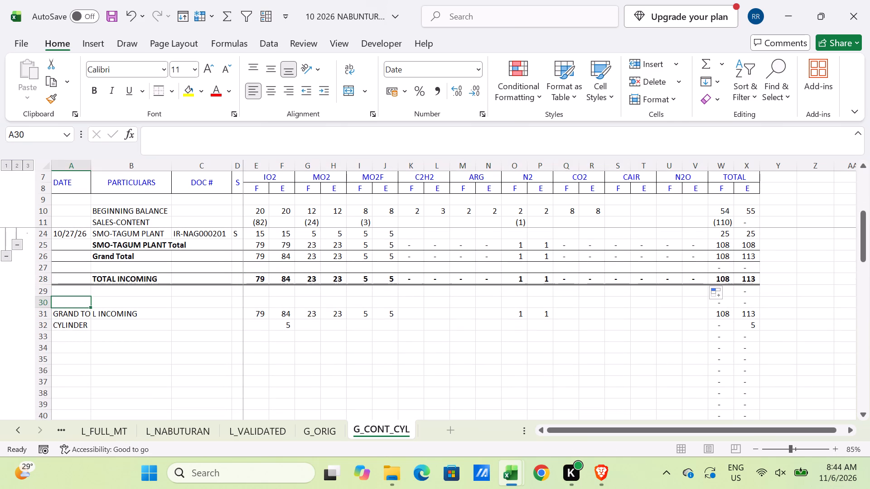
shift+click(670, 326)
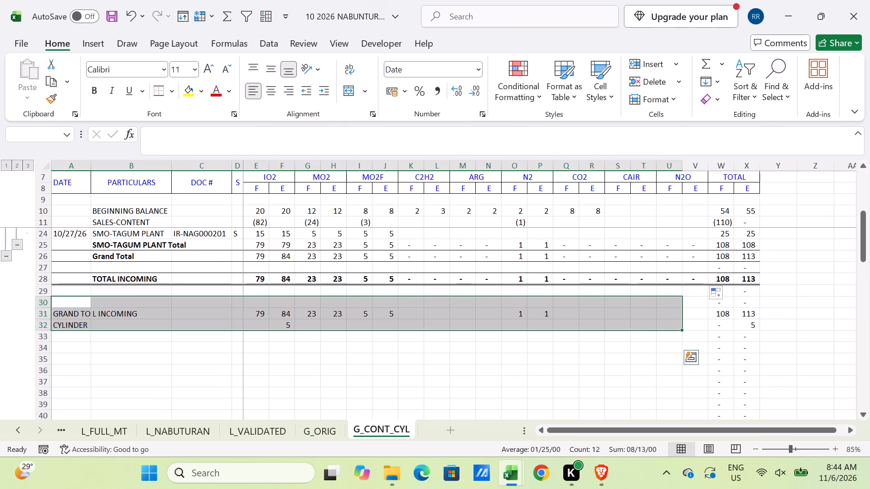
key(Delete)
Apply the same subtotals per particulars to the outgoing rows A41:X52, using the selection's first row as labels.
scroll(496, 287, down, 3)
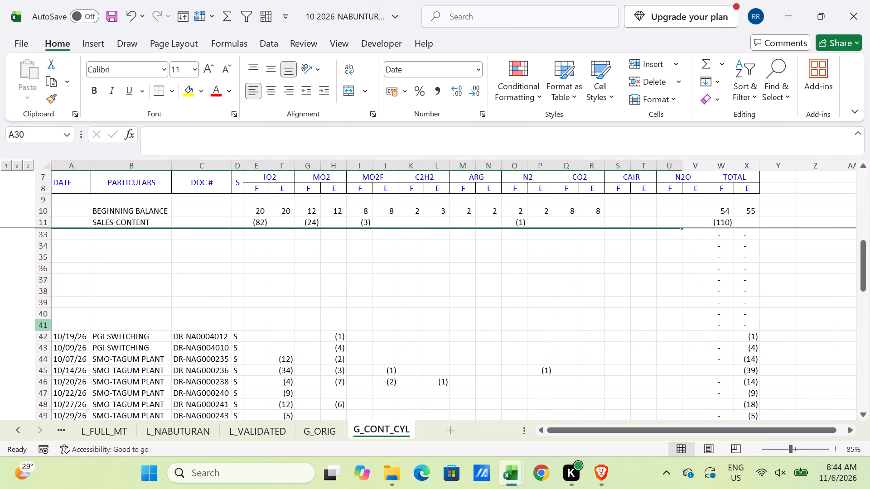
click(56, 326)
scroll(257, 344, down, 4)
shift+click(753, 317)
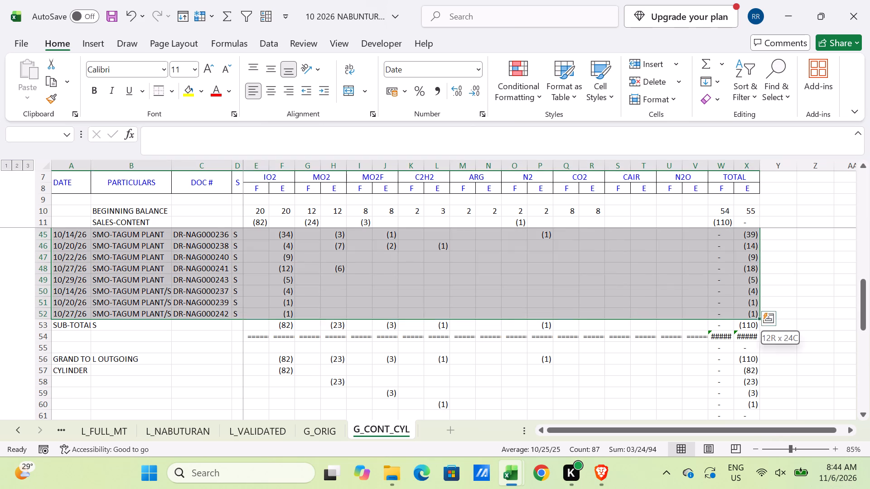
scroll(108, 155, up, 2)
click(270, 17)
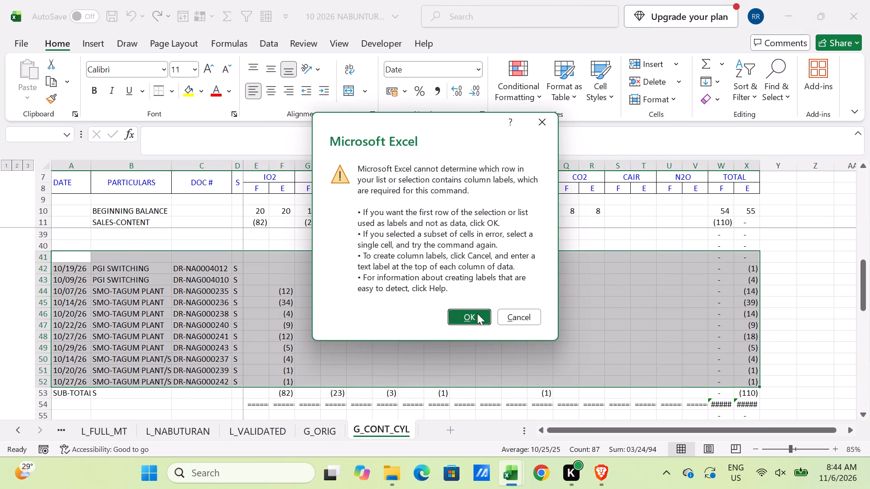
click(477, 313)
click(208, 436)
scroll(147, 385, down, 1)
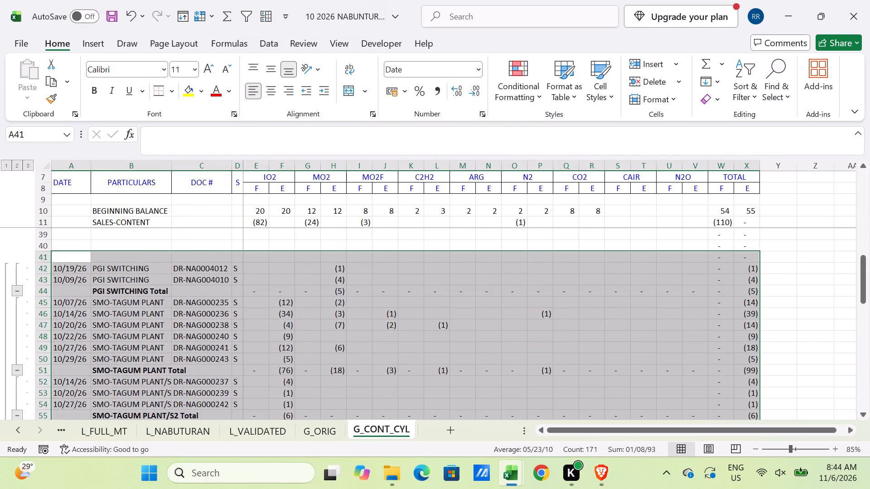
Apply a top and bottom border to the outgoing section's Grand Total row, A56:X56.
scroll(139, 377, down, 1)
click(83, 359)
shift+click(754, 361)
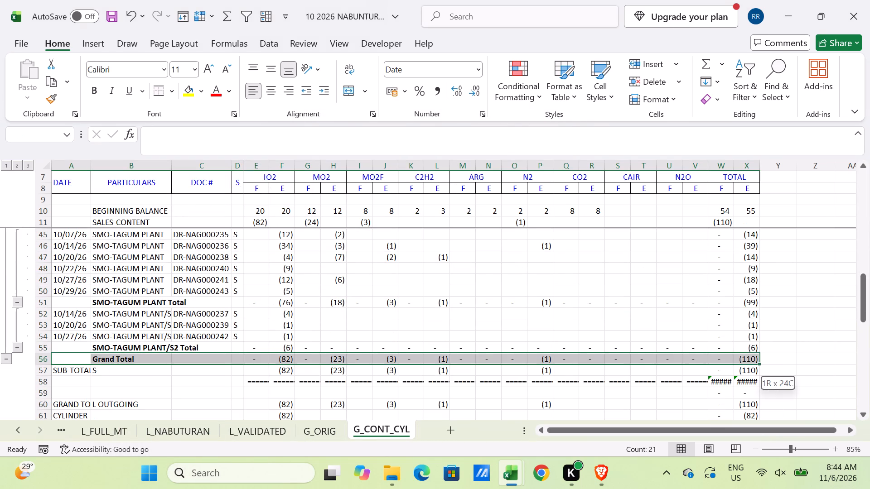
click(159, 90)
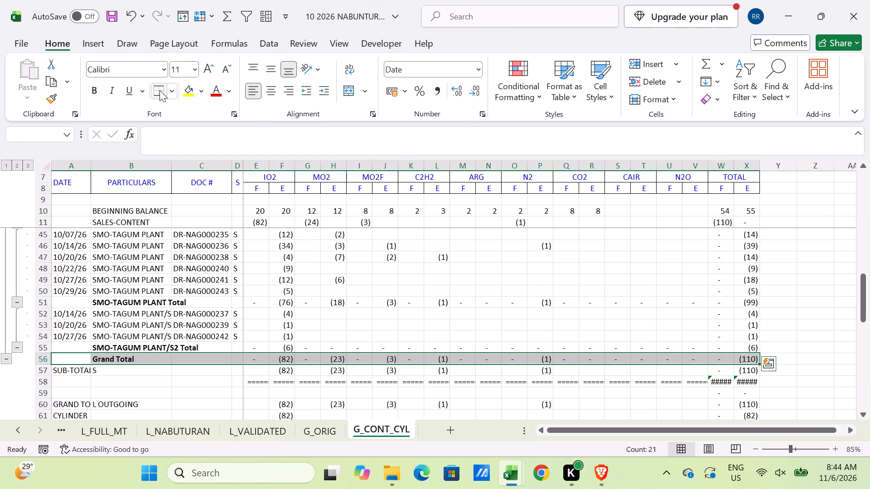
Clear the old SUB-TOTAL row and separator line below the outgoing Grand Total, A57:V58.
click(73, 374)
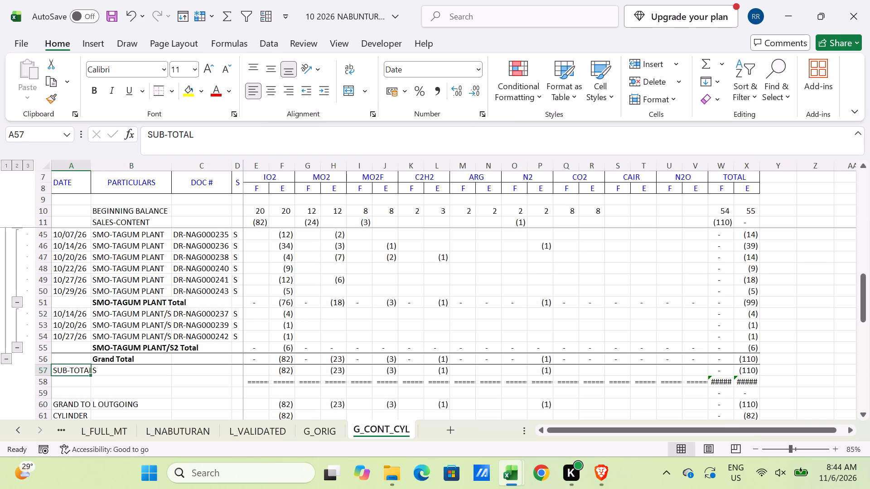
shift+click(708, 377)
key(Delete)
Copy the STOCK TRANSFER heading from the September Nabunturan sheet into A41, above the outgoing PGI SWITCHING rows.
scroll(485, 329, up, 2)
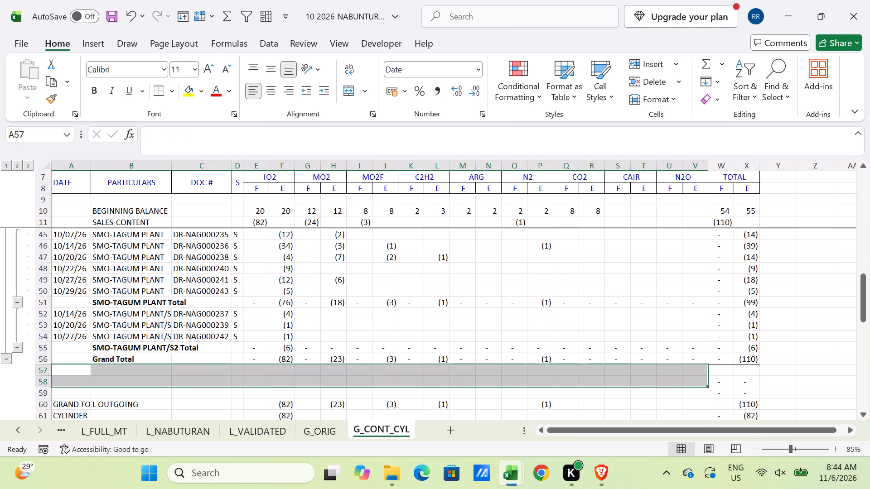
scroll(474, 324, up, 2)
scroll(278, 309, down, 2)
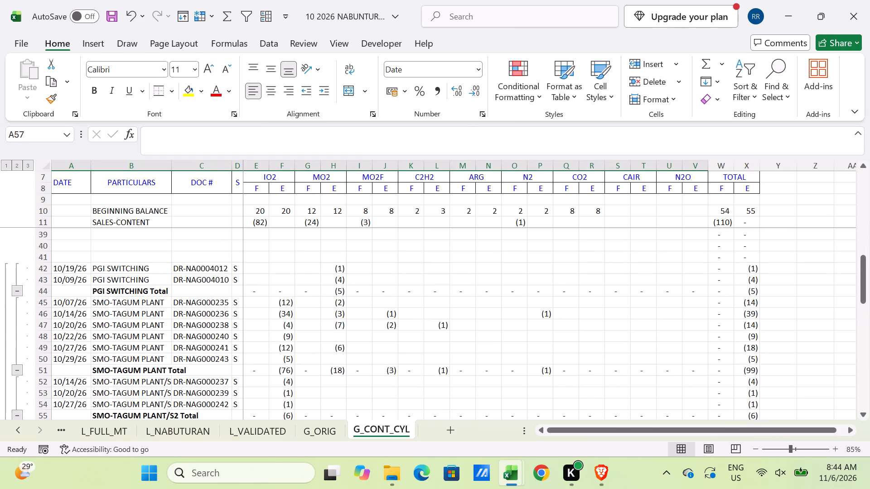
key(alt+Tab)
click(73, 379)
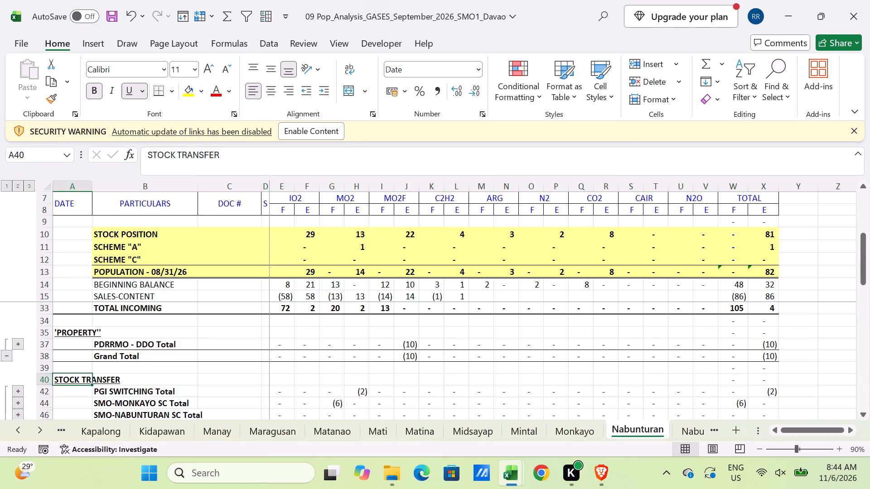
key(ctrl+c)
key(alt+Tab)
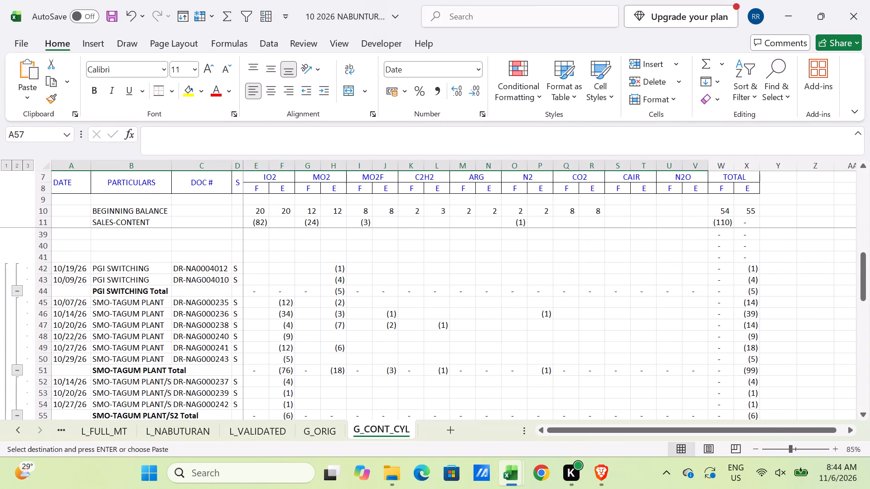
click(81, 259)
key(ctrl+v)
Delete the empty rows 30 to 40 between TOTAL INCOMING and the STOCK TRANSFER heading.
scroll(148, 314, up, 3)
scroll(73, 307, up, 3)
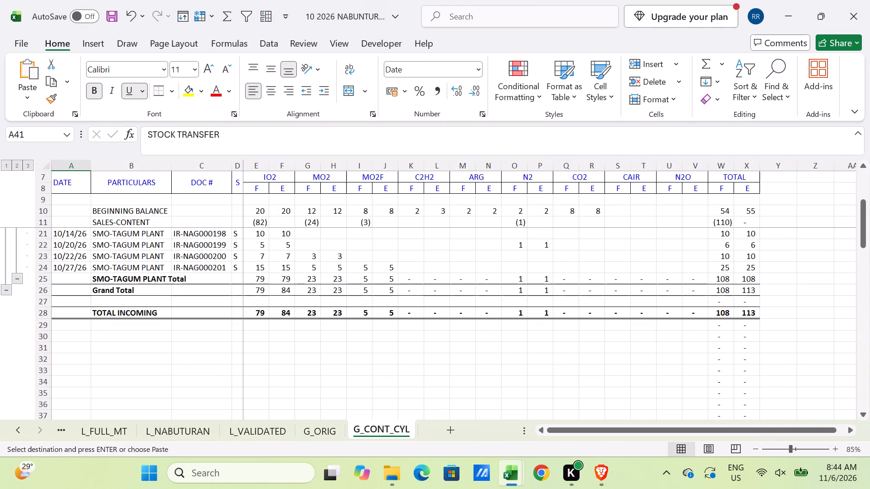
click(46, 336)
scroll(47, 337, down, 3)
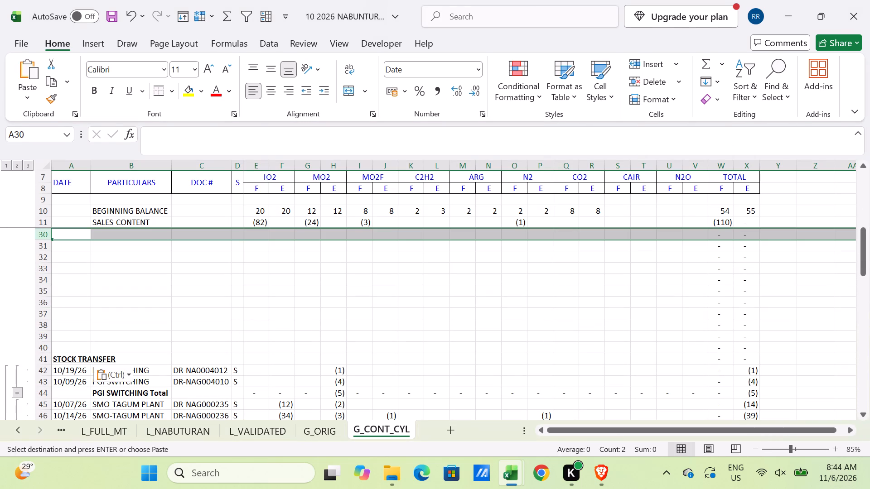
shift+click(48, 346)
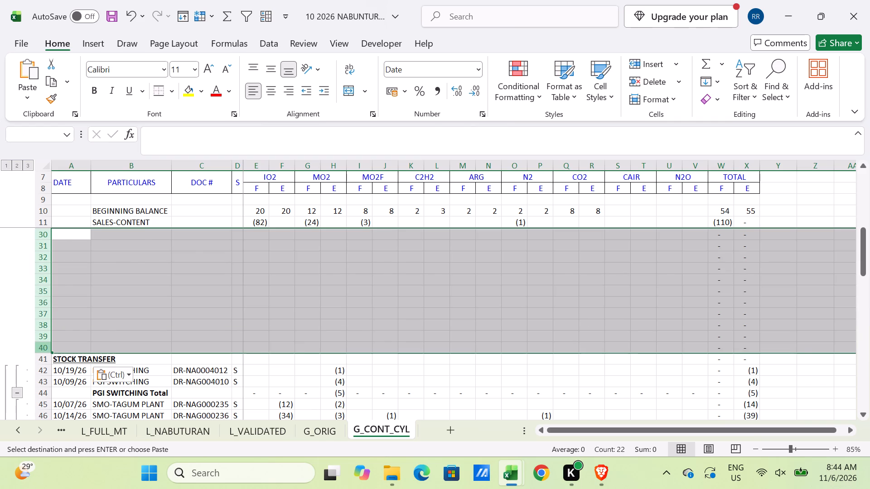
key(ctrl+minus)
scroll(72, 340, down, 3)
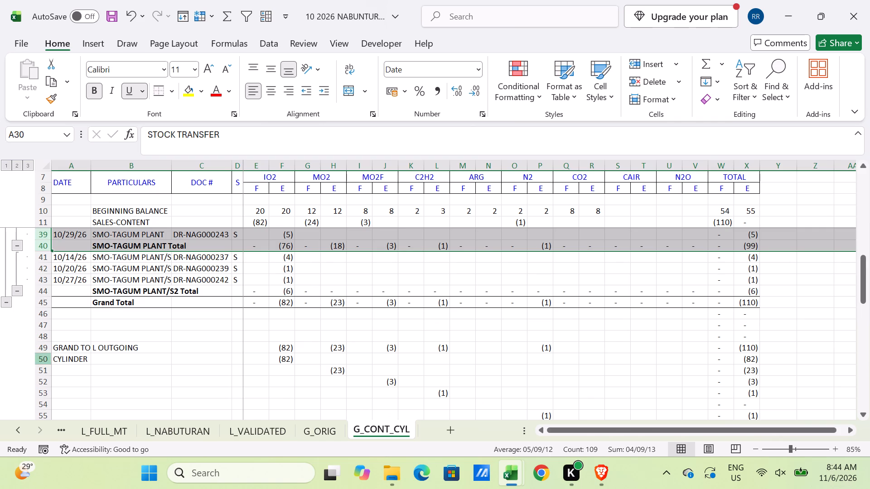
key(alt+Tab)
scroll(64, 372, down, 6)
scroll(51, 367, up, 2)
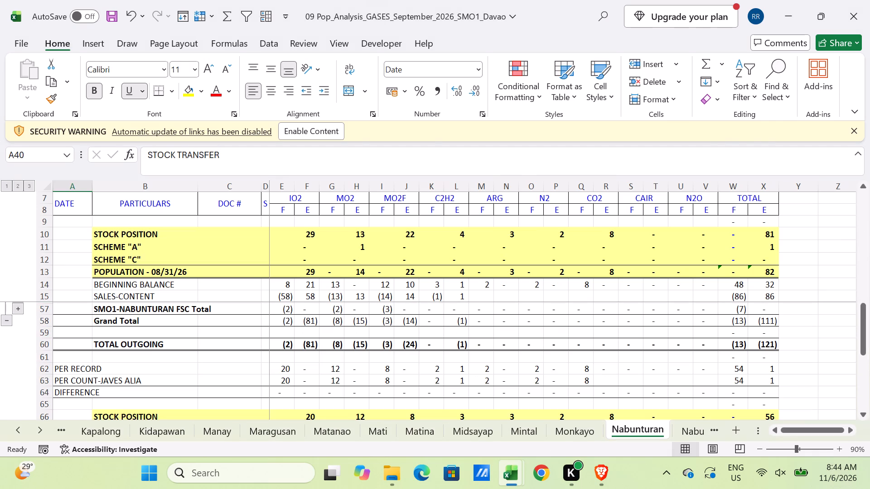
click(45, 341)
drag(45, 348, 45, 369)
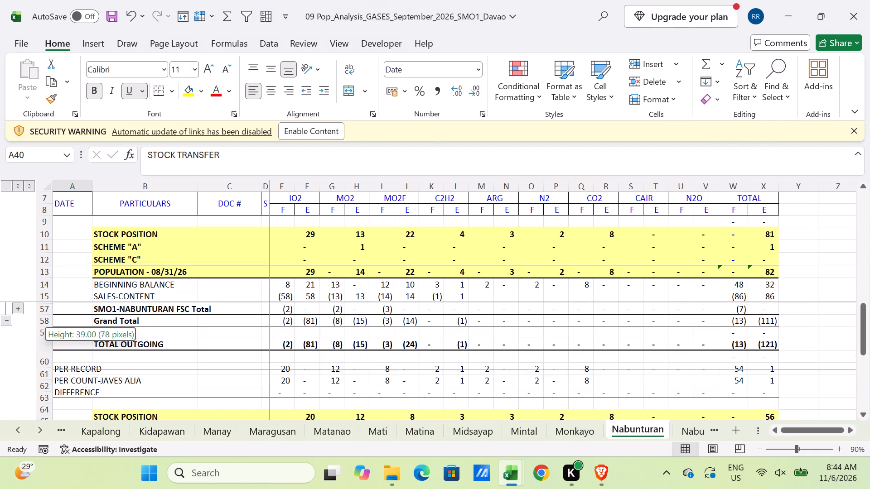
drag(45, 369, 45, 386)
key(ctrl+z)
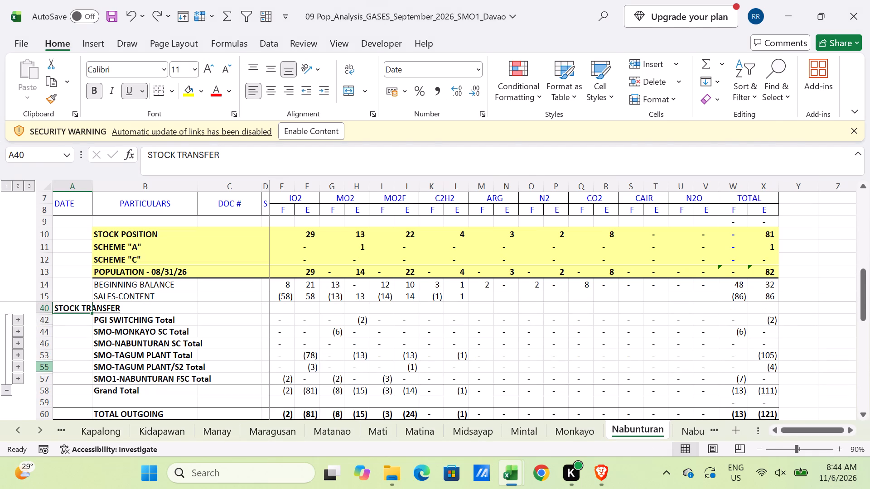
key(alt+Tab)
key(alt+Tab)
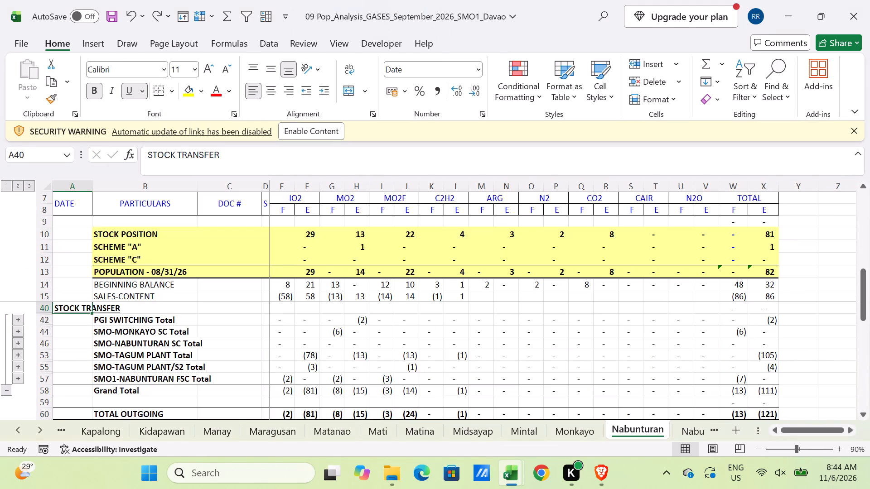
Copy rows 60 to 64, TOTAL OUTGOING through DIFFERENCE, from the September Nabunturan sheet and insert them at row 47 of G_CONT_CYL.
scroll(53, 375, down, 2)
drag(45, 346, 48, 388)
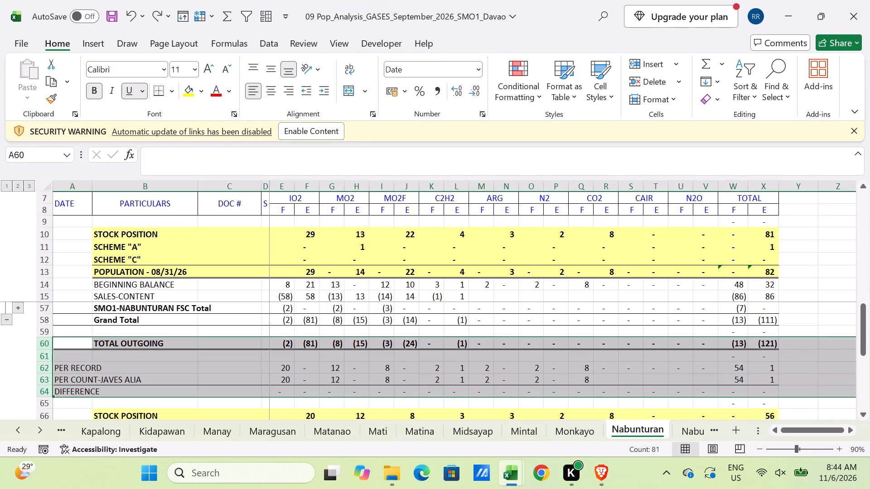
key(ctrl+c)
key(alt+Tab)
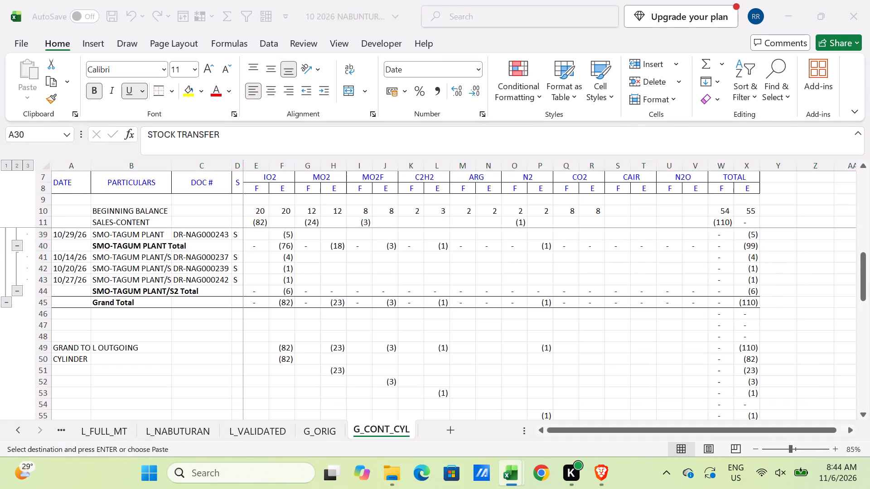
click(43, 325)
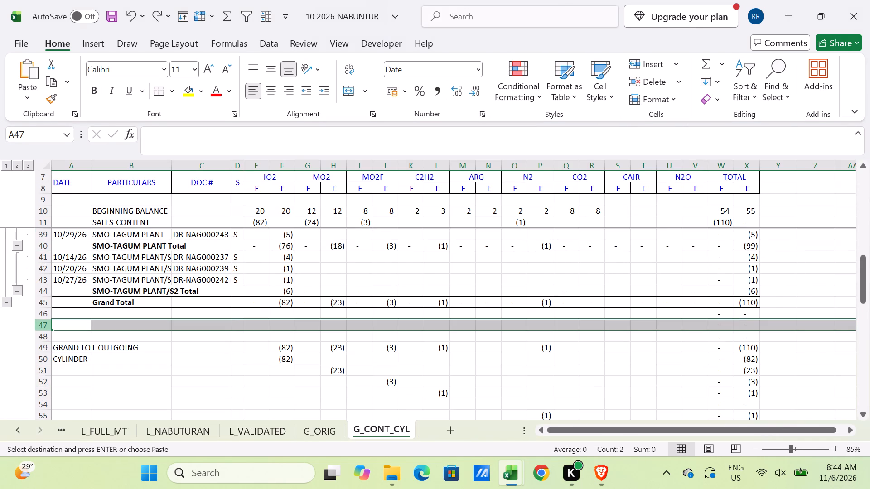
key(ctrl+shift+equal)
key(Escape)
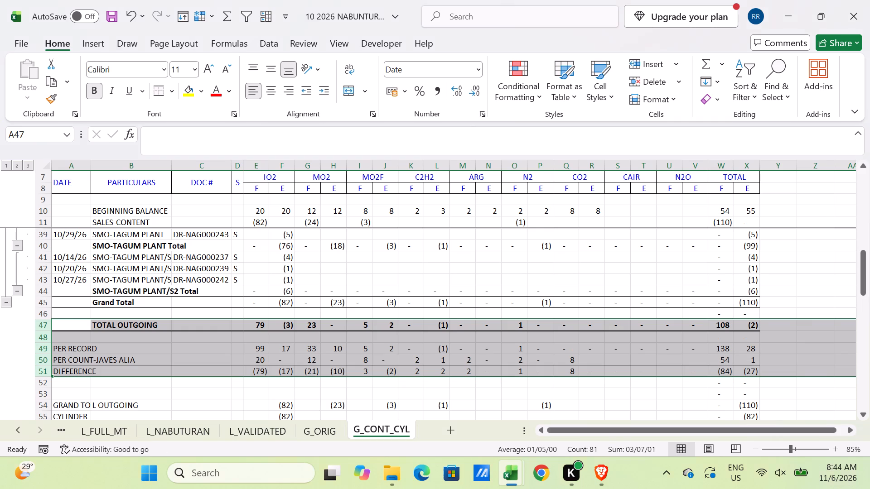
Set TOTAL OUTGOING in E47 to =E45, the outgoing Grand Total, and fill the formula across to V47.
click(251, 323)
key(equal)
scroll(335, 339, up, 3)
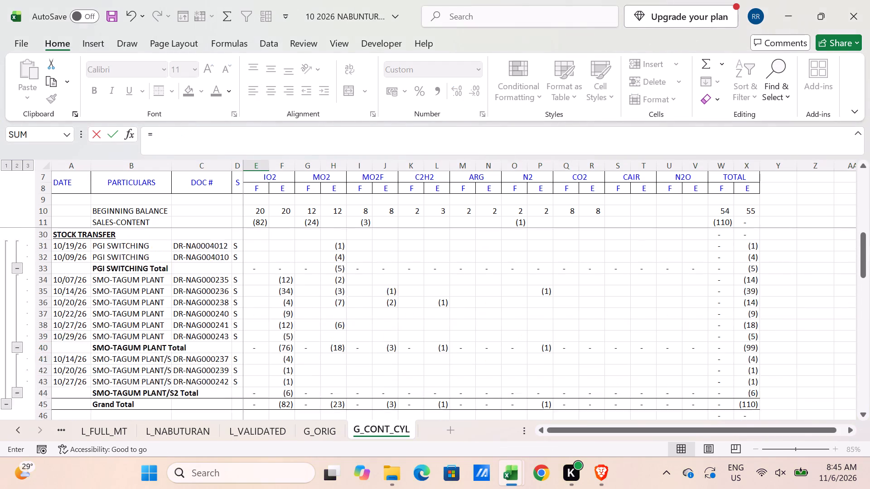
scroll(335, 339, up, 2)
scroll(337, 331, down, 4)
click(256, 341)
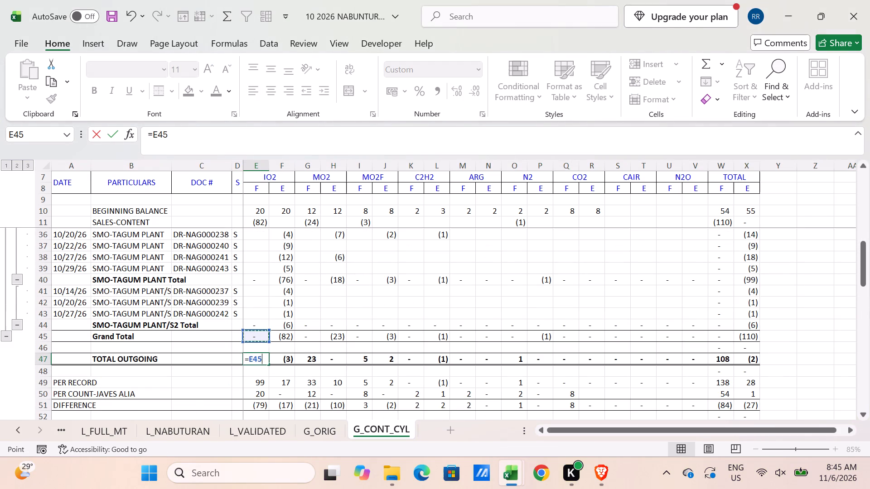
key(plus)
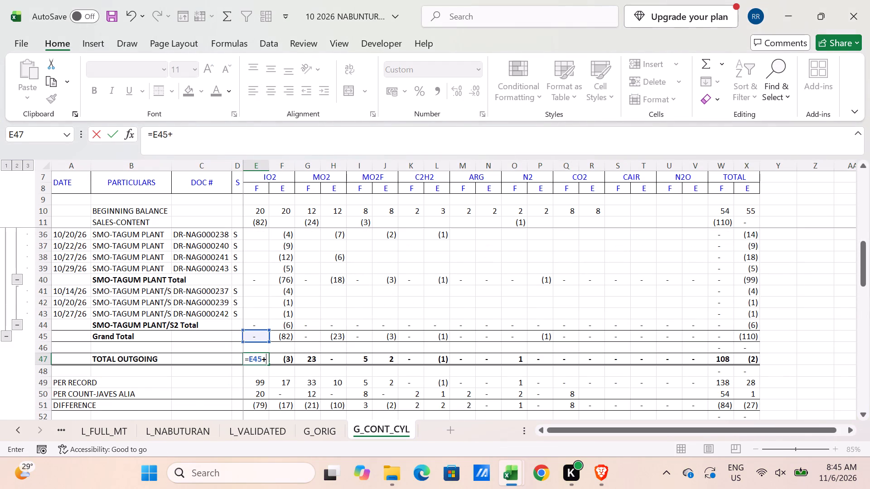
key(BackSpace)
key(Return)
click(250, 360)
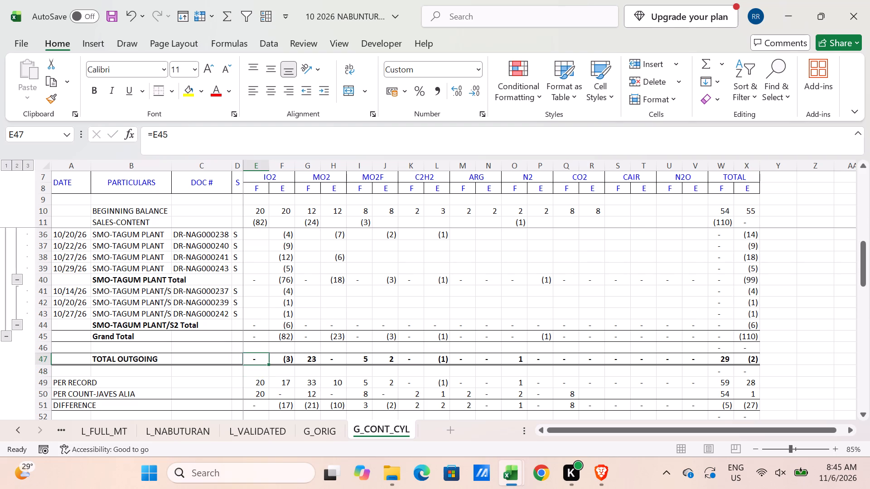
drag(268, 364, 707, 366)
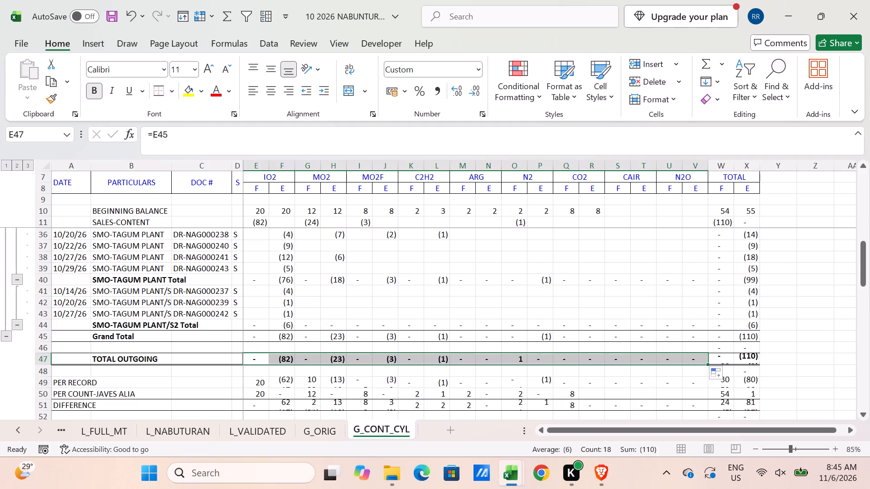
Set PER RECORD in E49 to =E10+E11+E28+E47 and fill the formula across to V49.
click(256, 384)
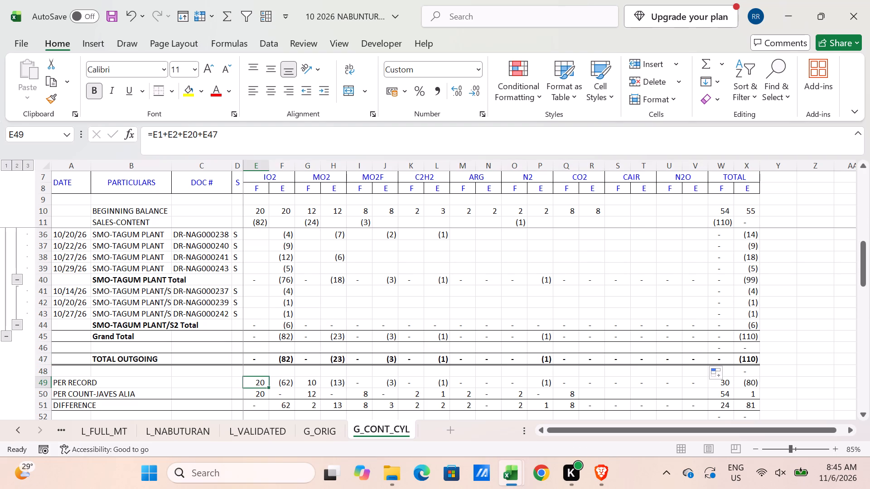
key(equal)
click(265, 216)
key(plus)
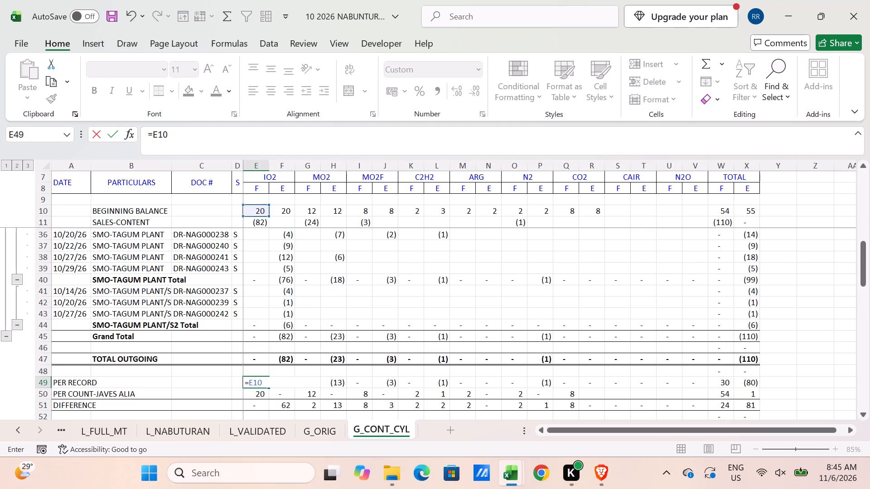
click(260, 222)
key(plus)
scroll(266, 380, up, 4)
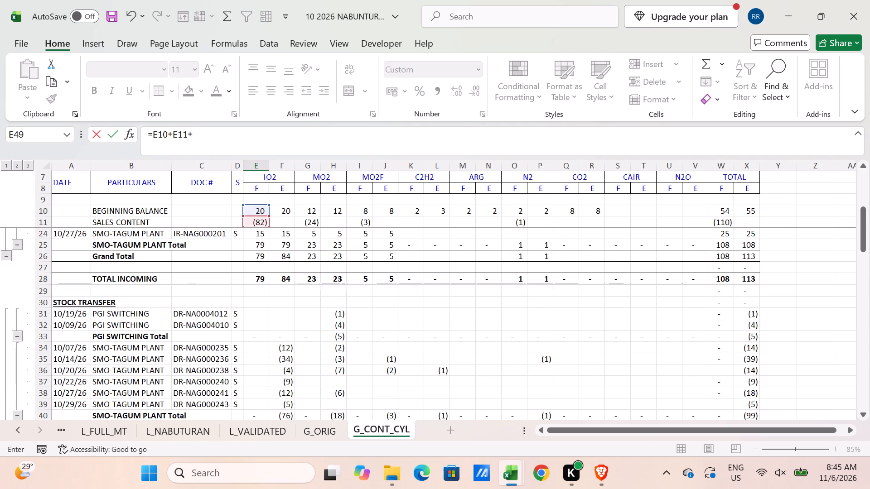
click(264, 281)
key(plus)
scroll(263, 309, down, 4)
click(256, 361)
key(Return)
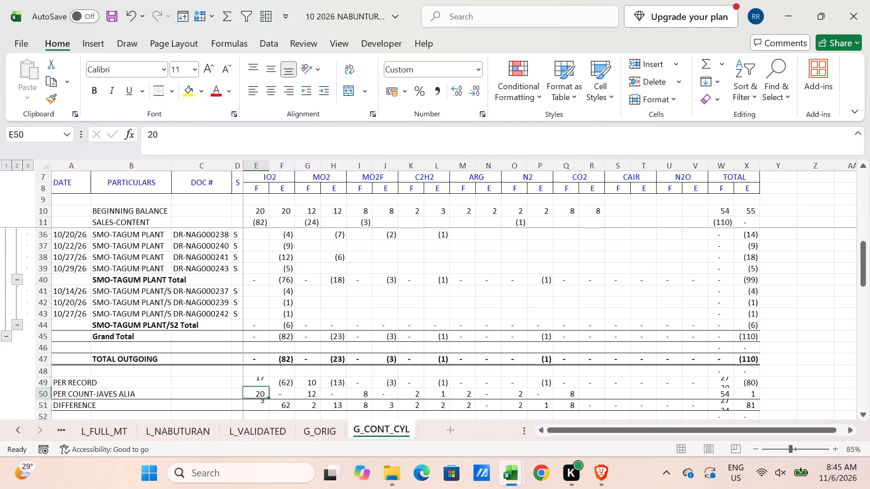
click(259, 378)
drag(271, 386, 676, 387)
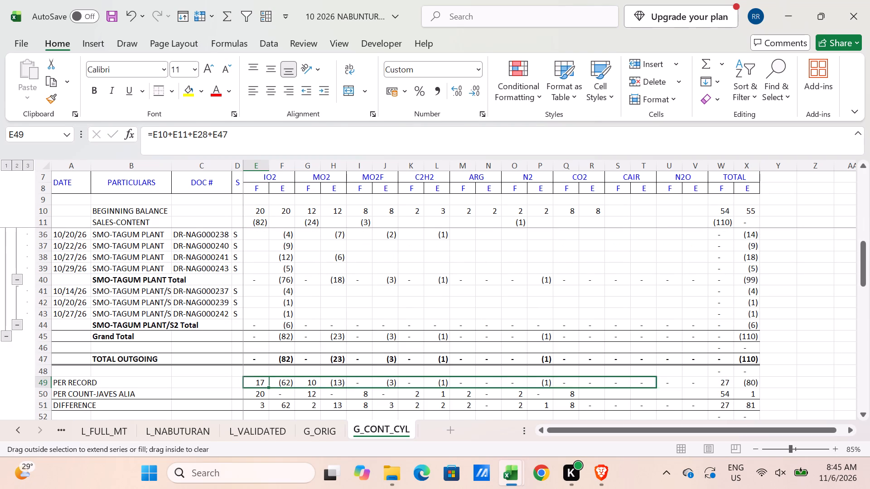
drag(676, 387, 714, 386)
Clear the copied September PER COUNT figures in E50:V50.
scroll(565, 380, down, 2)
drag(262, 324, 622, 329)
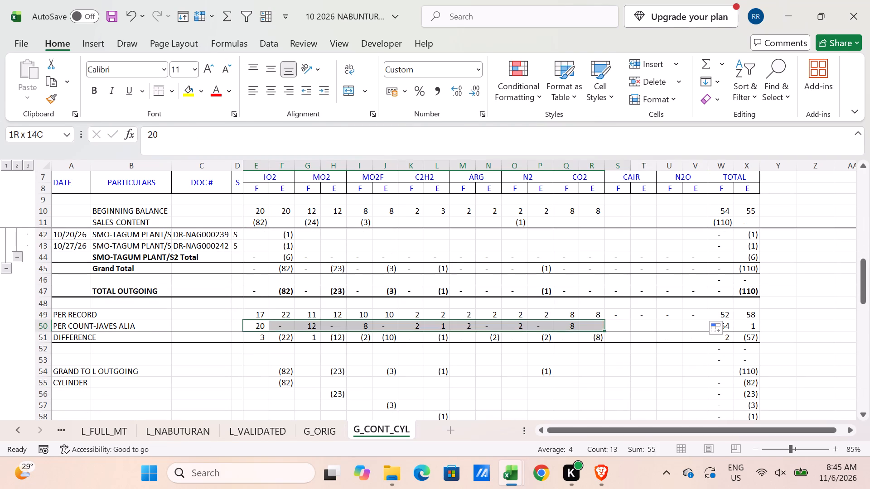
drag(622, 329, 691, 326)
key(Delete)
Delete the leftover old rows from row 53 down, including the GRAND TOTAL OUTGOING, CONVERSION, ENDING BALANCE and EMPTY CYLINDER lines.
scroll(589, 332, down, 3)
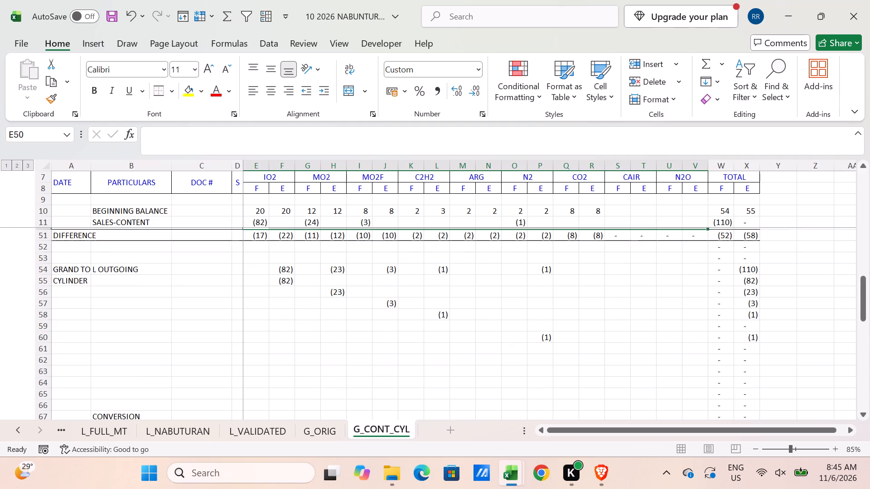
drag(44, 259, 59, 360)
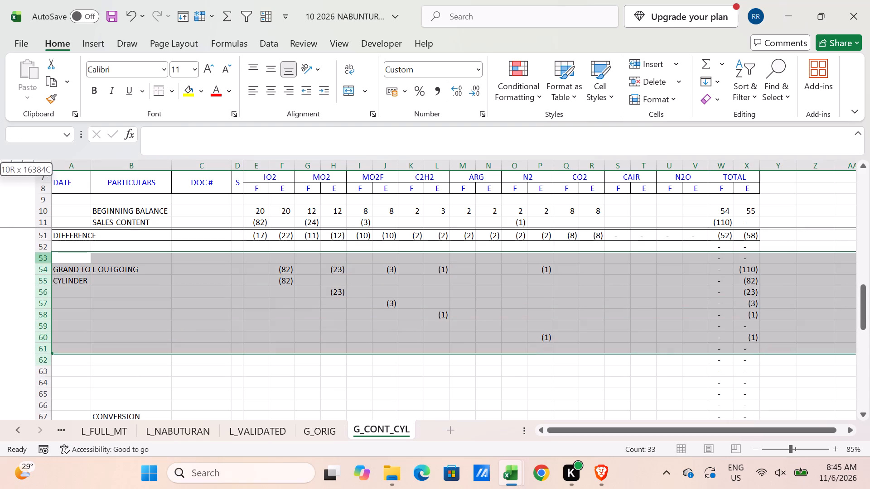
drag(59, 360, 60, 367)
scroll(72, 370, up, 3)
scroll(72, 370, down, 2)
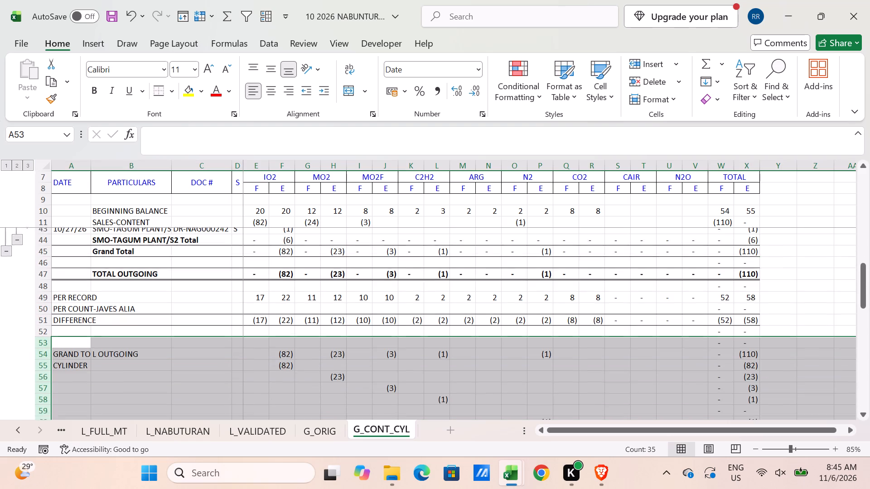
scroll(72, 370, down, 2)
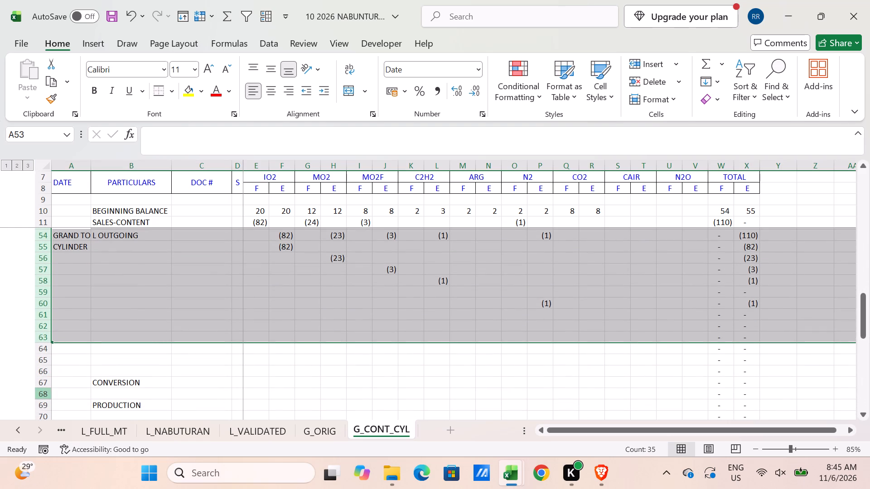
shift+click(47, 404)
key(ctrl+minus)
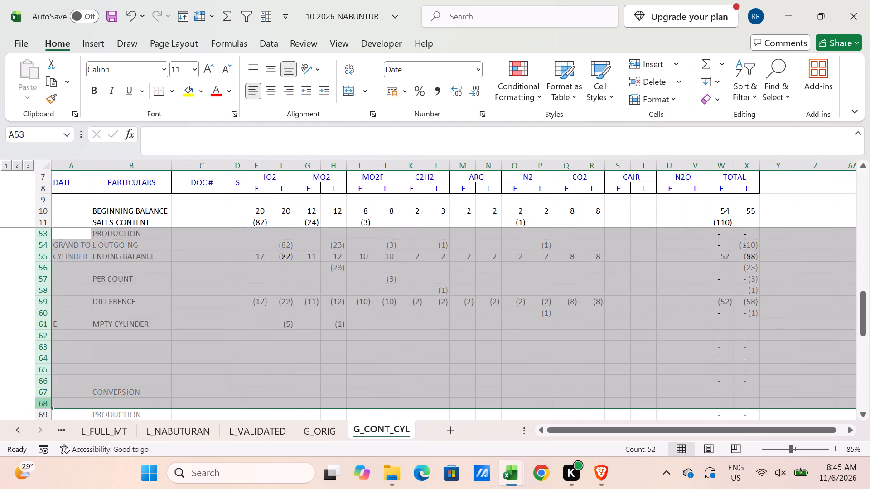
scroll(79, 392, up, 1)
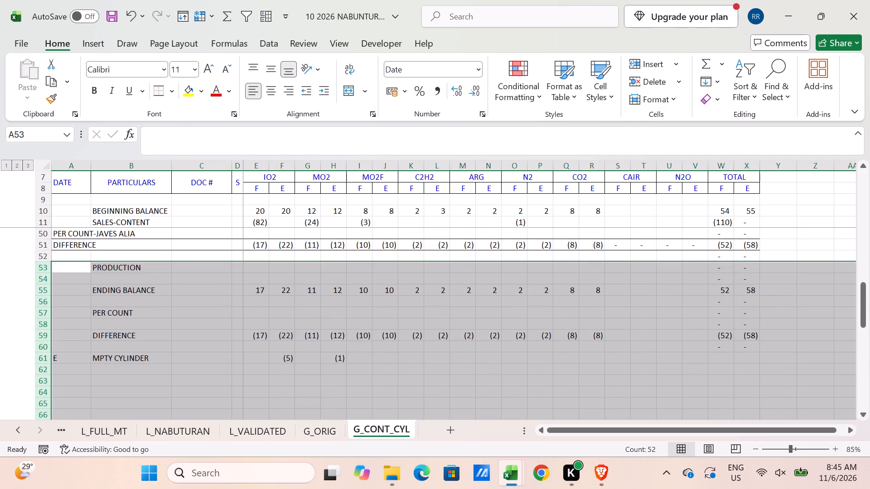
scroll(100, 398, up, 1)
key(ctrl+minus)
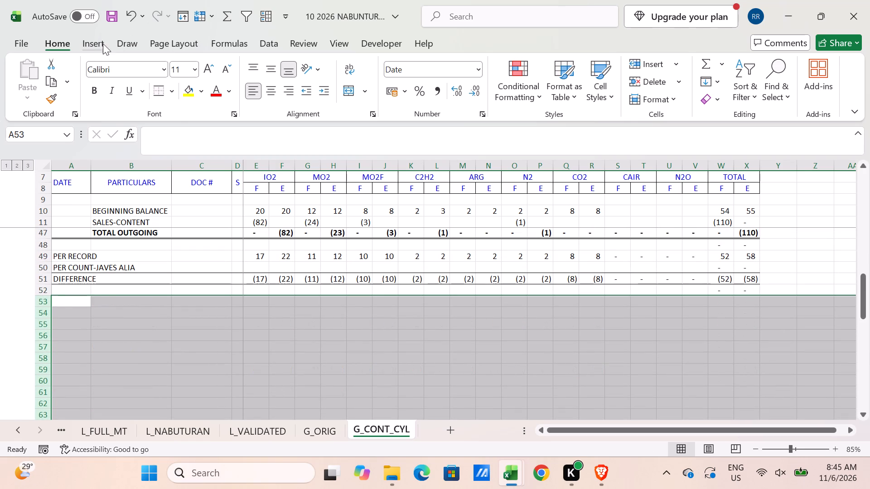
Set the sheet's page layout to landscape orientation, Letter paper and a width of 1 page.
click(166, 40)
click(158, 97)
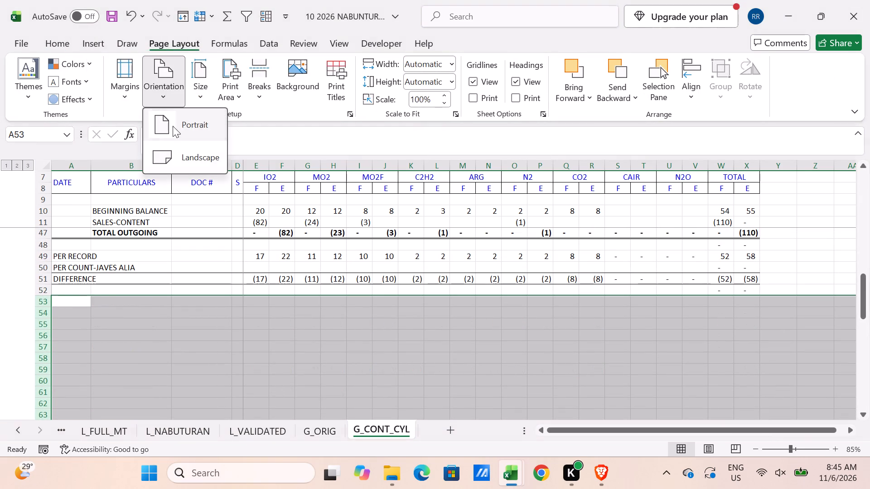
click(174, 157)
click(195, 98)
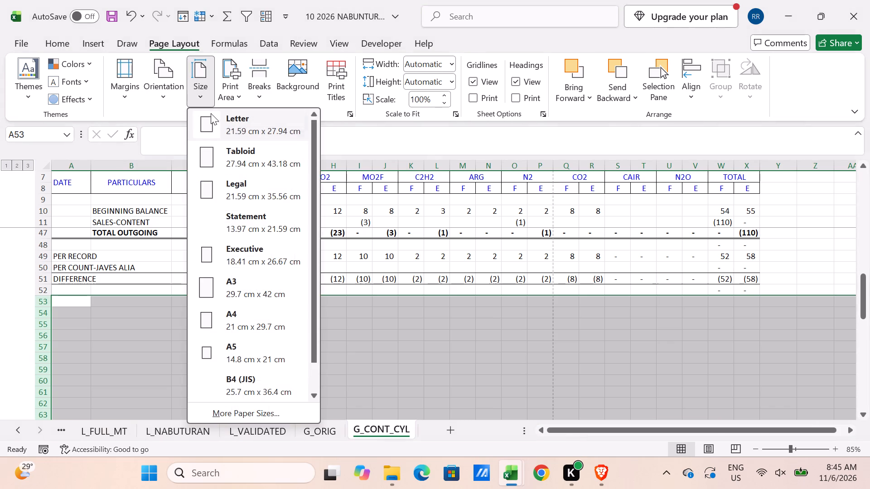
click(218, 118)
click(451, 67)
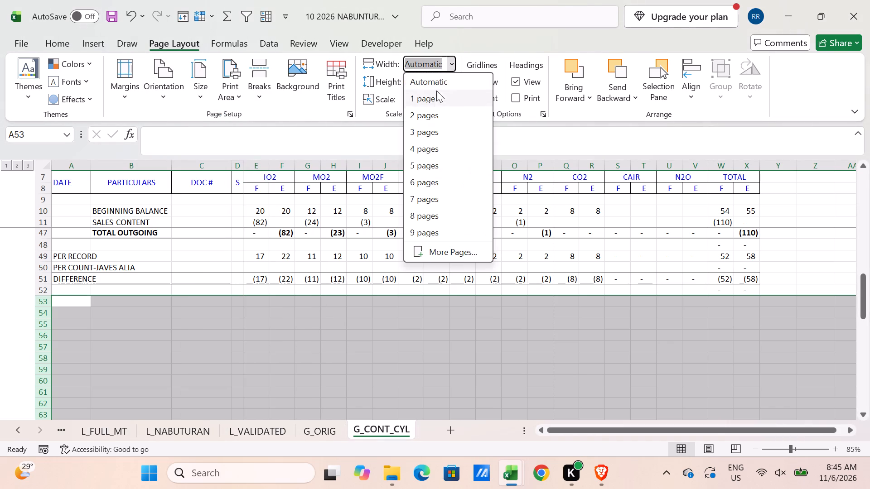
click(435, 97)
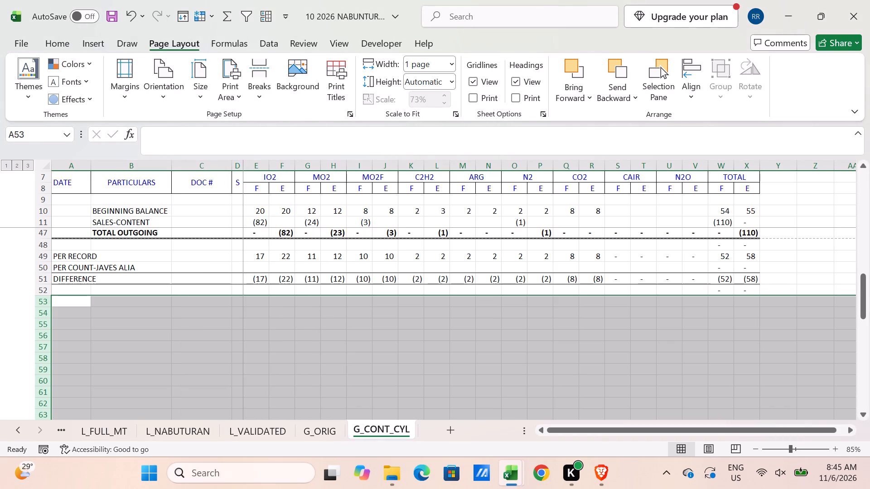
Copy the STOCK TRANSFER heading from A30 into A14, above the incoming PGI SWITCHING rows.
click(413, 370)
scroll(414, 369, up, 12)
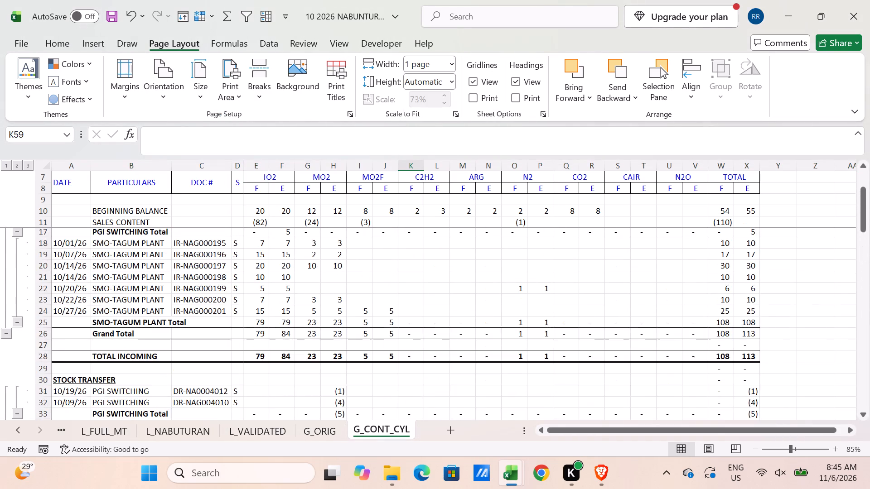
scroll(414, 369, up, 7)
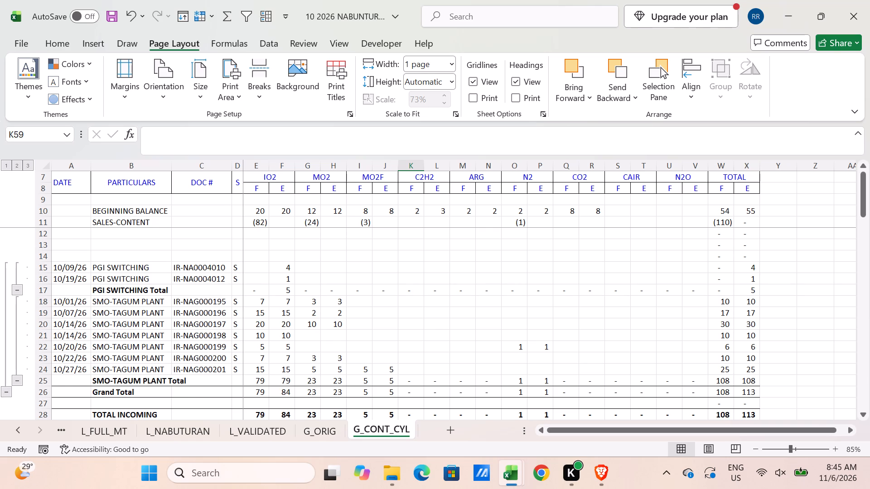
scroll(96, 306, down, 4)
click(67, 304)
key(ctrl+c)
scroll(93, 296, up, 3)
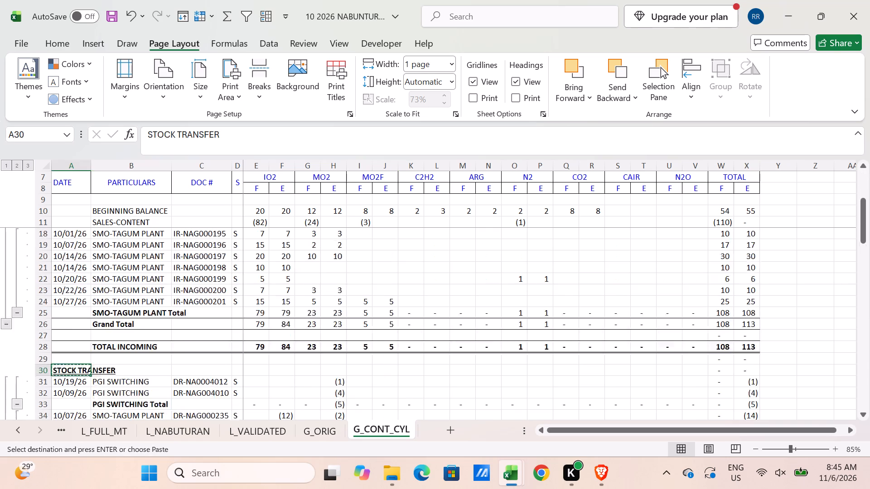
scroll(93, 296, up, 1)
click(65, 256)
key(ctrl+v)
Delete the extra empty row 13 above the incoming STOCK TRANSFER heading.
scroll(84, 255, up, 3)
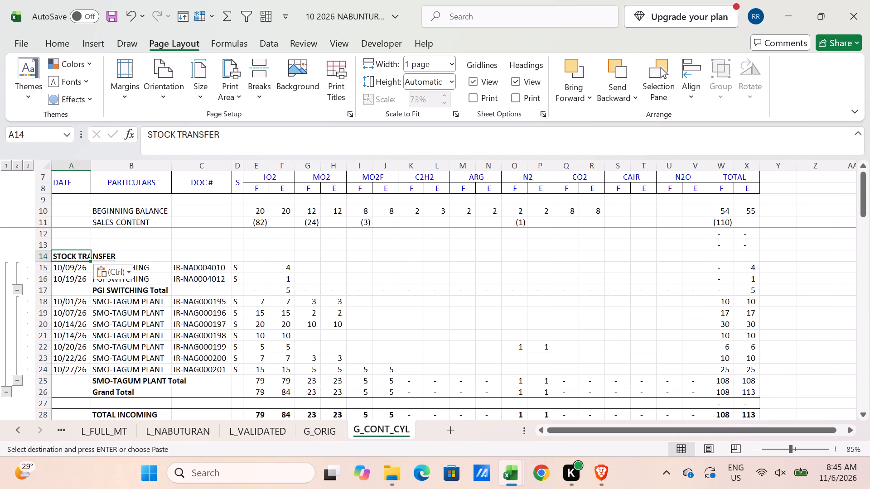
click(48, 243)
key(ctrl+minus)
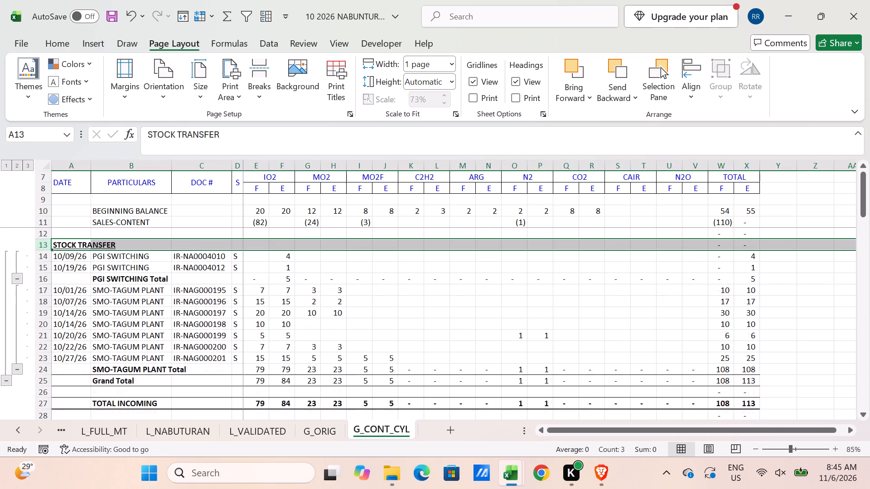
Check the bottom of G_CONT_CYL and its print preview, including how the content falls on the second page.
scroll(127, 277, down, 3)
scroll(184, 294, down, 3)
scroll(213, 322, down, 2)
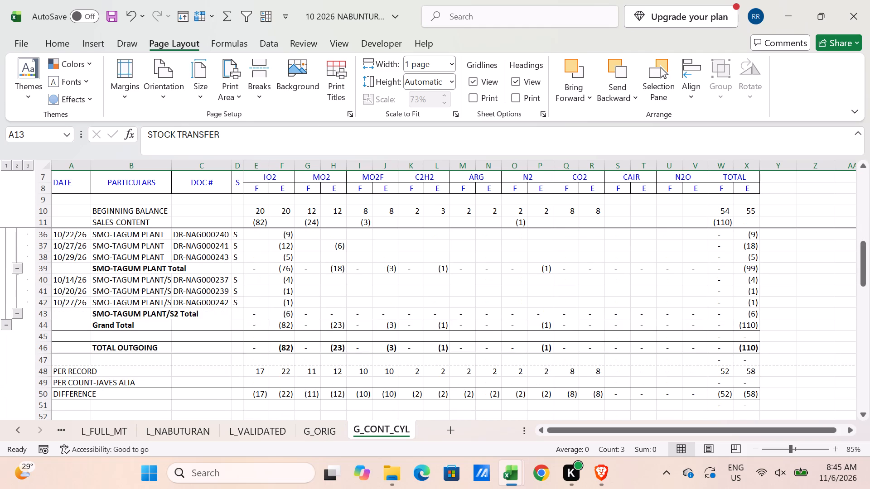
key(ctrl+p)
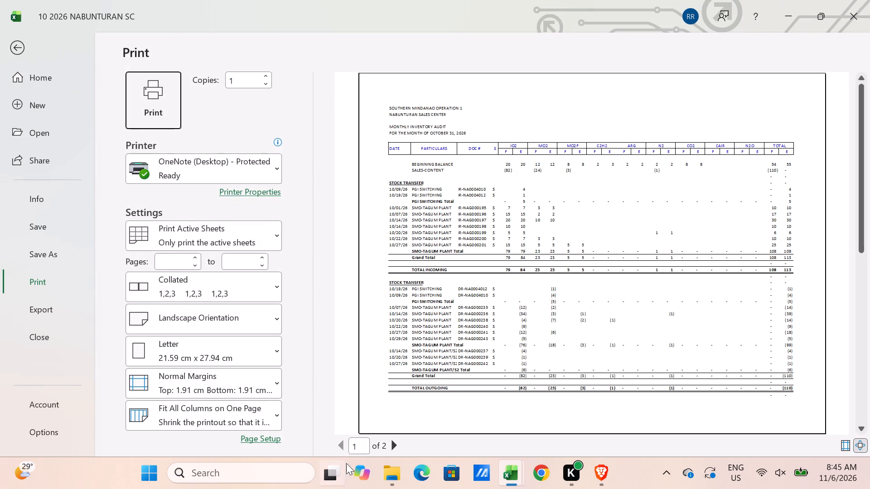
click(394, 444)
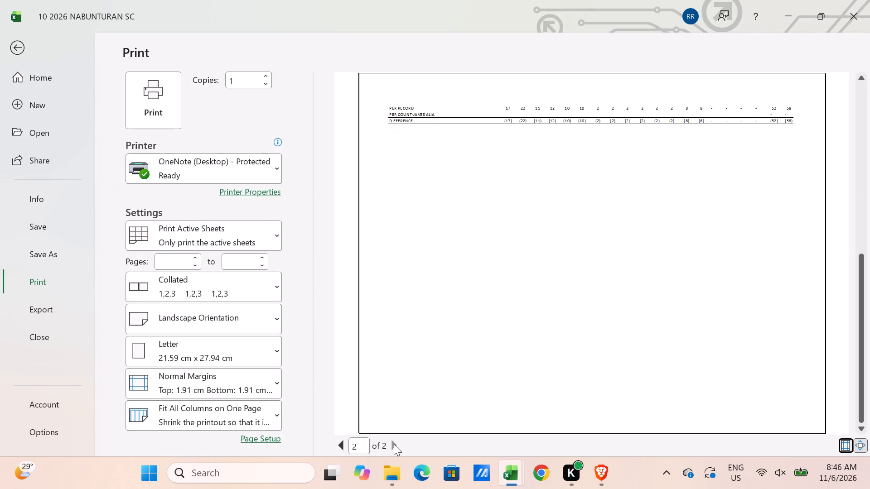
key(Escape)
Set the G_CONT_CYL print scaling height to 1 page.
click(453, 81)
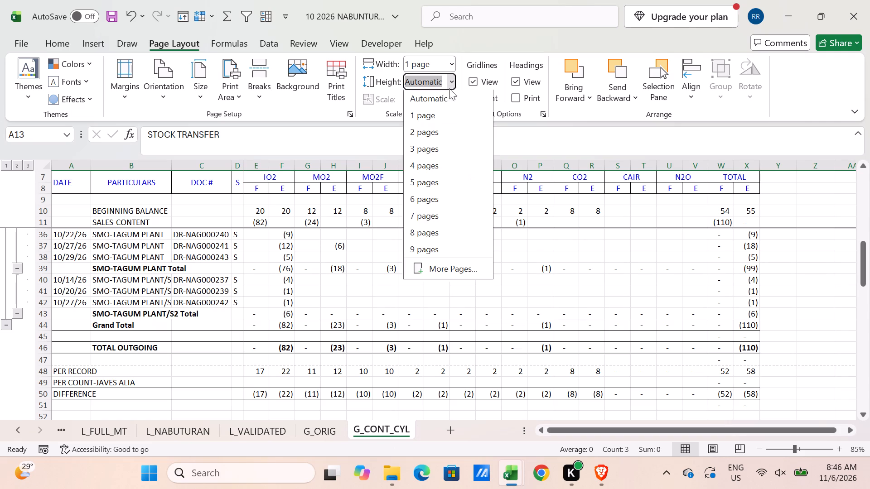
click(420, 113)
click(382, 303)
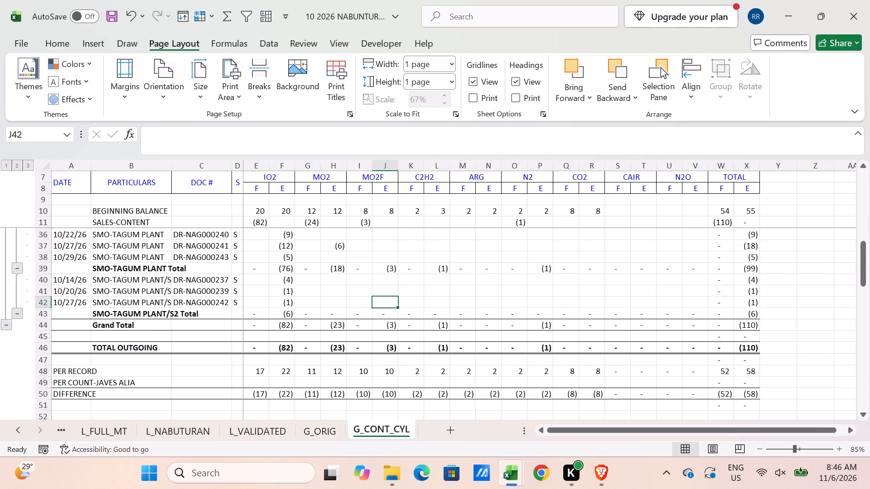
Duplicate the G_CONT_CYL sheet after itself and name the copy G_FULL_MT.
scroll(419, 360, down, 2)
drag(386, 436, 393, 434)
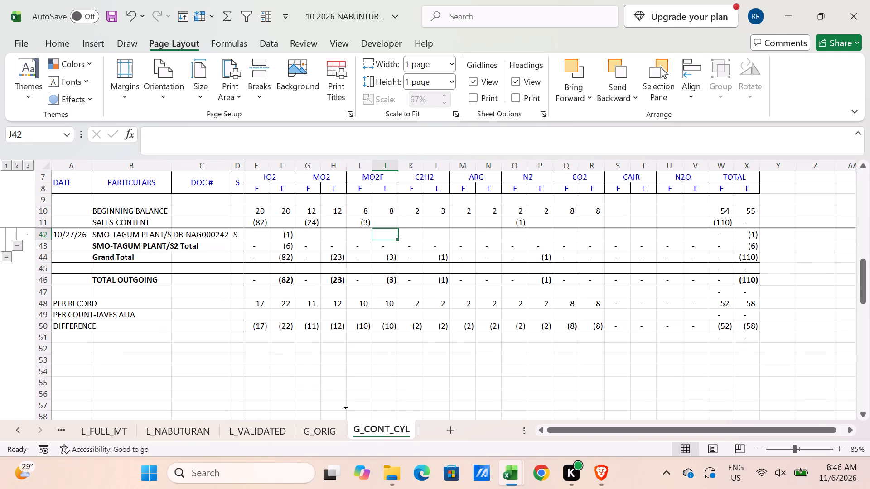
drag(393, 434, 461, 427)
double_click(411, 429)
text(G_FULL_MT)
key(Return)
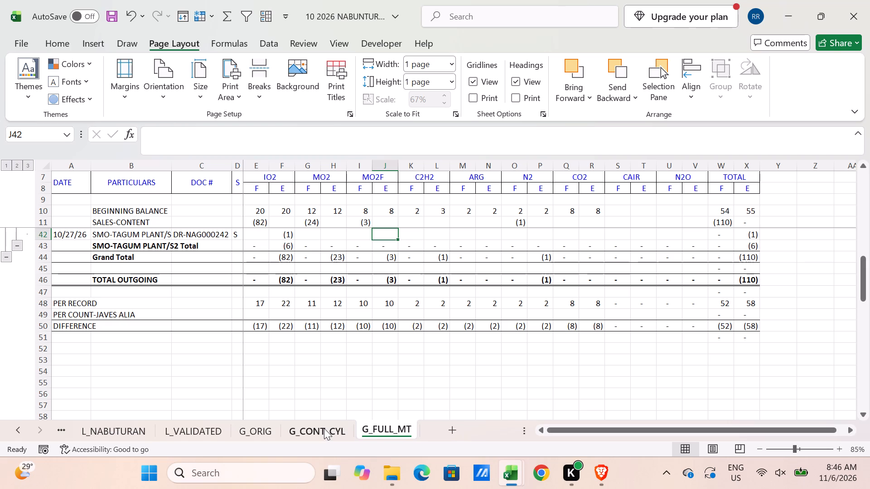
On G_CONT_CYL, replace the F and E subheadings in row 8 with CONT and CYL for every gas and the TOTAL columns.
click(296, 436)
click(259, 188)
text(CONT)
key(Right)
text(CYL)
key(Left)
key(shift+Right)
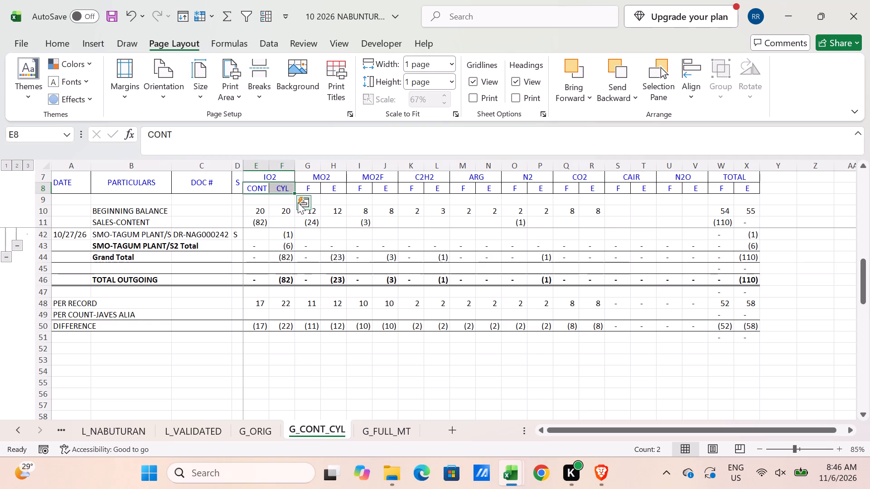
drag(294, 195, 764, 200)
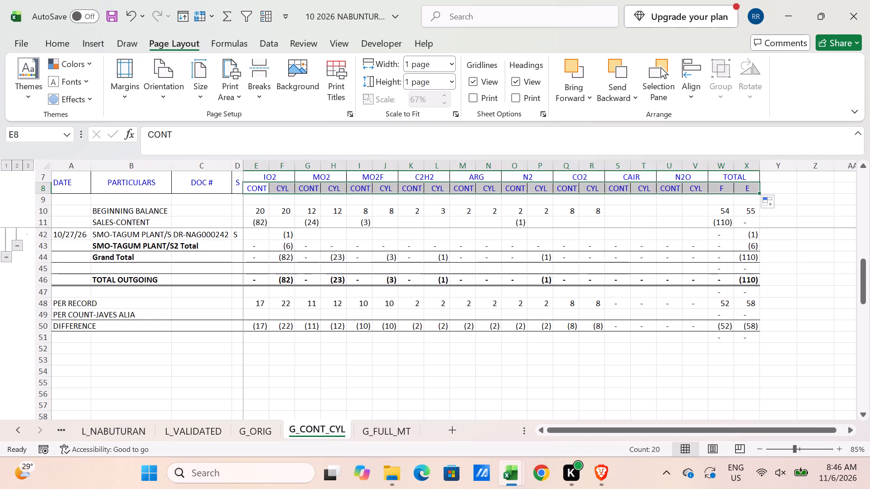
On G_FULL_MT, enter the check formula =X10+W10-G_CONT_CYL!X10 in Y10 and fill it down to the DIFFERENCE row 50.
click(383, 430)
click(770, 211)
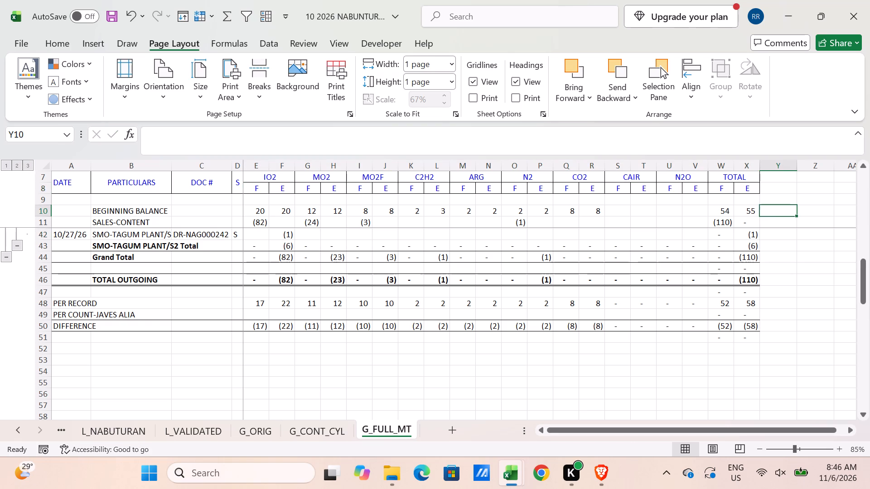
key(equal)
click(746, 207)
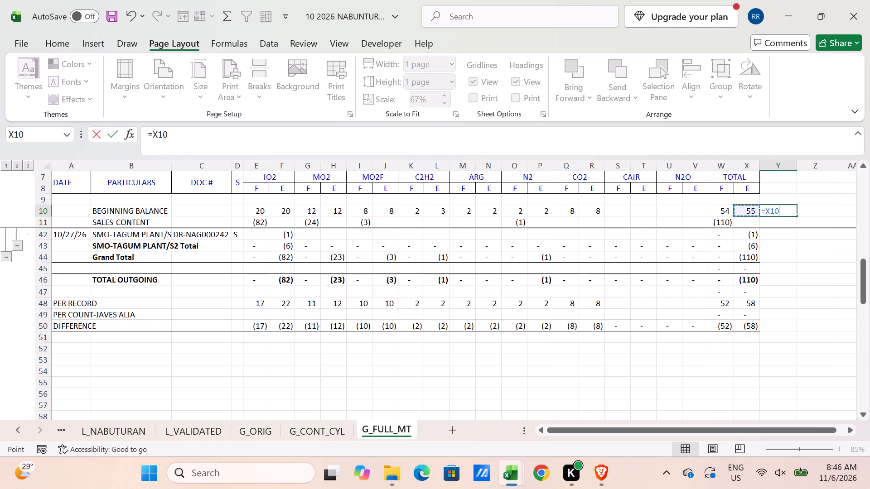
key(plus)
click(721, 209)
key(minus)
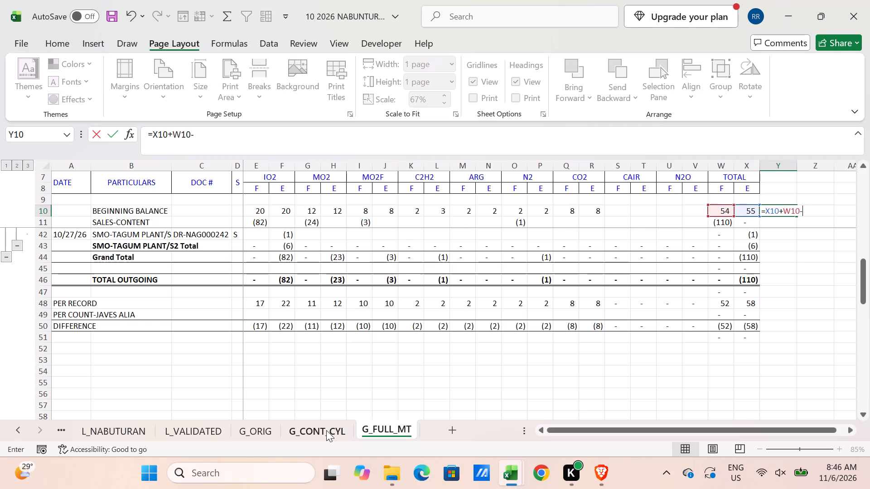
click(322, 437)
click(754, 216)
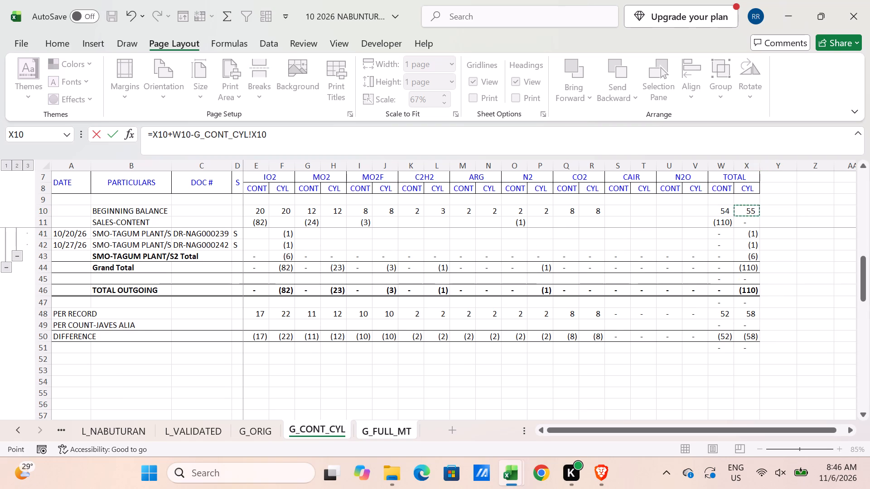
key(Return)
click(779, 210)
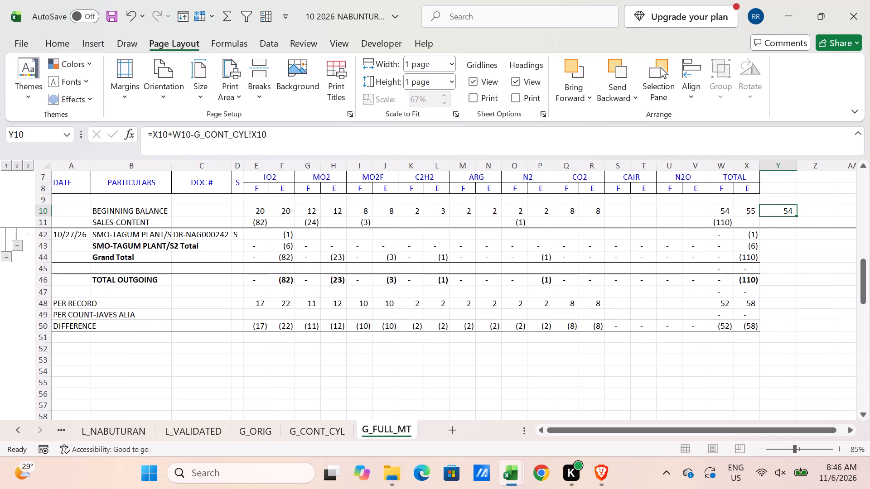
drag(794, 216, 779, 331)
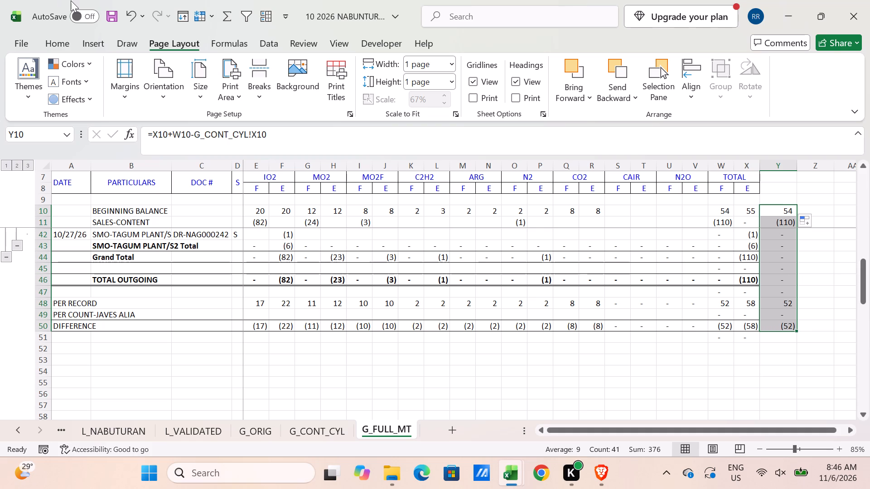
Save the Nabunturan workbook.
click(106, 14)
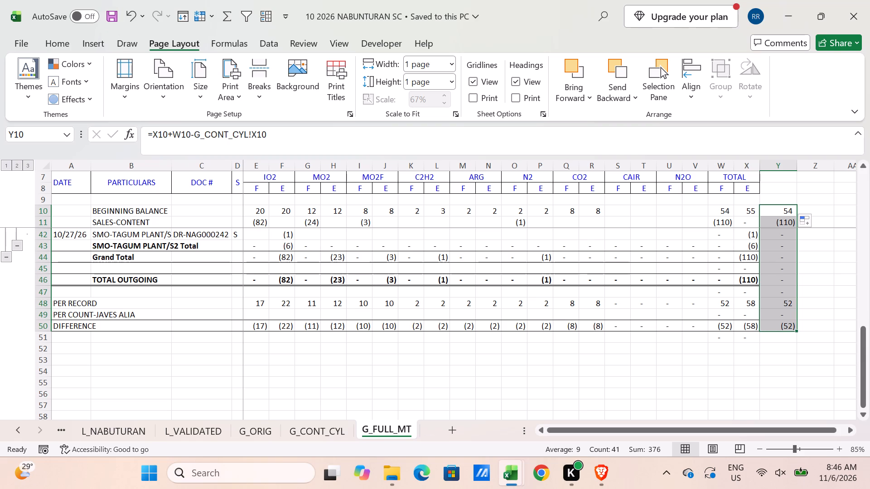
Copy the PER RECORD quantities E62:V62 from the September population analysis's Nabunturan sheet into G_FULL_MT's BEGINNING BALANCE row from E10, as values only.
key(alt+Tab)
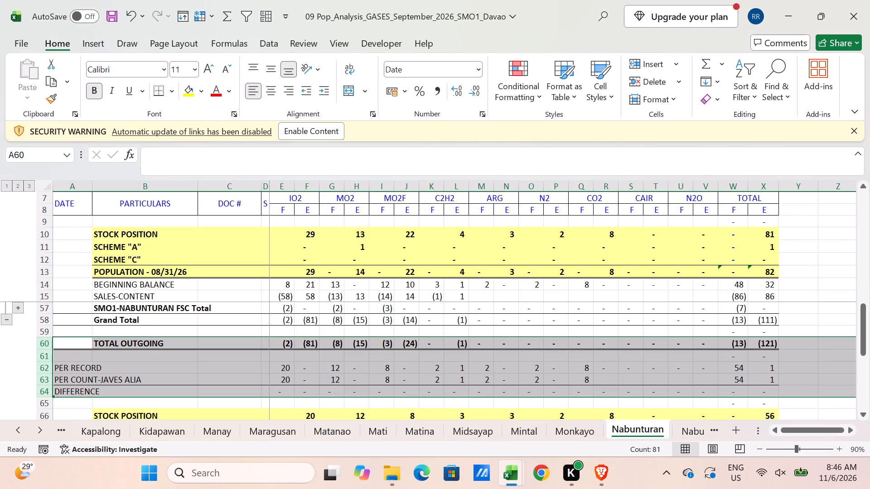
drag(288, 366, 703, 364)
key(ctrl+c)
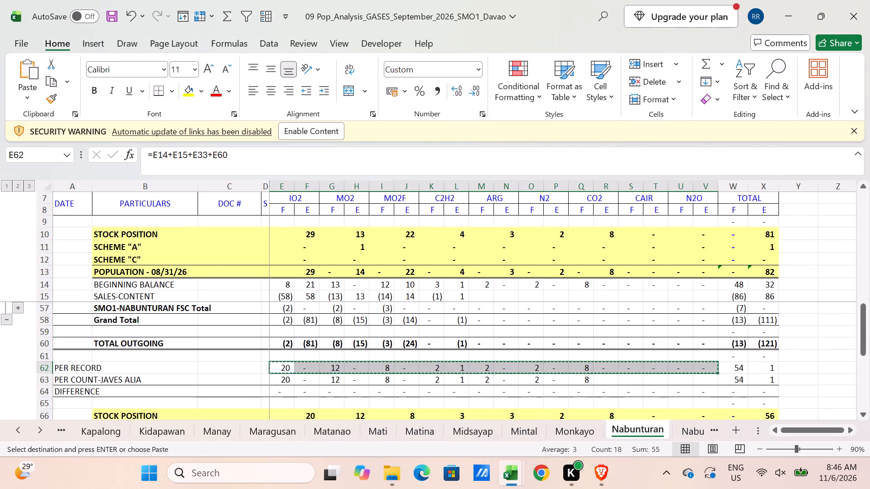
key(alt+Tab)
click(264, 215)
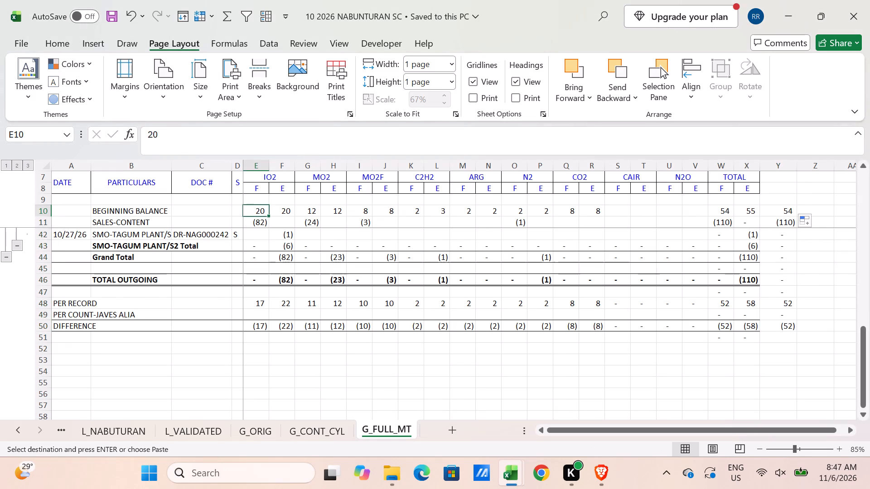
key(alt+e)
text(SV)
key(Return)
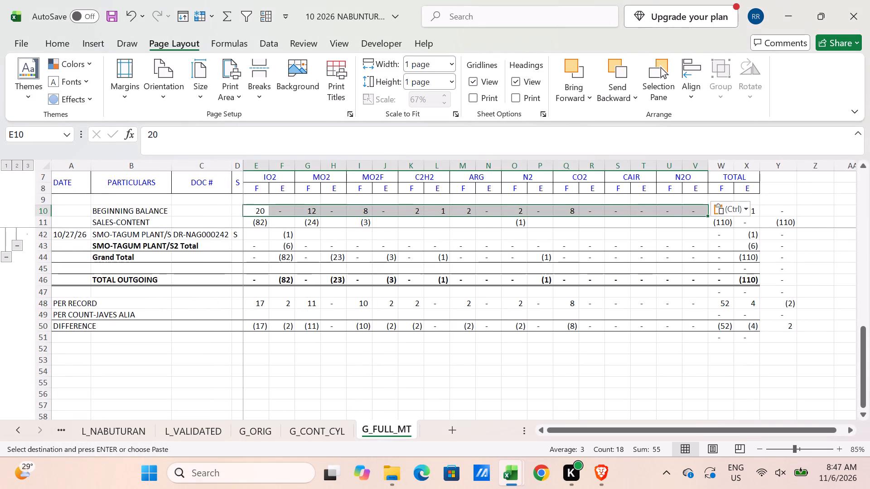
In the SALES-CONTENT row, enter =-E11 in F11 and =-G11 in H11 for the IO2 and MO2 empties.
click(280, 222)
text(=-)
key(Left)
key(Return)
key(Up)
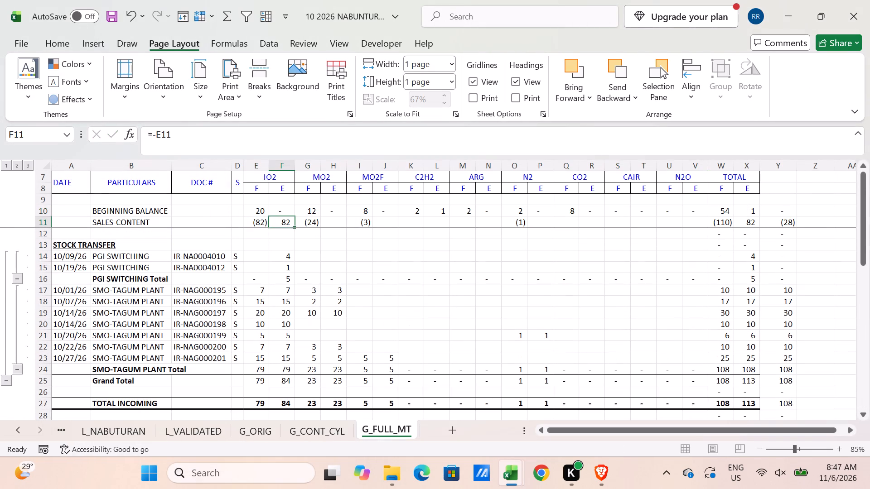
key(Right)
key(Right)
text(=-)
key(Left)
key(Return)
key(Up)
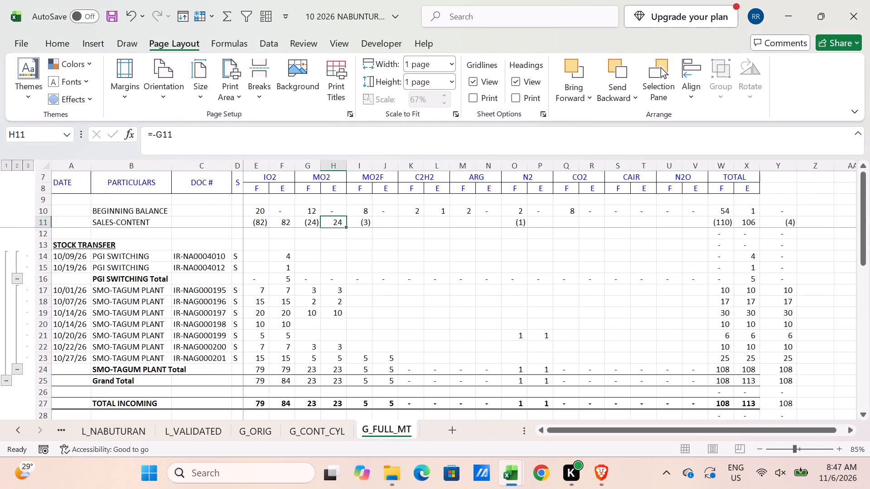
In the SALES-CONTENT row, enter the MO2F and N2 empties in J11 and P11 as the negative of their full quantities.
key(Right)
key(Right)
text(=-)
key(Left)
key(Return)
key(Up)
key(Right)
key(Right)
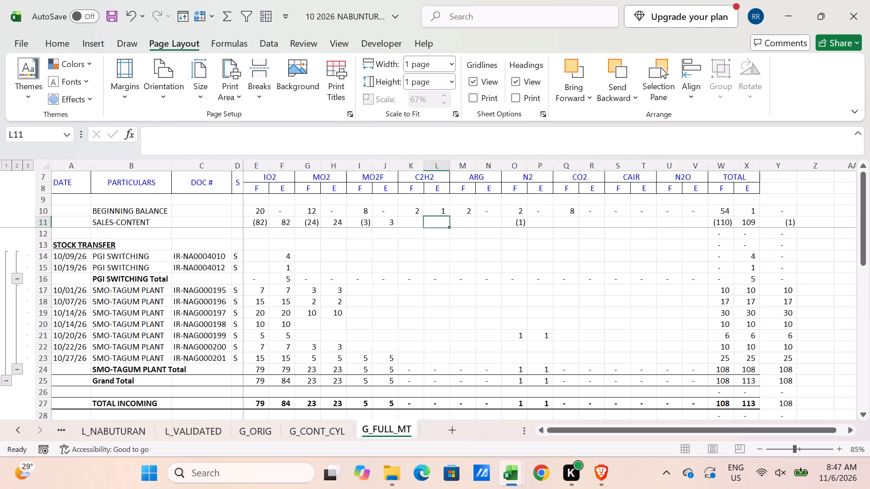
key(Right)
key(Right)
key(Right)
key(Right)
text(=-)
key(Left)
key(Return)
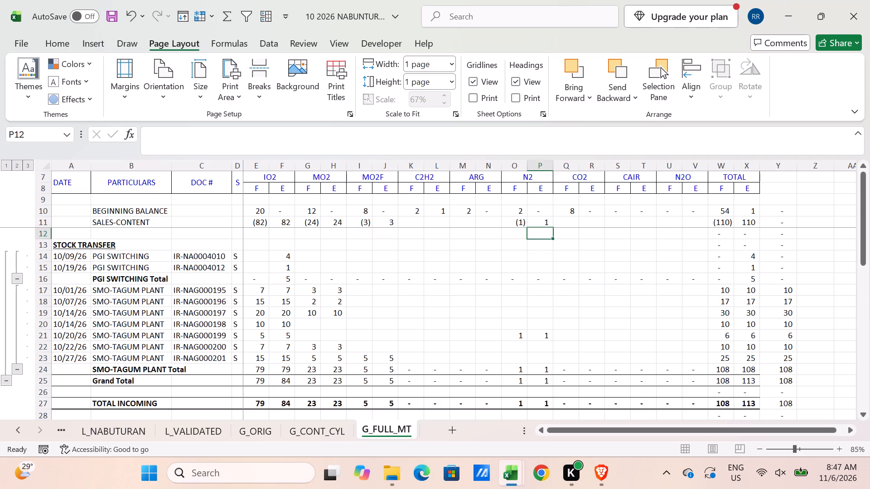
Clear the E column quantities for IO2, MO2, MO2F and N2 in the incoming SMO-TAGUM PLANT rows 17 to 23.
scroll(284, 256, up, 4)
drag(275, 290, 278, 349)
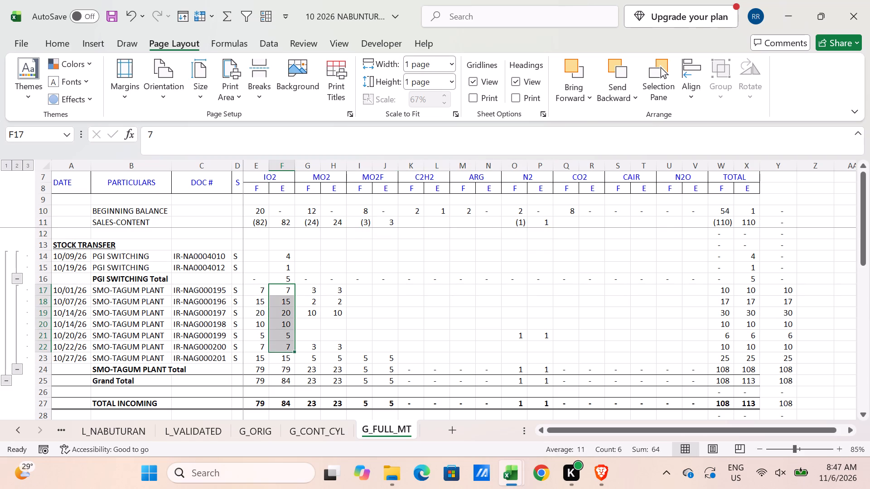
key(Delete)
drag(338, 289, 338, 342)
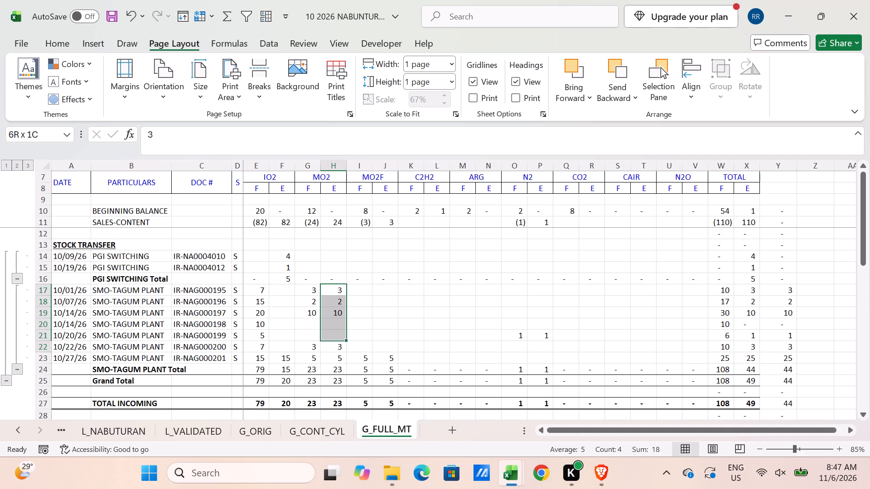
drag(338, 342, 338, 346)
key(Delete)
drag(279, 356, 283, 357)
key(Delete)
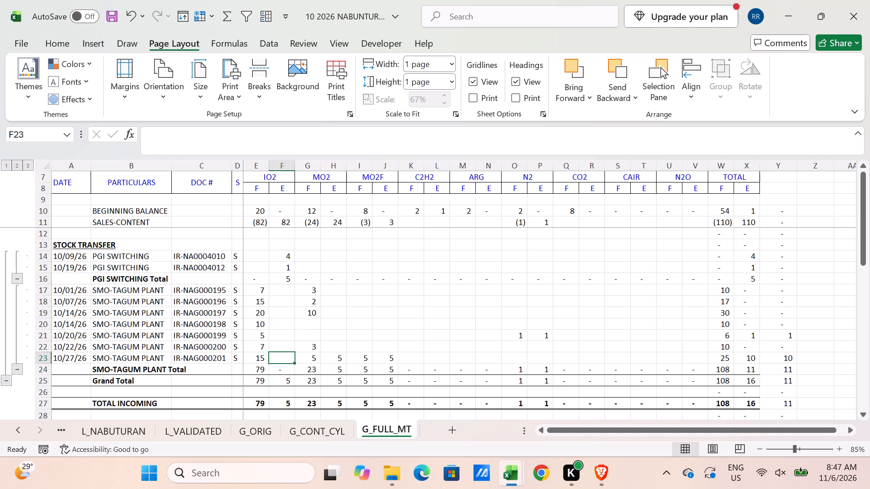
click(367, 354)
click(337, 354)
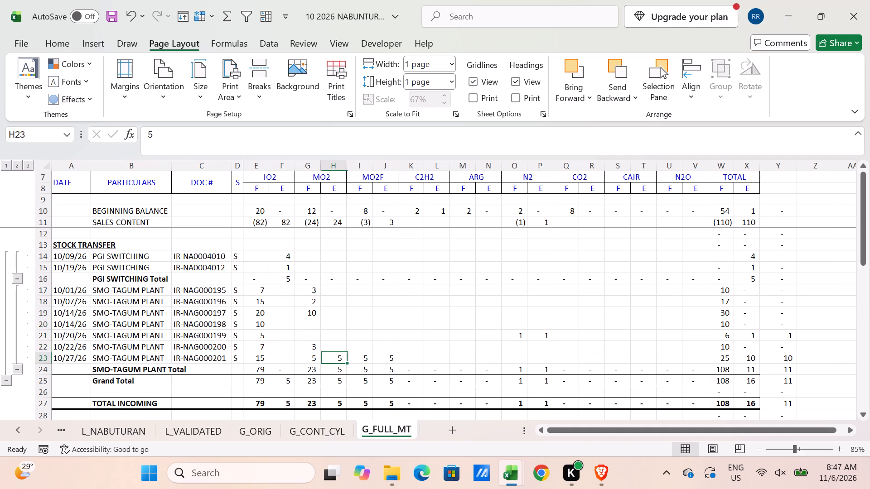
key(Delete)
click(383, 354)
key(Delete)
click(547, 336)
key(Delete)
Duplicate the G_FULL_MT sheet after itself and name the copy G_NABUNTURAN.
scroll(483, 330, down, 3)
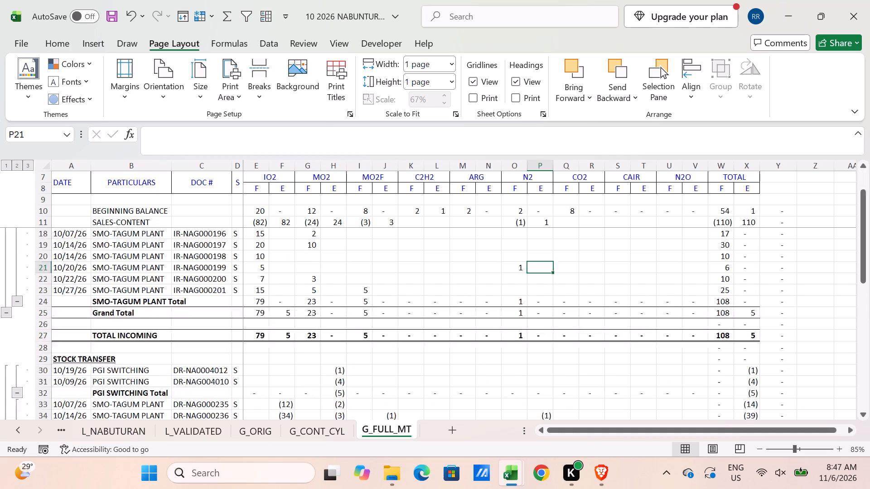
scroll(463, 328, down, 6)
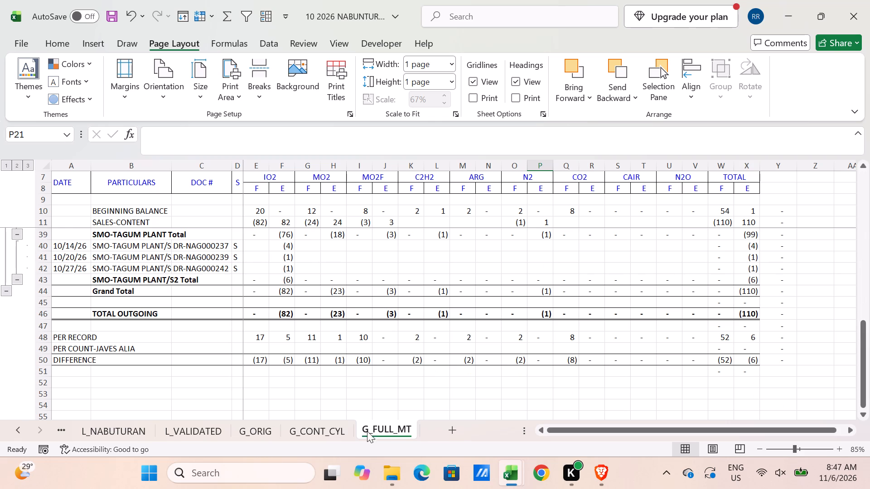
drag(377, 427, 443, 429)
double_click(394, 435)
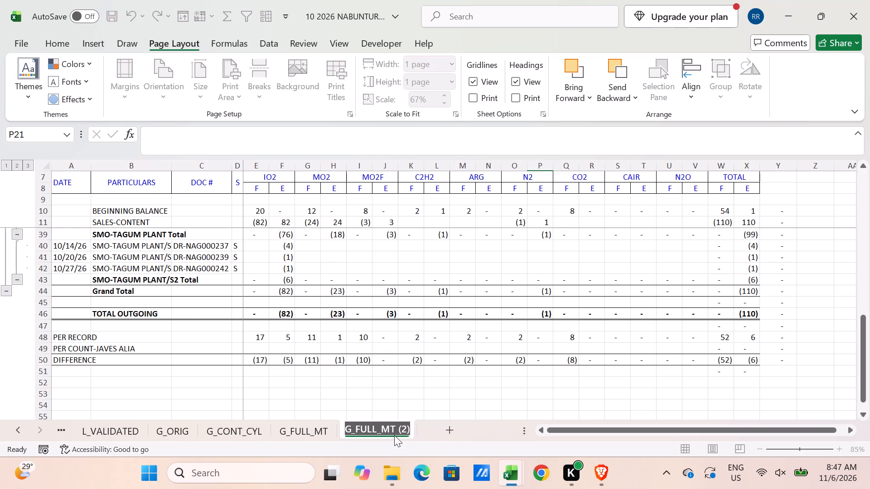
text(G_NABUTURAN)
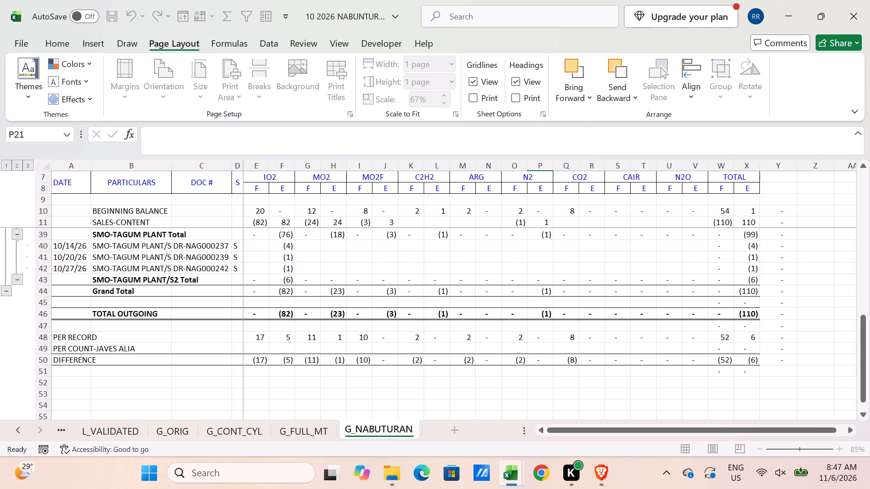
click(381, 430)
key(n)
key(Return)
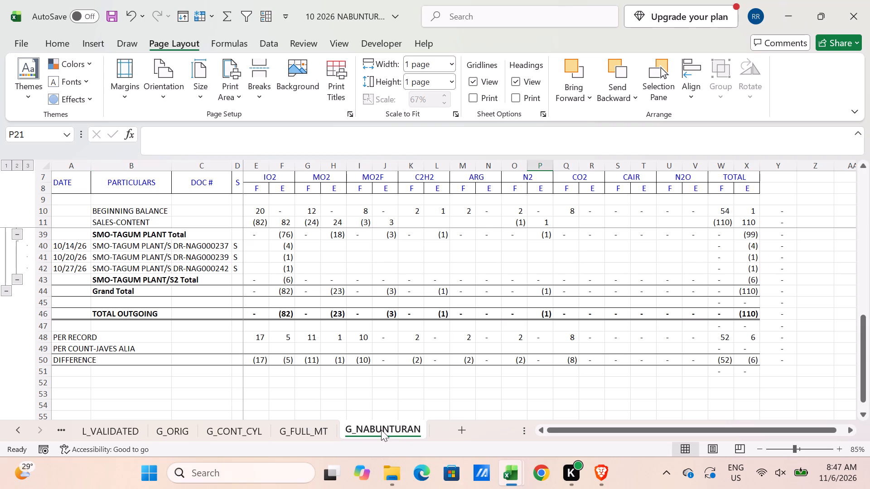